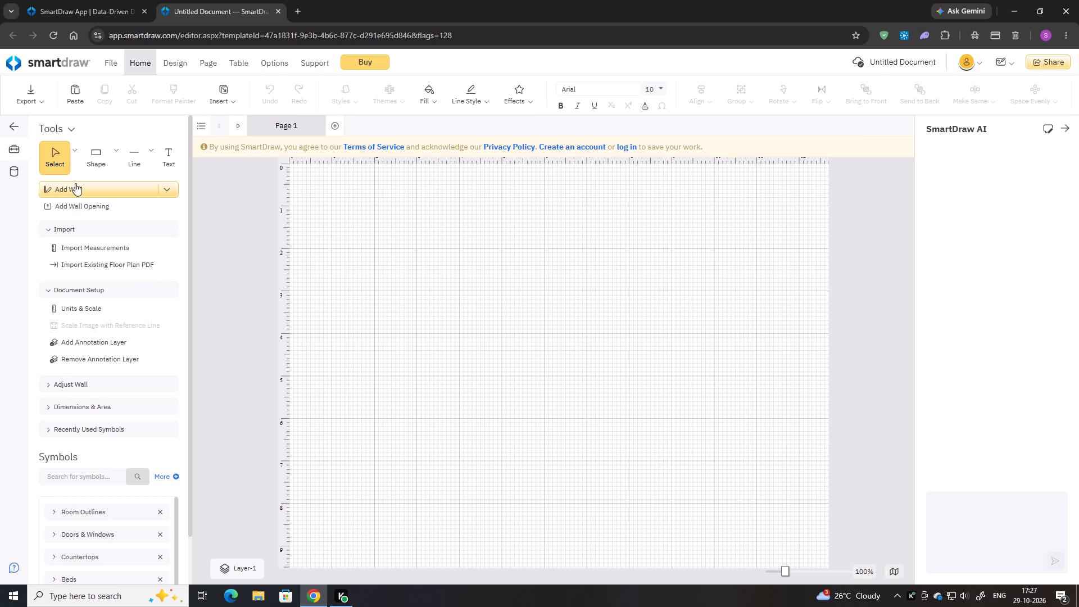
Draw the outer walls as a closed rectangle about 11 wide by 8 high.
{"action": "left_click", "coordinate": [75, 183]}
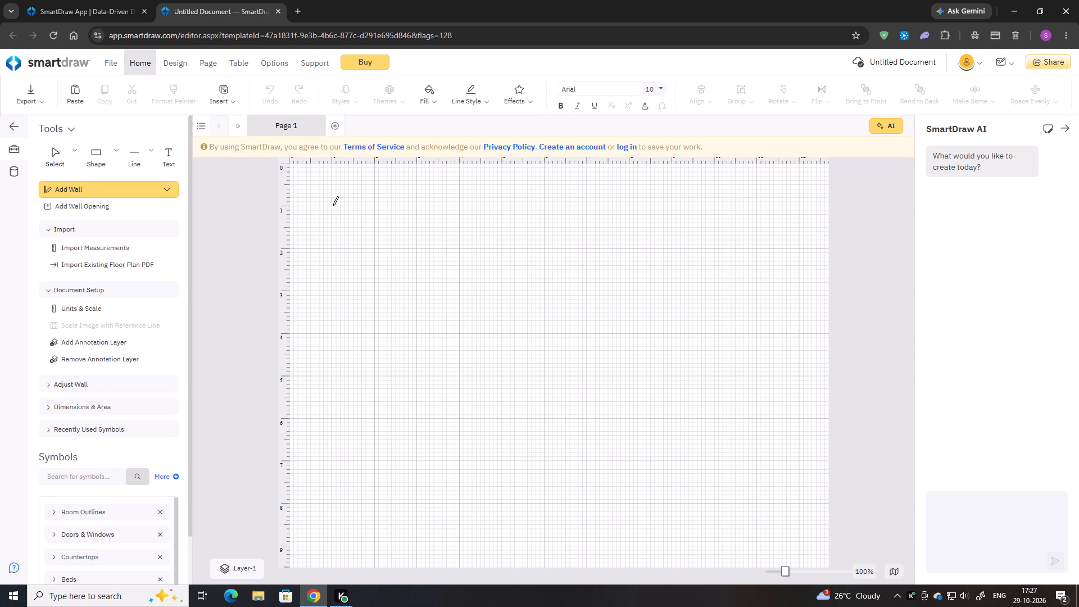
{"action": "left_click_drag", "start_coordinate": [333, 205], "coordinate": [328, 392]}
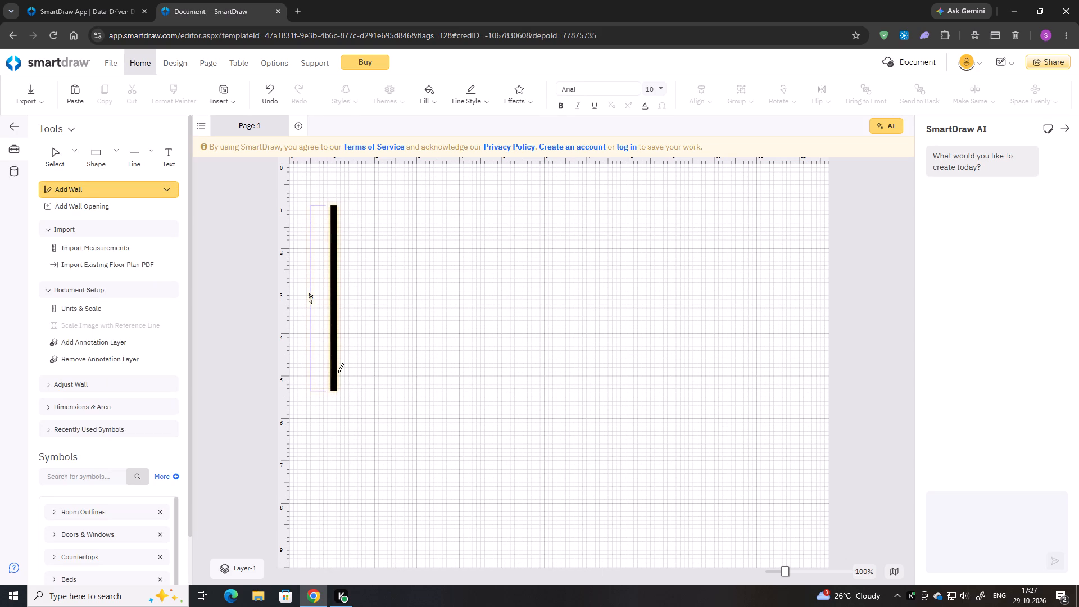
{"action": "left_click", "coordinate": [333, 210]}
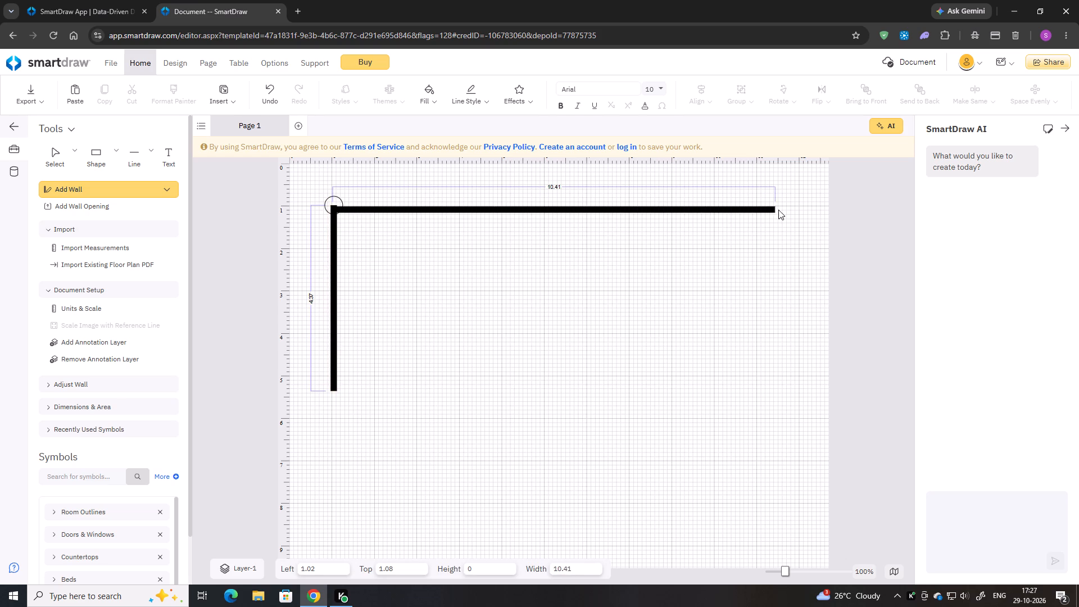
{"action": "left_click", "coordinate": [799, 210]}
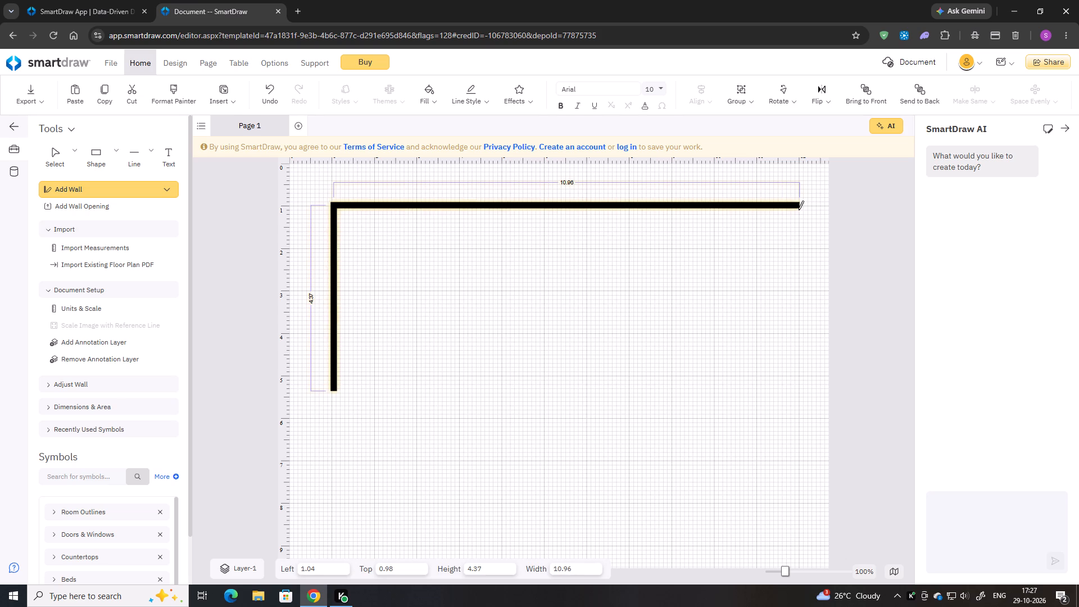
{"action": "left_click", "coordinate": [796, 206]}
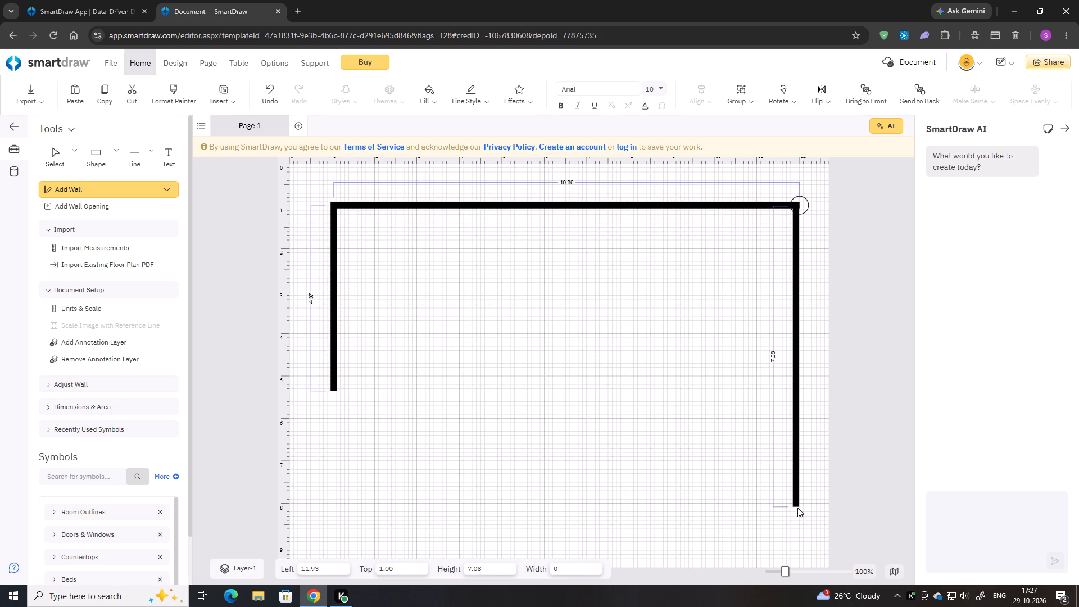
{"action": "left_click", "coordinate": [791, 549]}
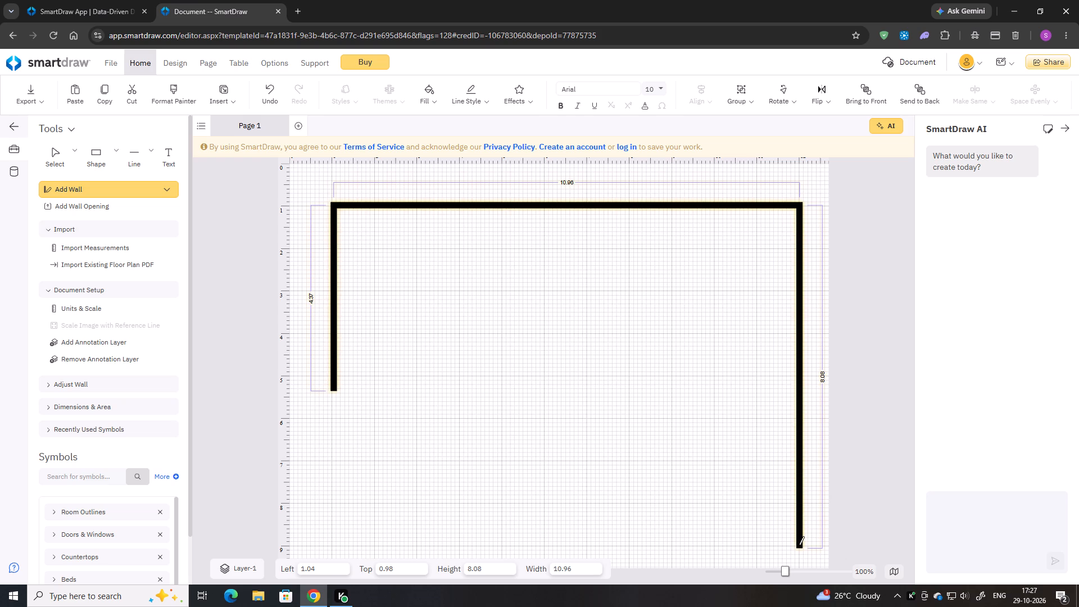
{"action": "left_click", "coordinate": [799, 545]}
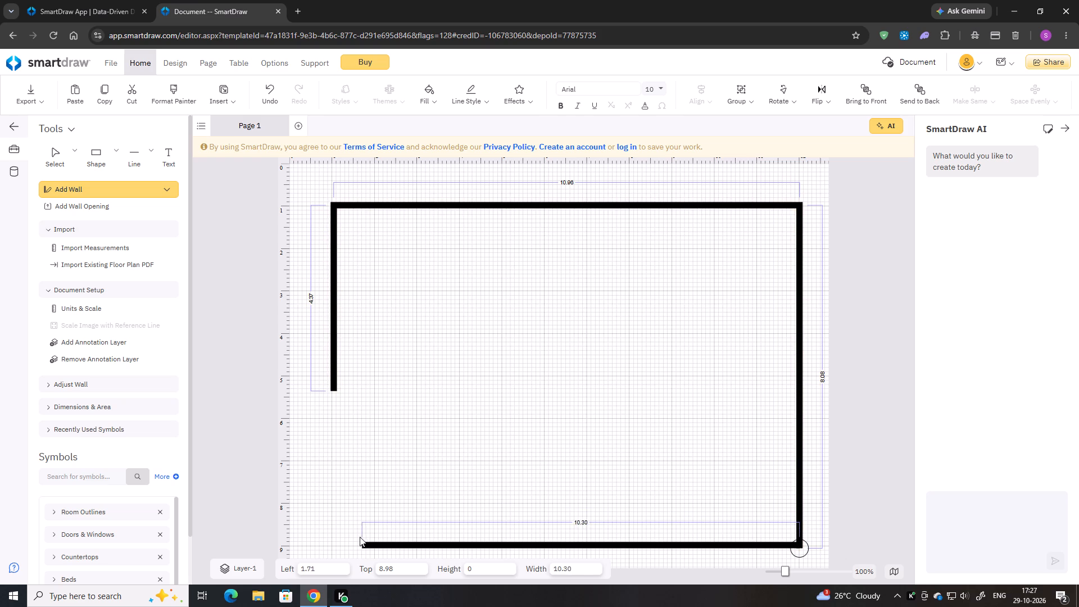
{"action": "left_click", "coordinate": [331, 530]}
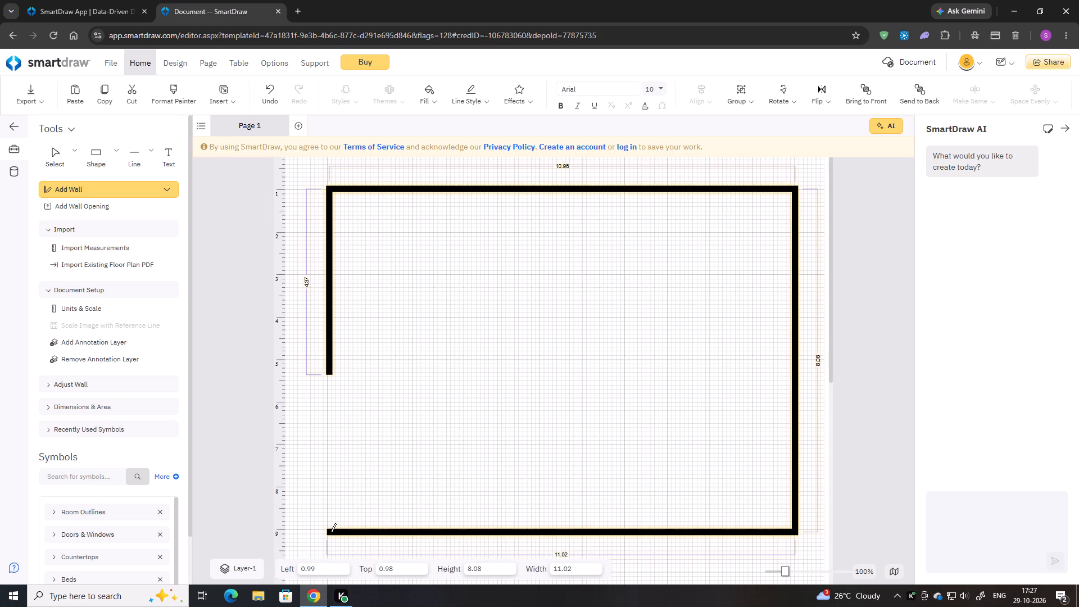
{"action": "left_click", "coordinate": [330, 531]}
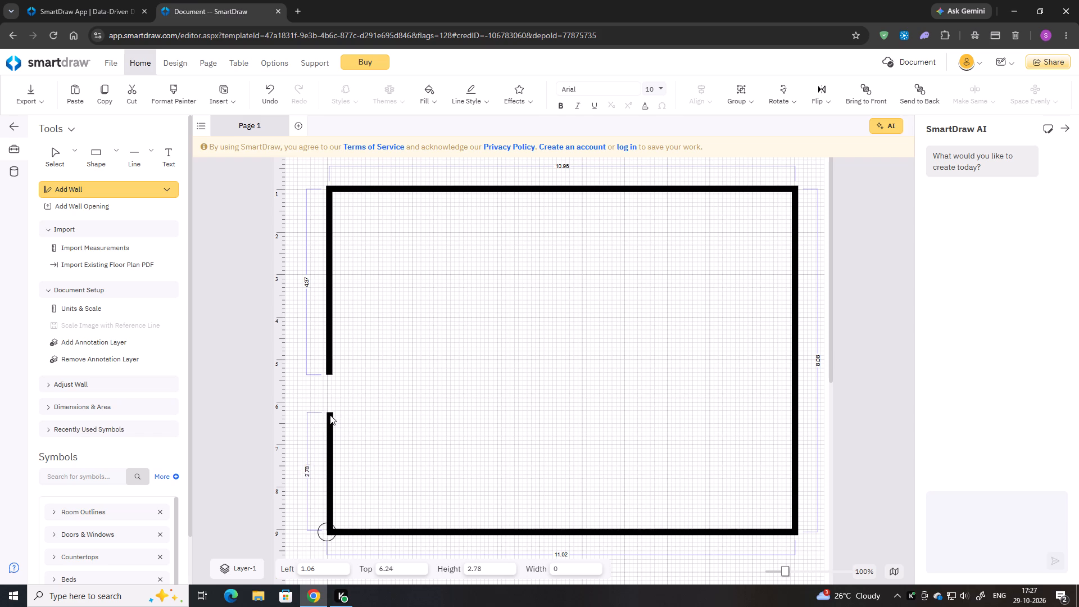
{"action": "left_click", "coordinate": [332, 375]}
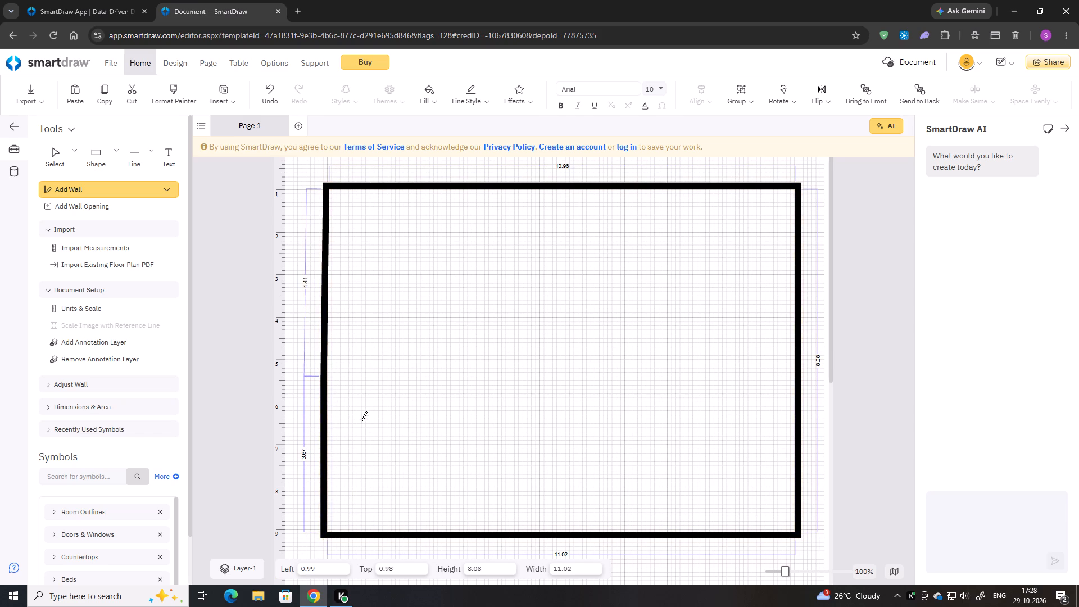
Draw a horizontal inner wall about 4.21 long from the left outer wall, about 3 above the bottom wall.
{"action": "left_click", "coordinate": [327, 401]}
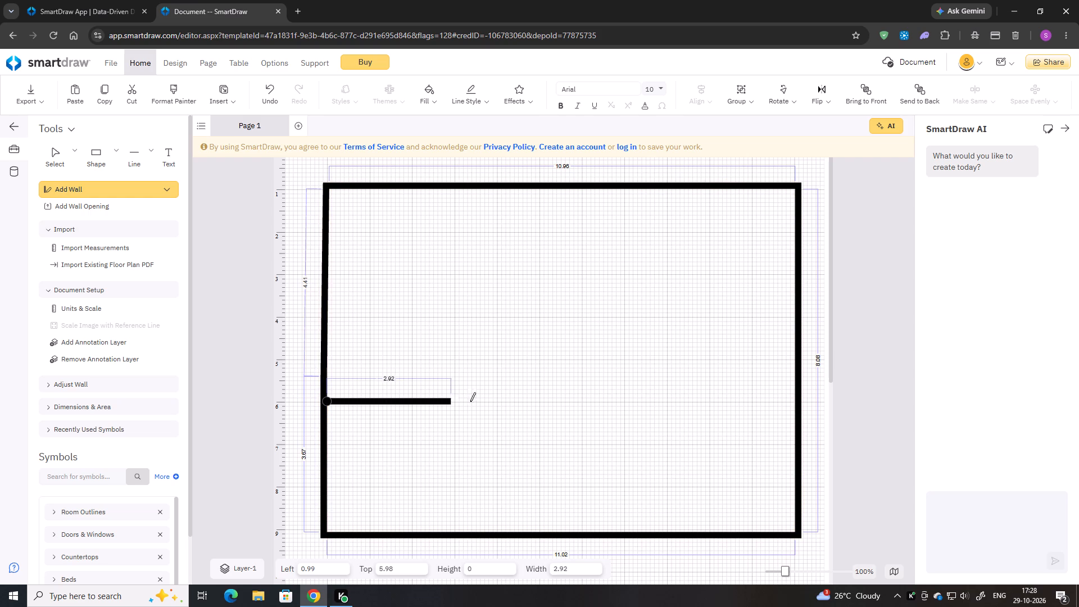
{"action": "left_click", "coordinate": [506, 401]}
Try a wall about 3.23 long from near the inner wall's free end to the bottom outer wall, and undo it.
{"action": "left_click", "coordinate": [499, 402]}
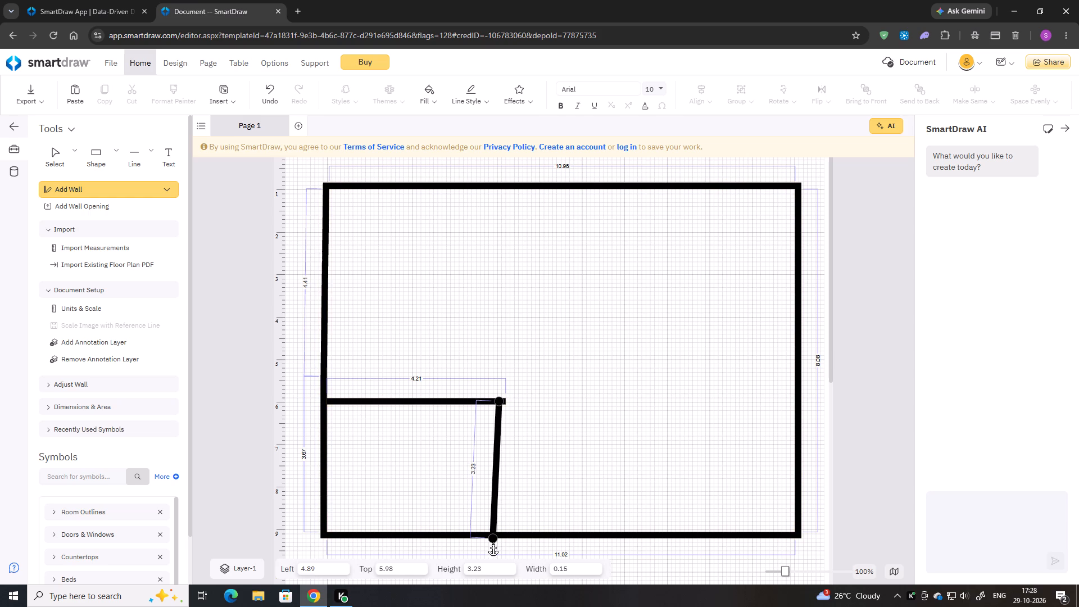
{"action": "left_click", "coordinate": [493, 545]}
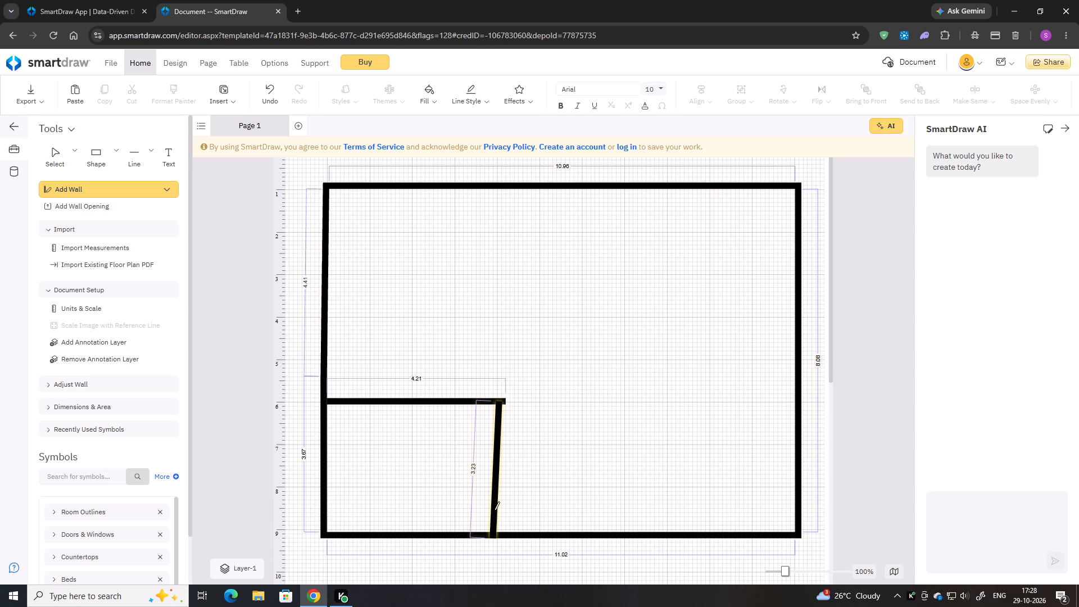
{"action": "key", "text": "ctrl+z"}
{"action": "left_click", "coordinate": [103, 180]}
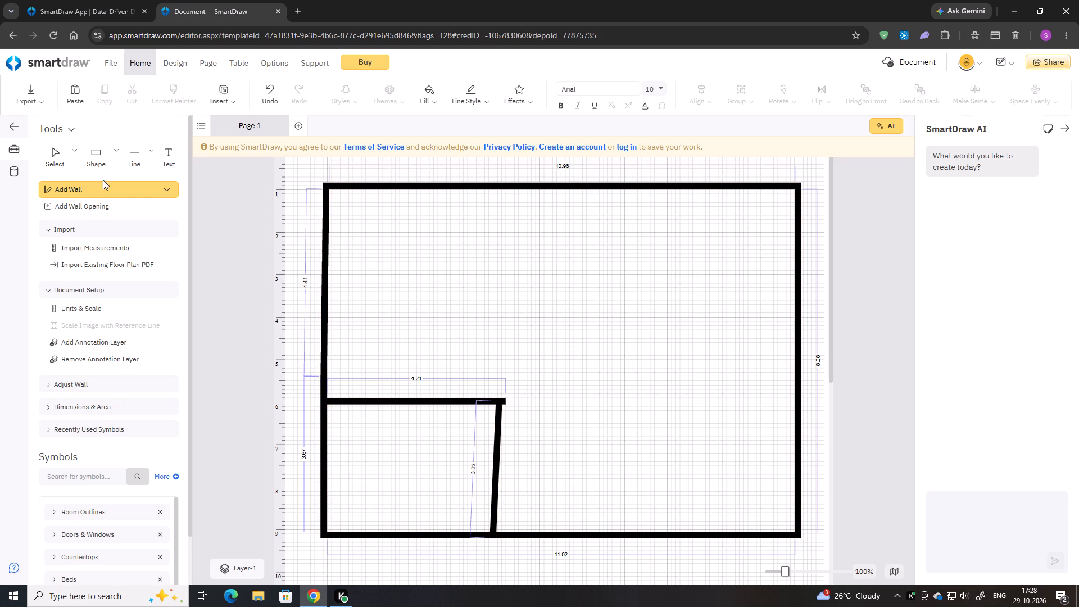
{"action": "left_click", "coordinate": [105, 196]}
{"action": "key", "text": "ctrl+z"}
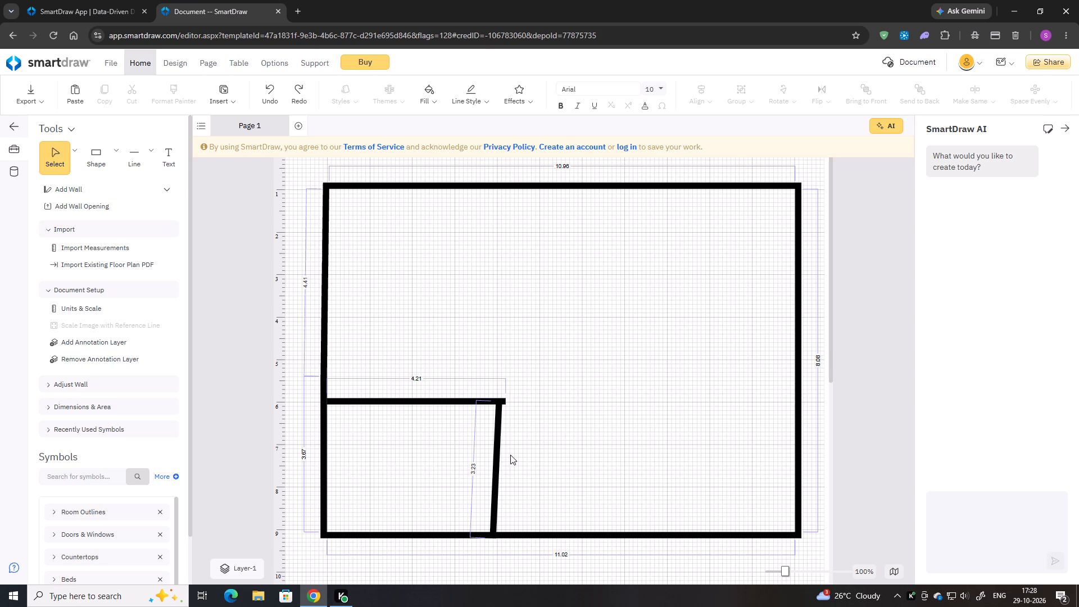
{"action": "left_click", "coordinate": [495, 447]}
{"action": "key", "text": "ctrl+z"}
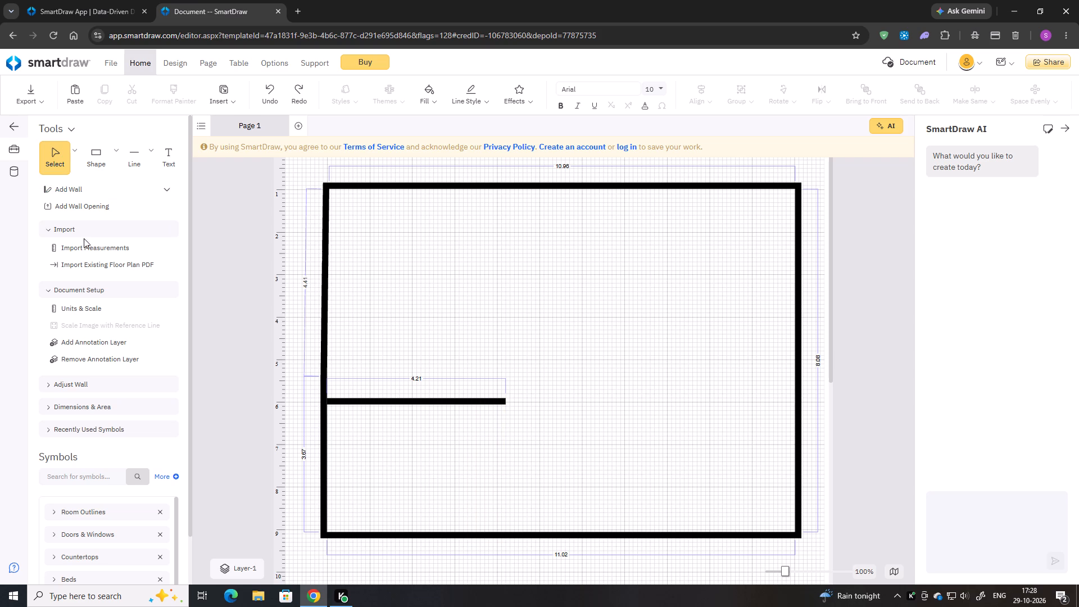
Draw a vertical wall about 3.08 long from the inner wall's free end down to the bottom outer wall, closing the lower-left room.
{"action": "left_click", "coordinate": [77, 187]}
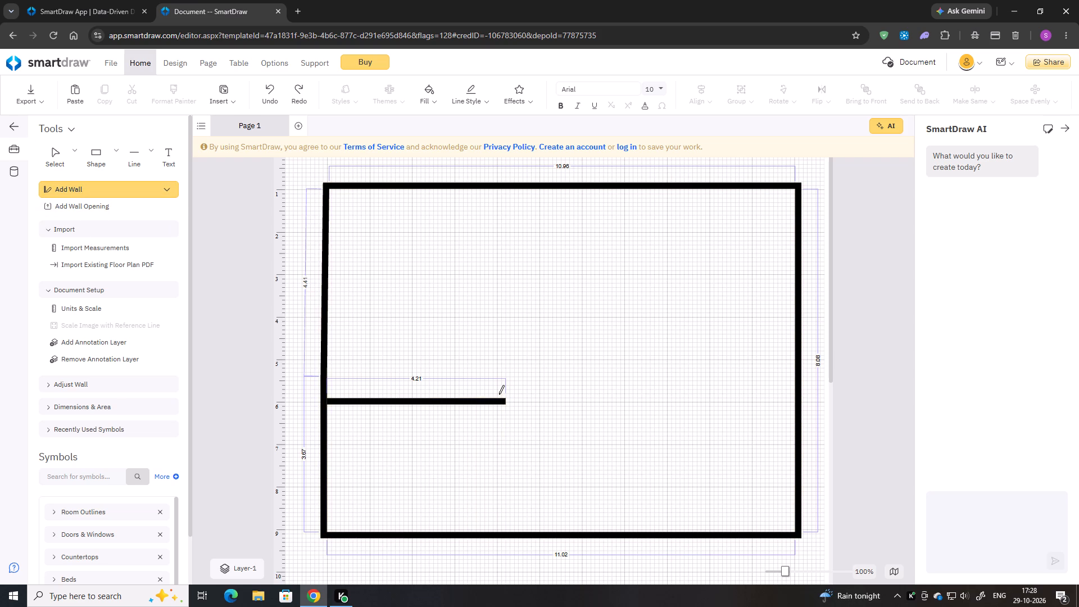
{"action": "left_click", "coordinate": [504, 402]}
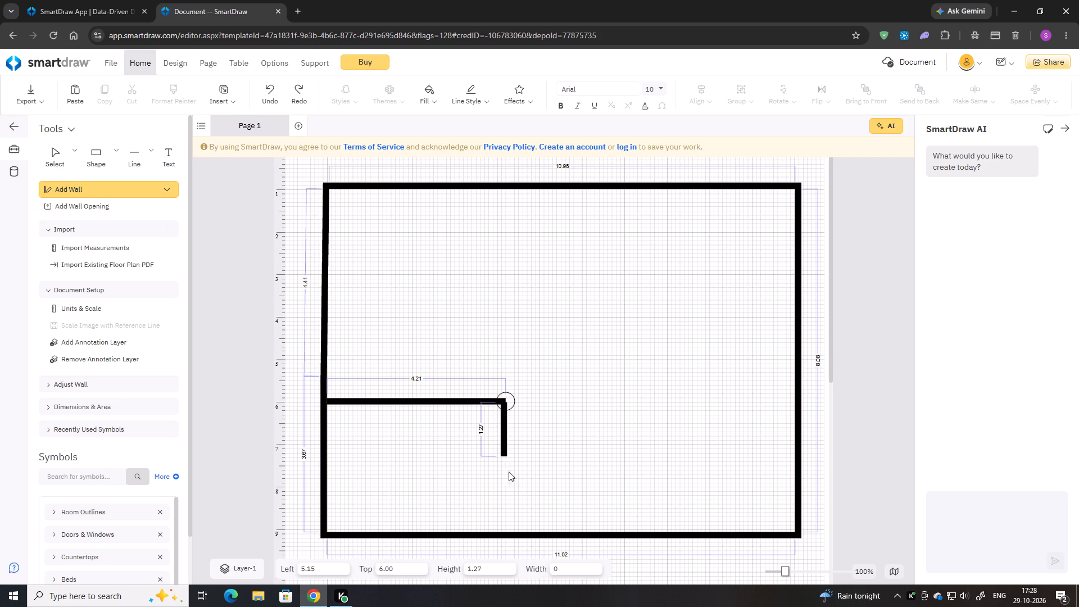
{"action": "left_click", "coordinate": [503, 525]}
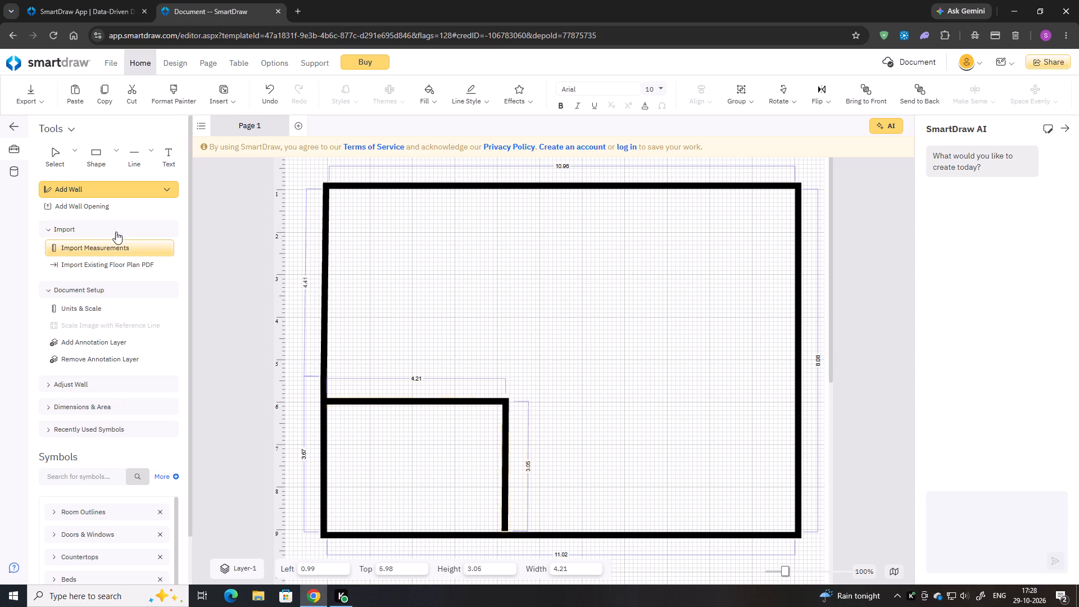
{"action": "left_click", "coordinate": [118, 195]}
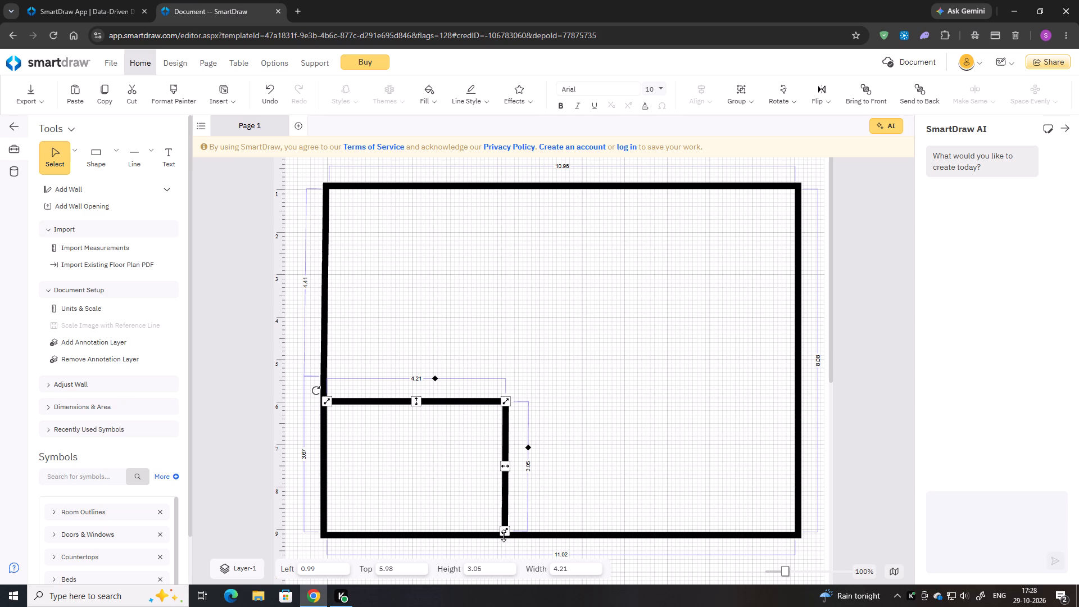
{"action": "left_click_drag", "start_coordinate": [504, 536], "coordinate": [504, 521]}
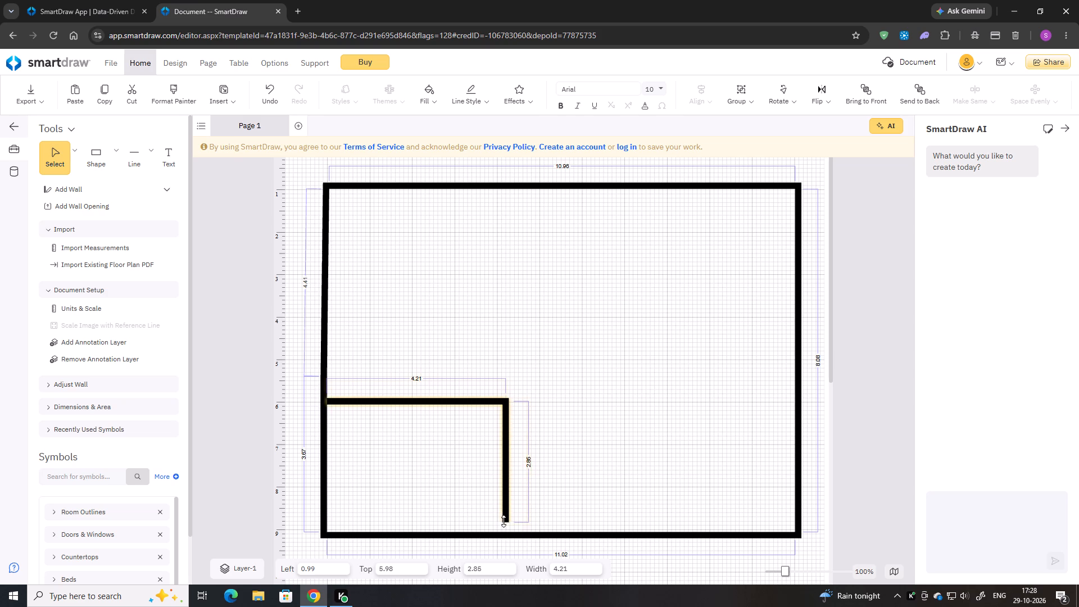
{"action": "left_click_drag", "start_coordinate": [504, 521], "coordinate": [501, 525]}
{"action": "left_click", "coordinate": [475, 420]}
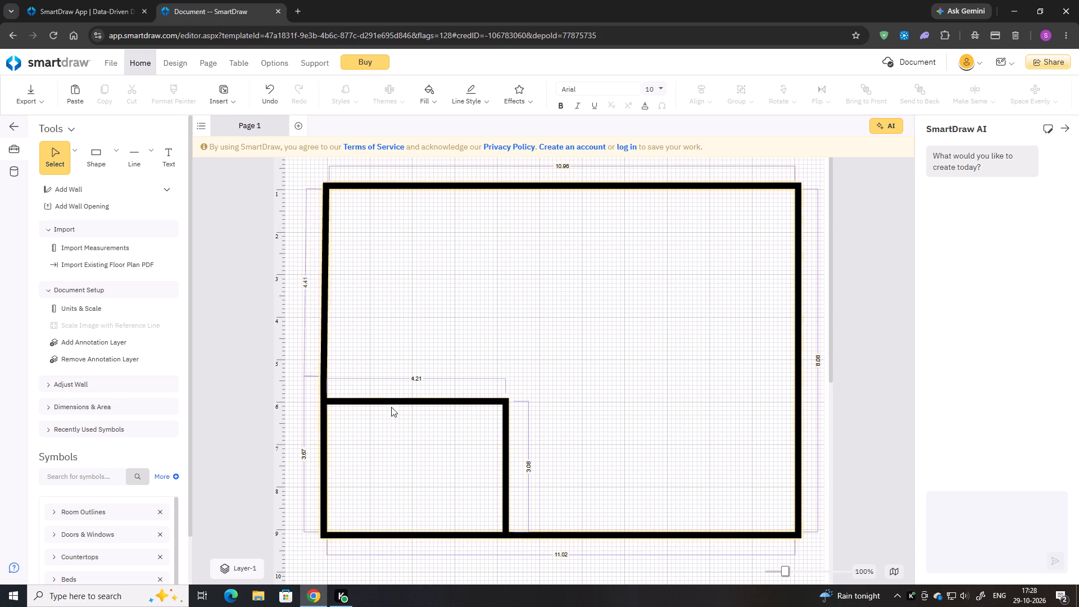
Draw an L-shaped wall above the lower-left room, about 4.21 across from the left outer wall and 3.22 down to that room's top wall.
{"action": "left_click", "coordinate": [74, 187]}
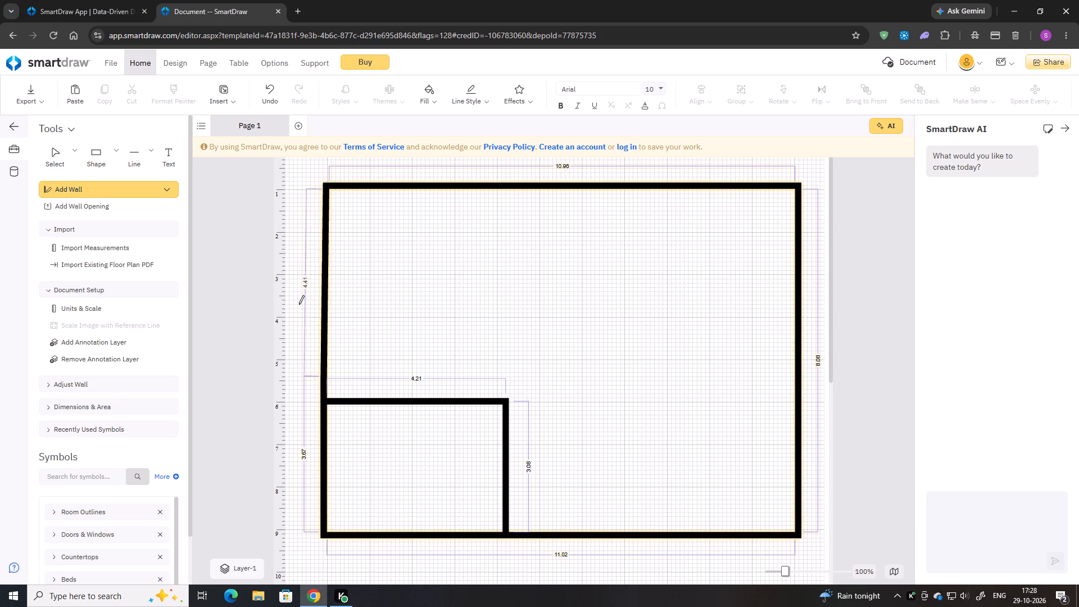
{"action": "left_click", "coordinate": [325, 263]}
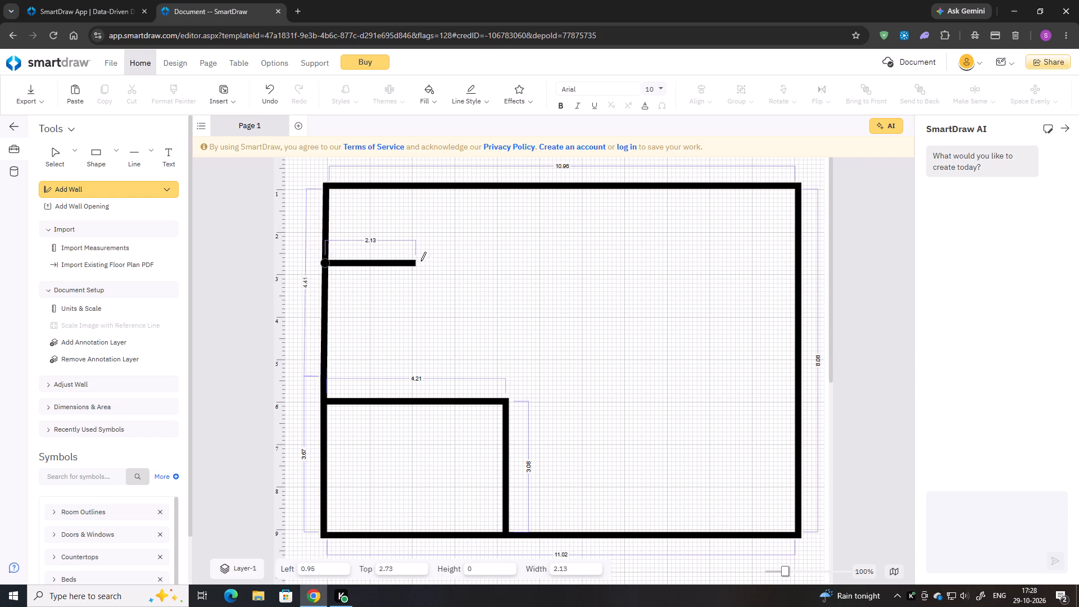
{"action": "left_click", "coordinate": [505, 264]}
{"action": "left_click", "coordinate": [502, 264]}
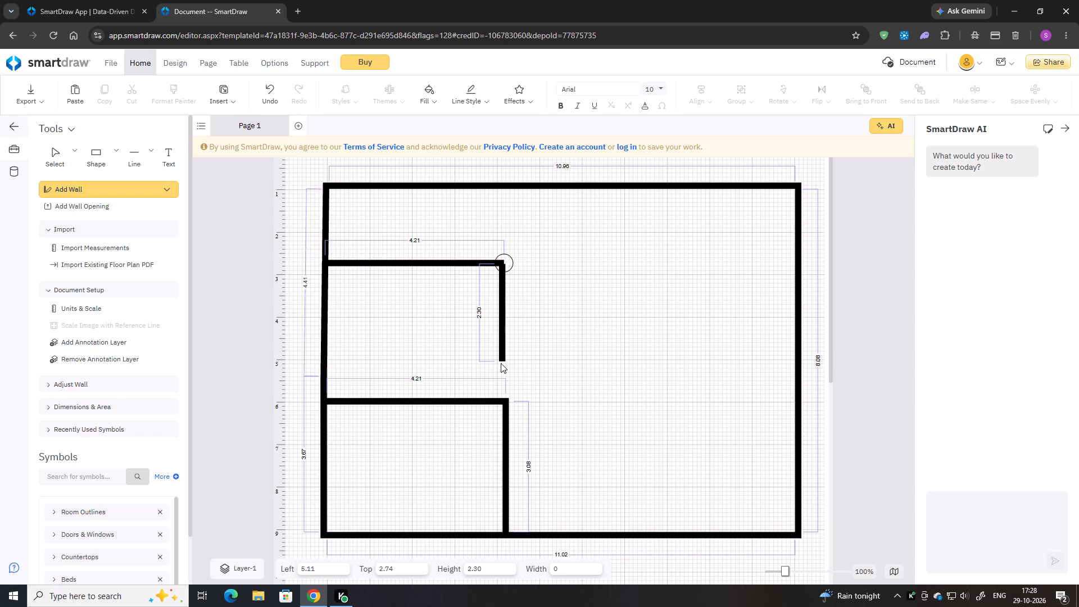
{"action": "left_click", "coordinate": [497, 398]}
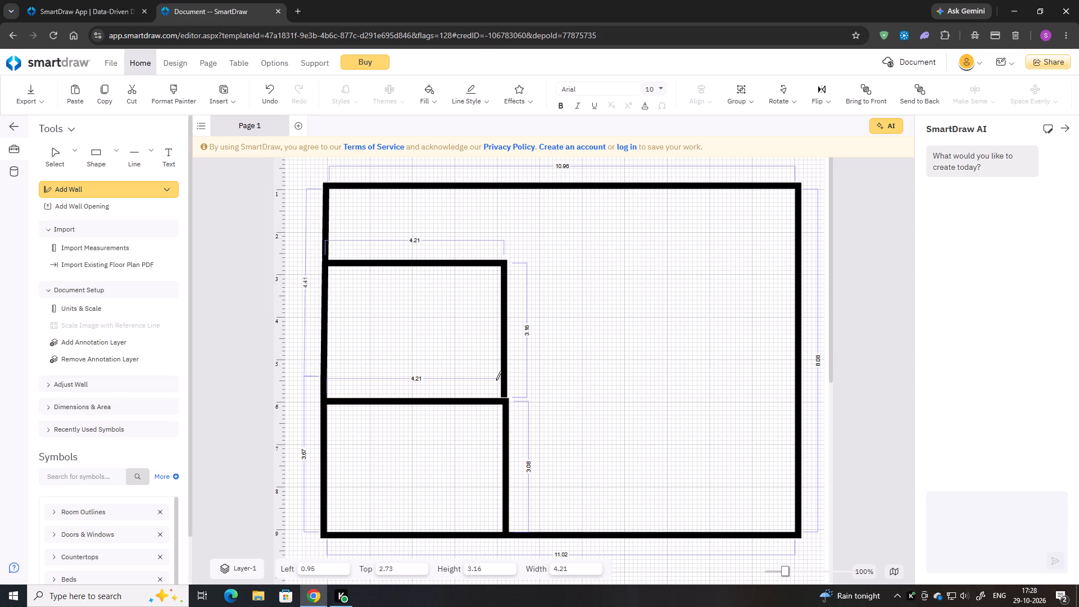
{"action": "left_click", "coordinate": [93, 186]}
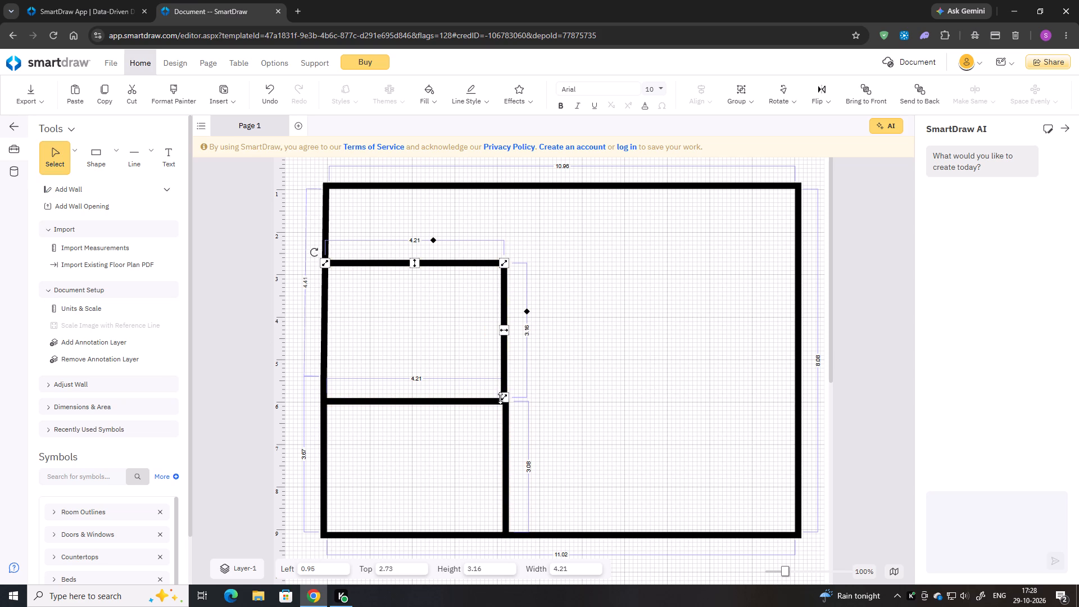
{"action": "left_click", "coordinate": [503, 397]}
{"action": "left_click", "coordinate": [522, 370]}
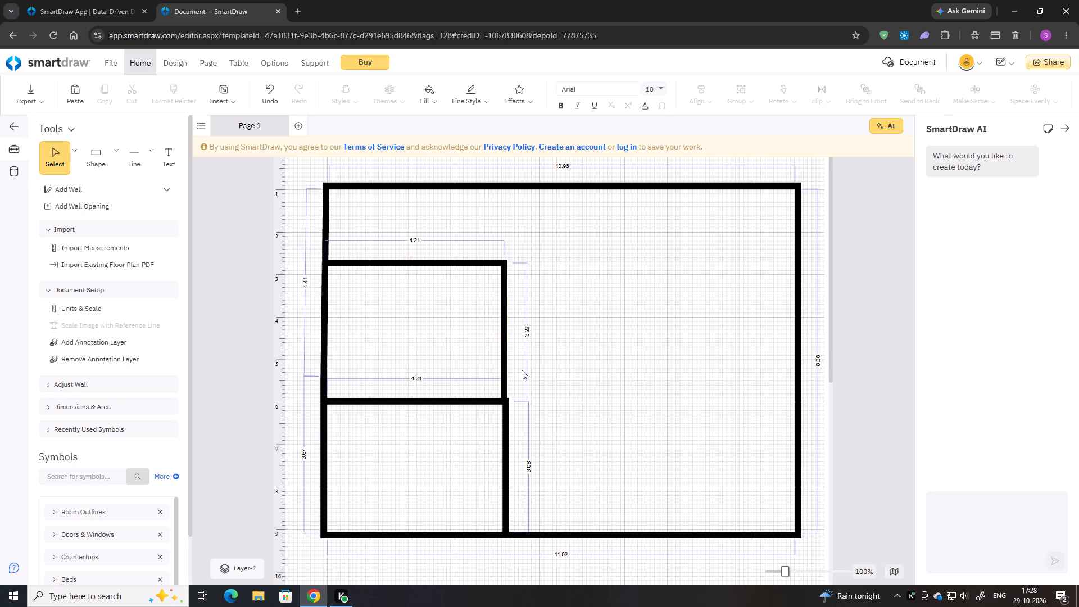
Nudge the upper room's L-shaped wall to the right so its vertical side lines up with the lower room's vertical wall.
{"action": "left_click", "coordinate": [504, 345]}
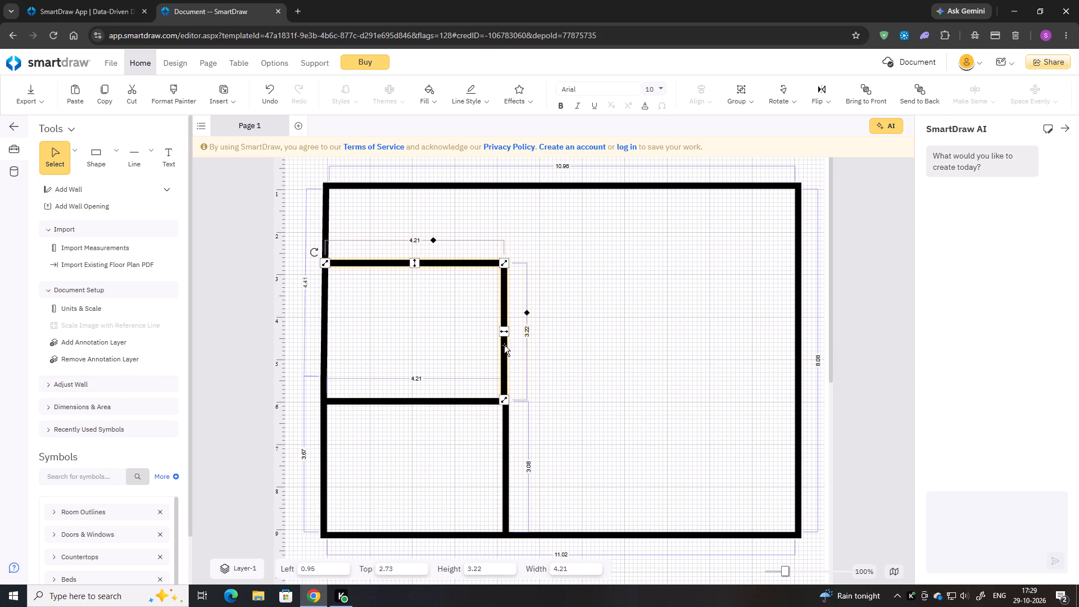
{"action": "key", "text": "Right"}
{"action": "key", "text": "Right"}
{"action": "left_click", "coordinate": [539, 322]}
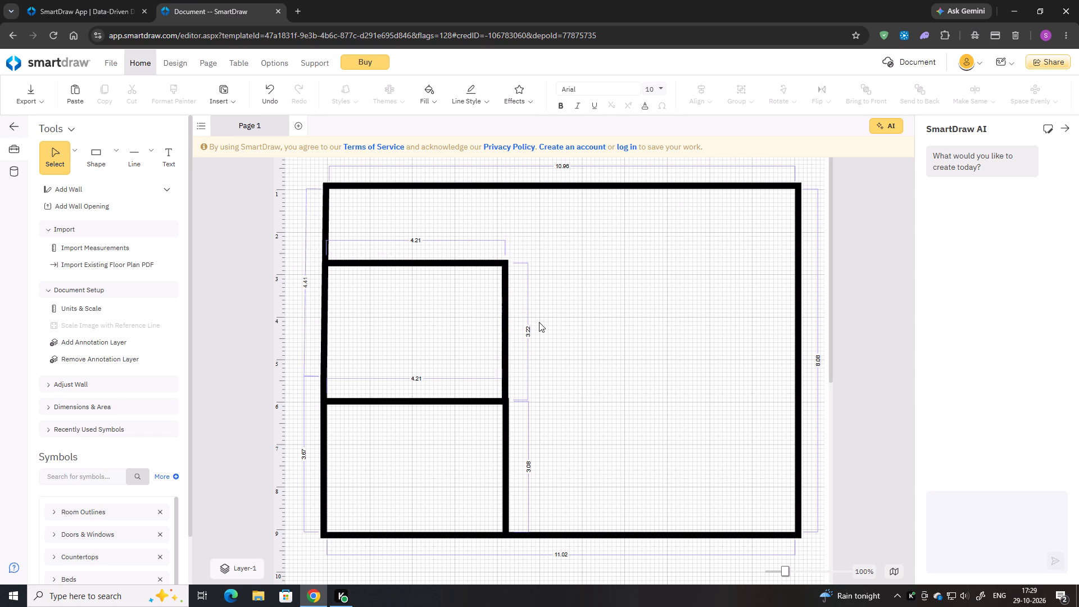
{"action": "left_click", "coordinate": [503, 345]}
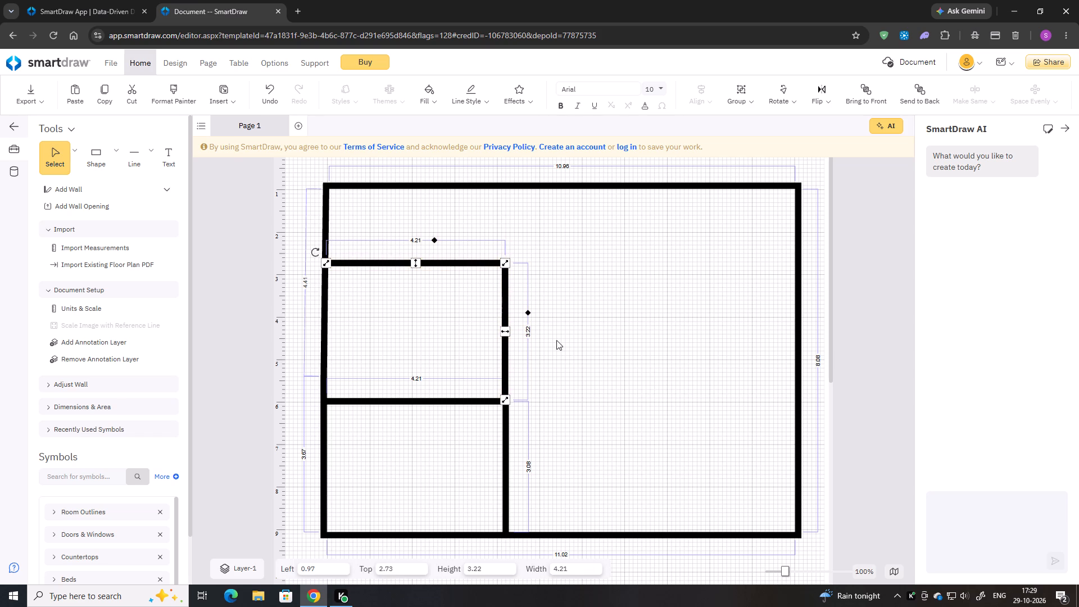
{"action": "key", "text": "Right"}
{"action": "key", "text": "Right"}
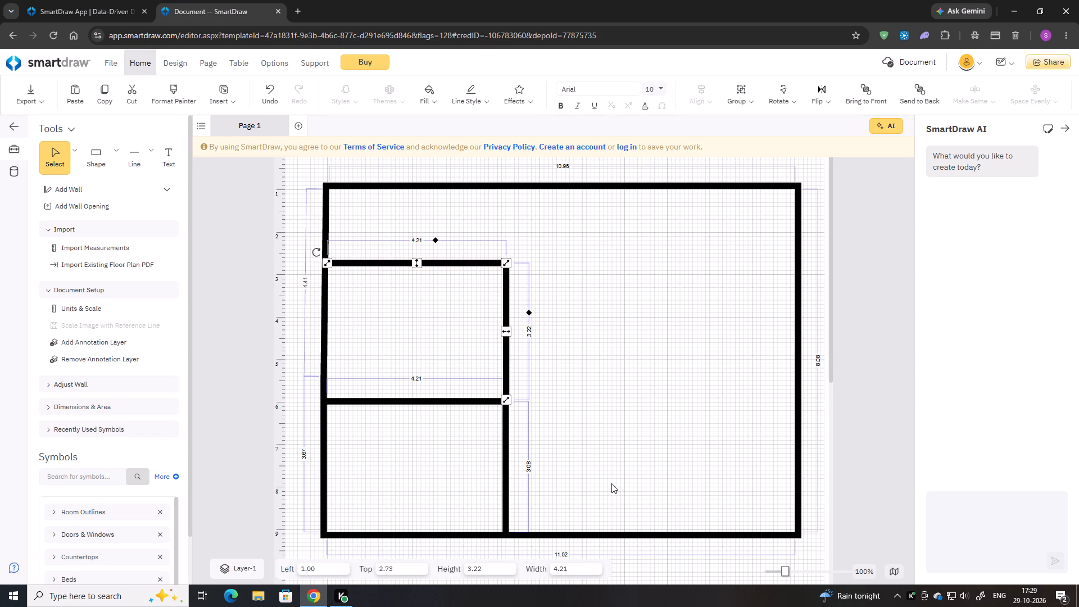
{"action": "left_click", "coordinate": [619, 436]}
{"action": "left_click", "coordinate": [501, 368]}
{"action": "key", "text": "Left"}
{"action": "left_click", "coordinate": [593, 361]}
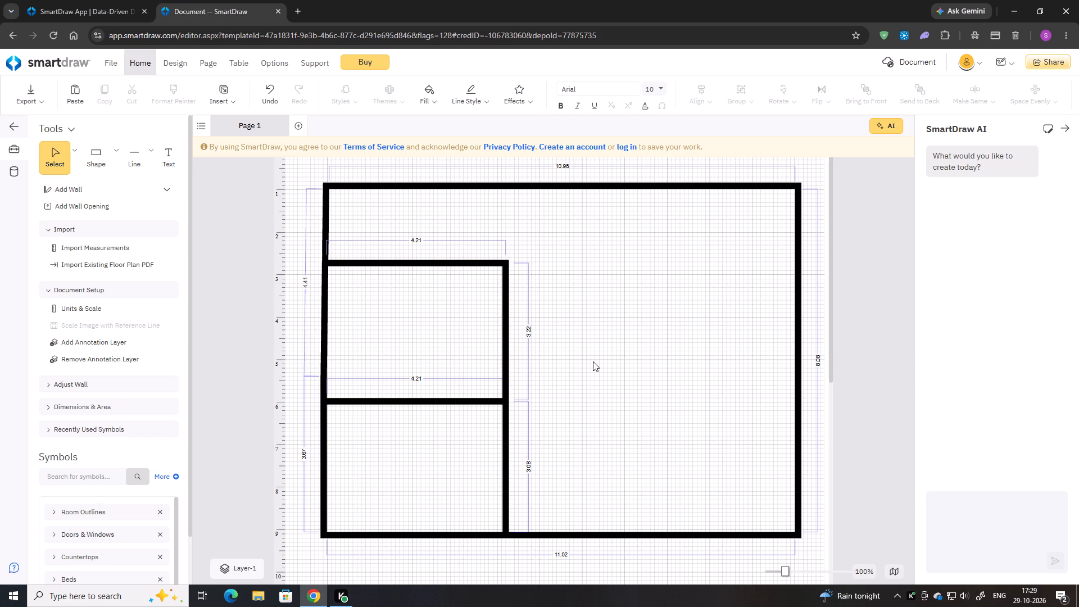
Lock the upper room's L-shaped wall.
{"action": "scroll", "coordinate": [388, 267], "scroll_direction": "up", "scroll_amount": 1}
{"action": "right_click", "coordinate": [388, 267]}
{"action": "left_click", "coordinate": [430, 501]}
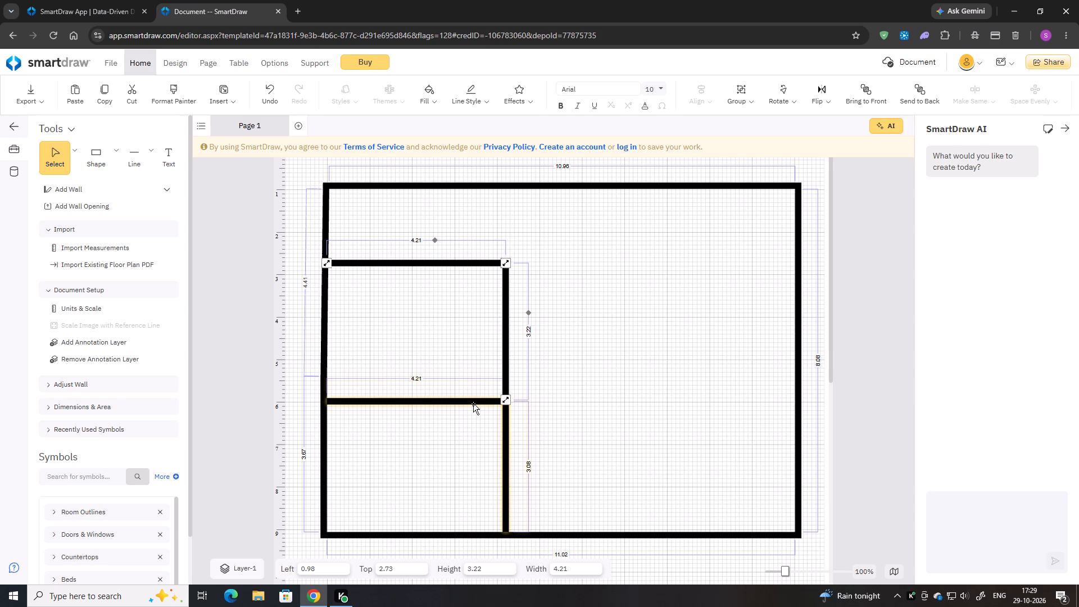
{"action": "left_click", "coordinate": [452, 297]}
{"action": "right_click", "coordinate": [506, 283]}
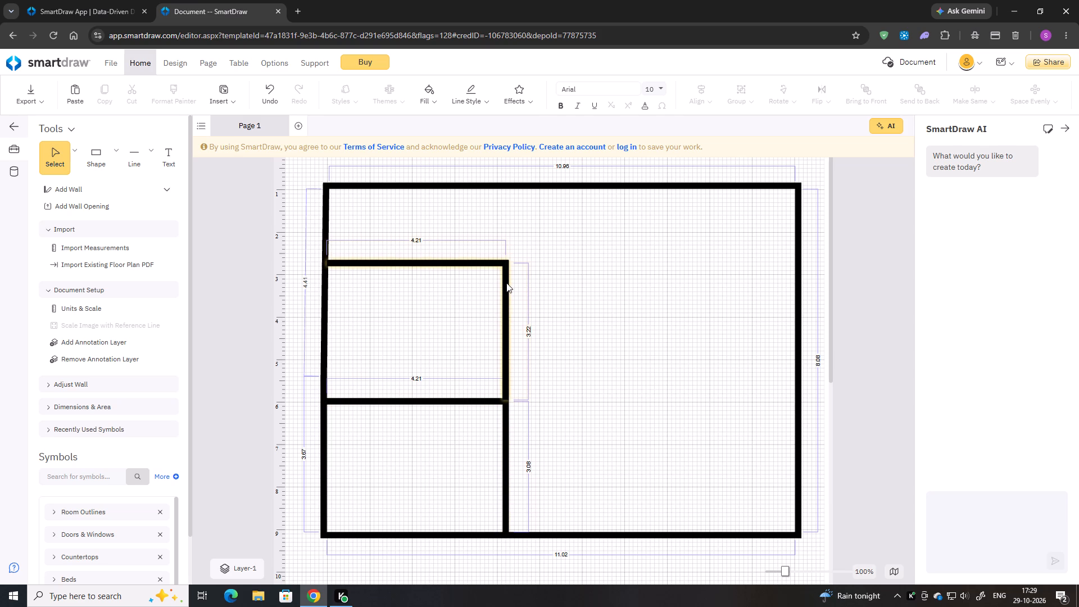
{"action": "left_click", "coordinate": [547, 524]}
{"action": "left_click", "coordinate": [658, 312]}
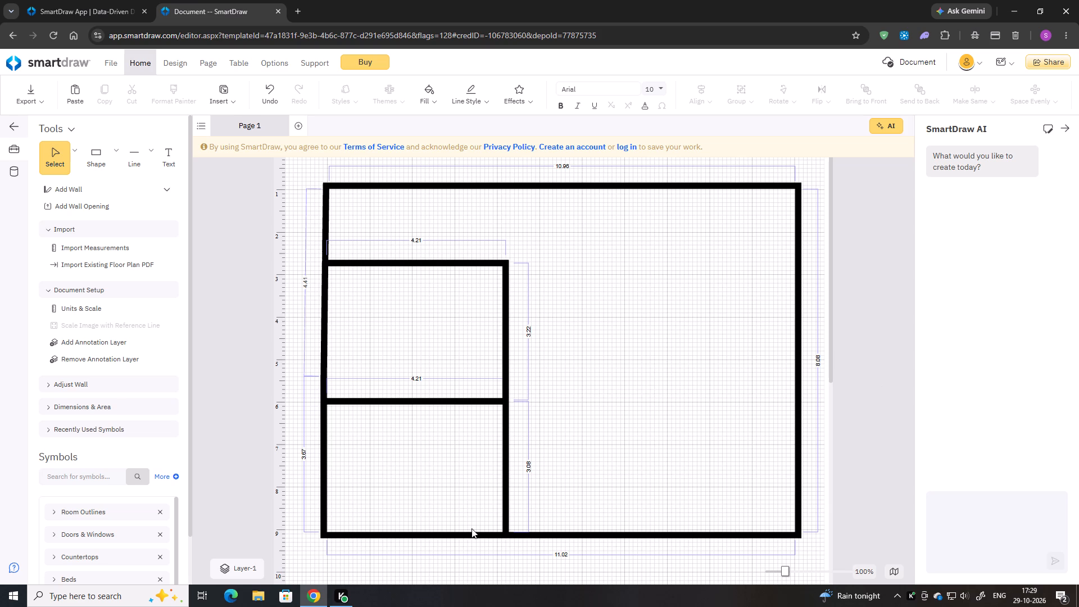
Enclose the lower-right room with a vertical wall about 3.06 long from the bottom outer wall and a horizontal wall about 5.03 to the right outer wall.
{"action": "left_click", "coordinate": [114, 187]}
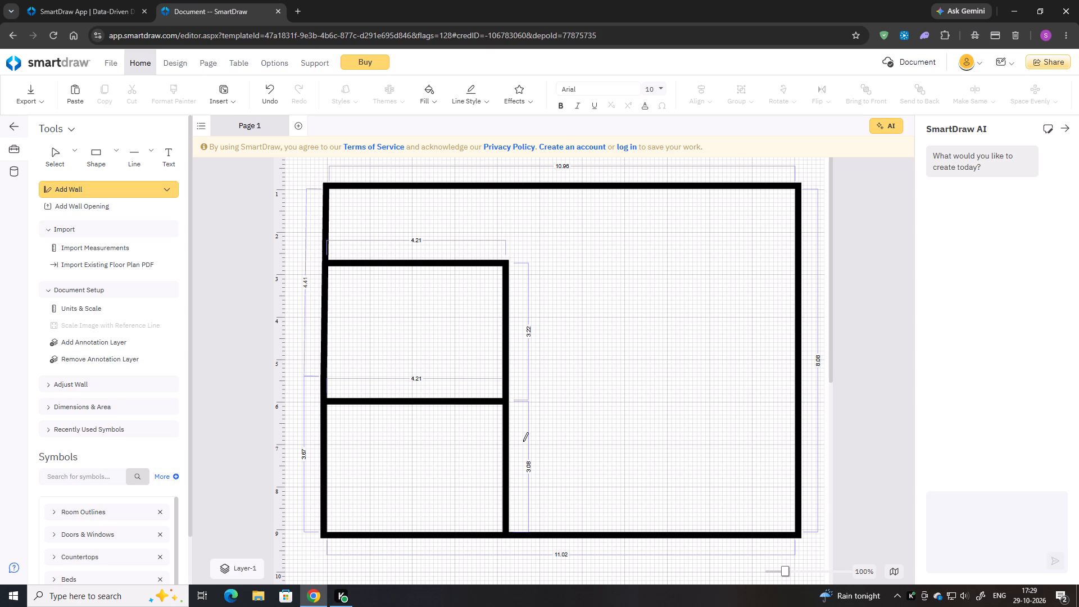
{"action": "left_click", "coordinate": [582, 401]}
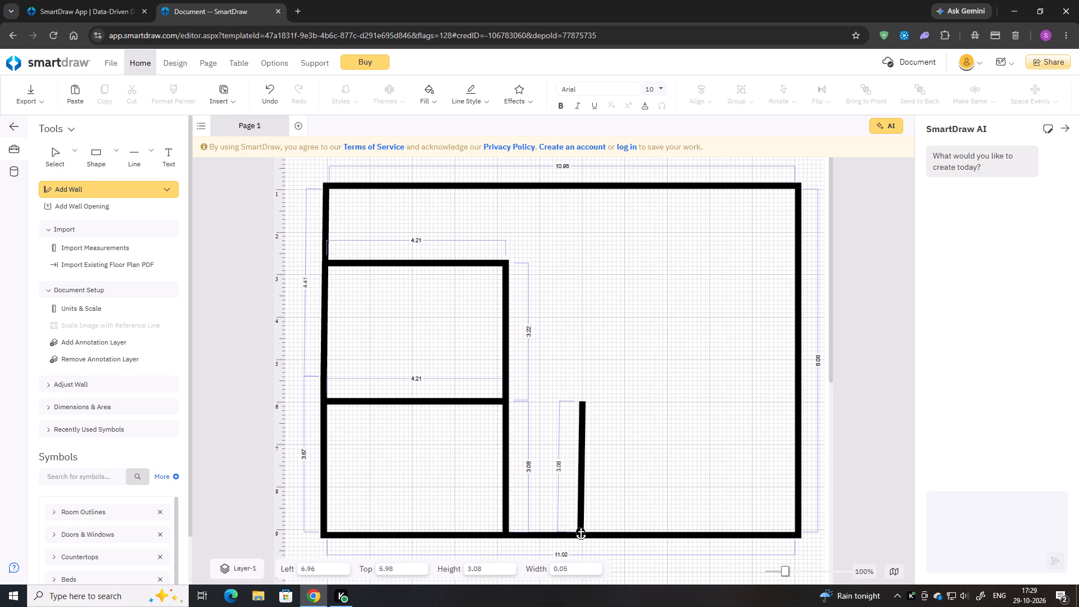
{"action": "left_click", "coordinate": [583, 525]}
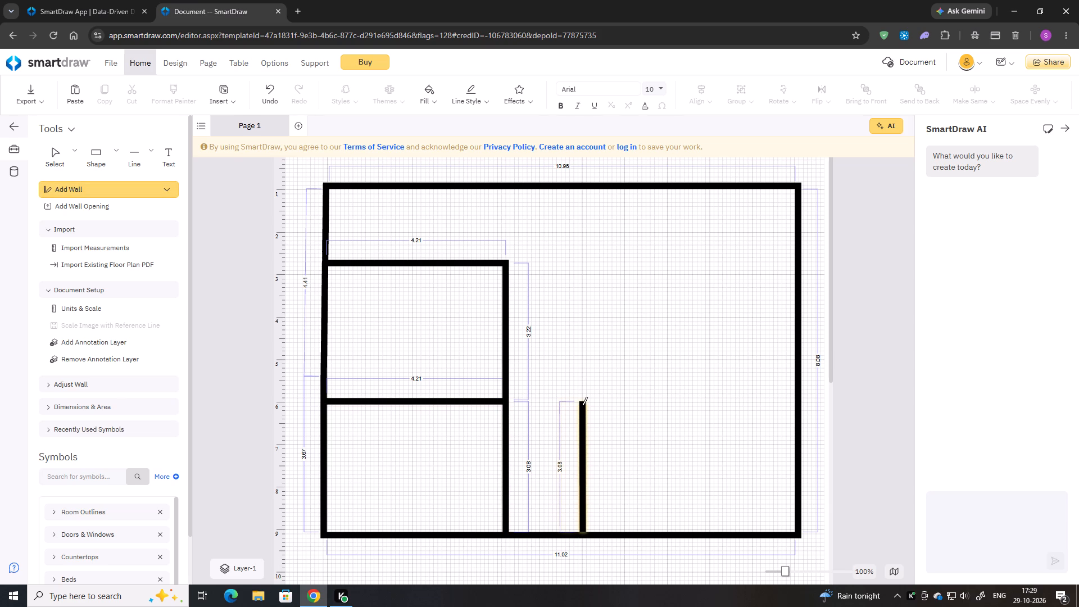
{"action": "left_click", "coordinate": [582, 405]}
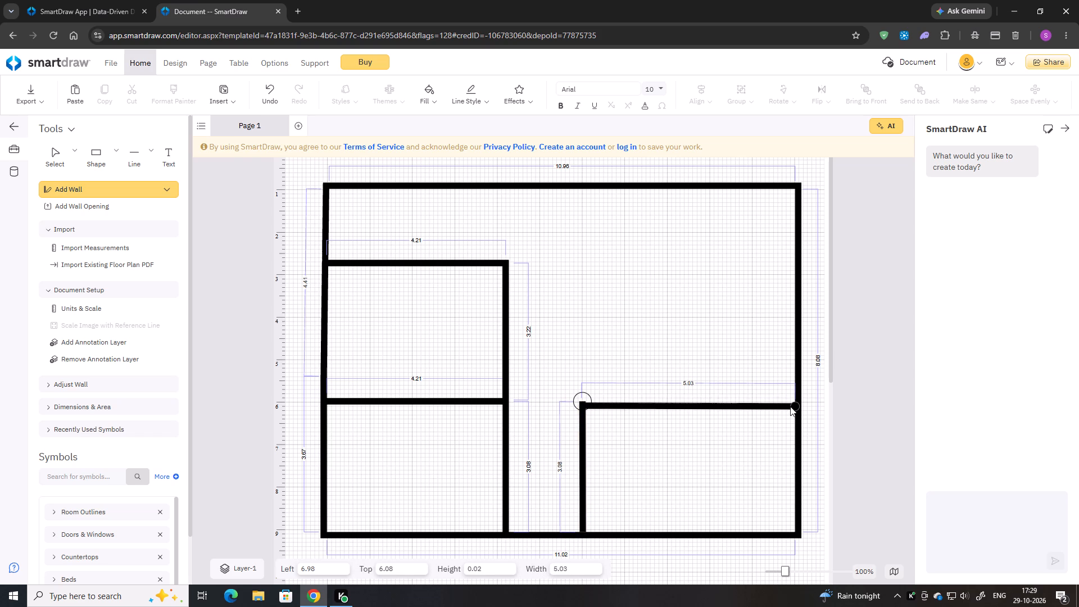
{"action": "left_click", "coordinate": [790, 406]}
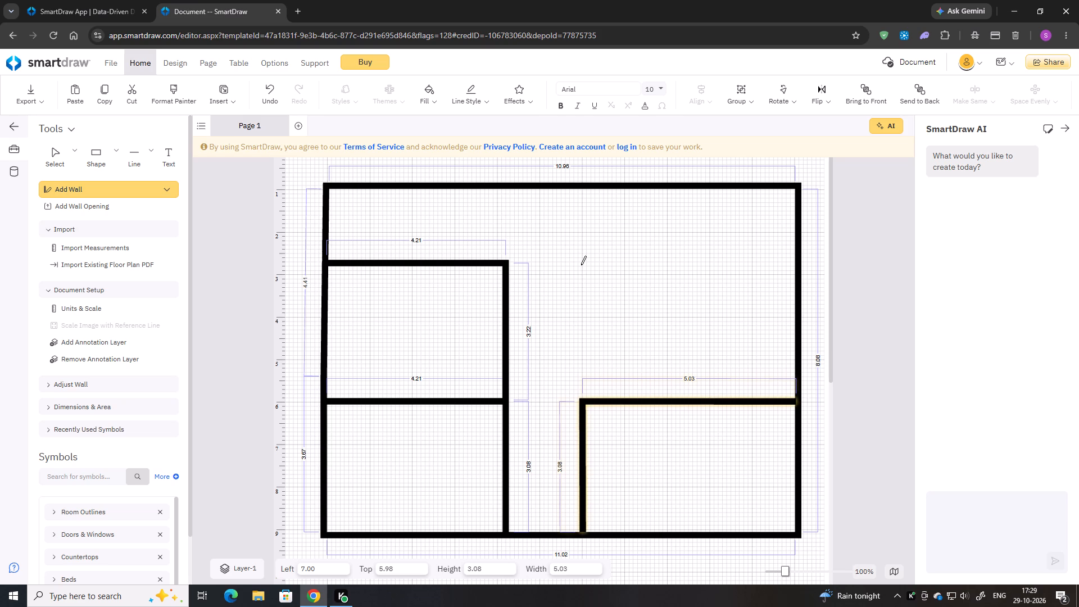
Draw a vertical wall about 5.13 long from the top outer wall down to the lower-right room's corner, closing the upper-right room.
{"action": "left_click", "coordinate": [581, 186]}
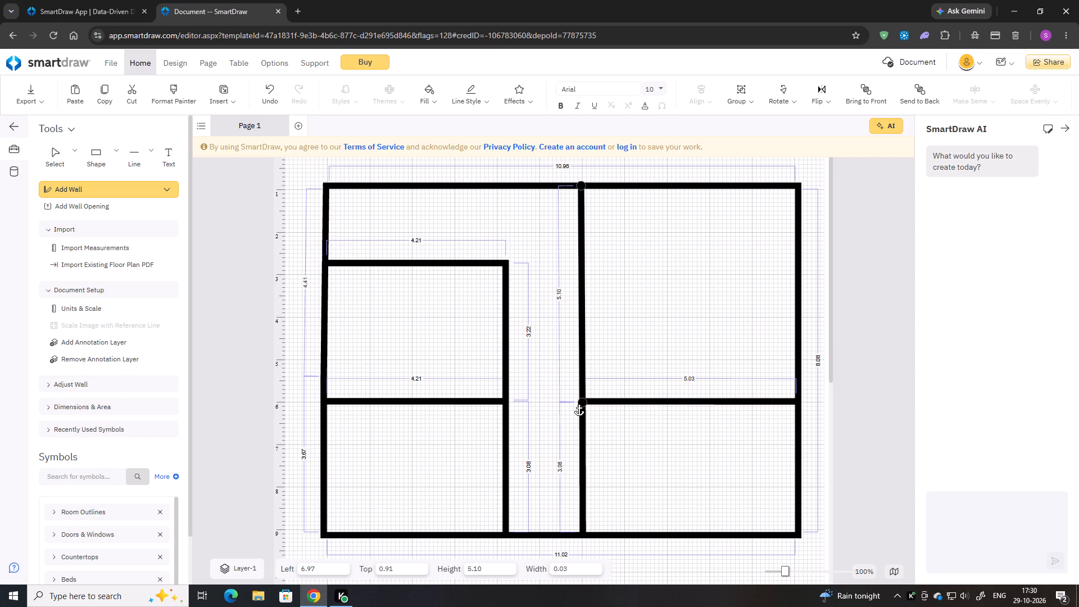
{"action": "left_click", "coordinate": [578, 404]}
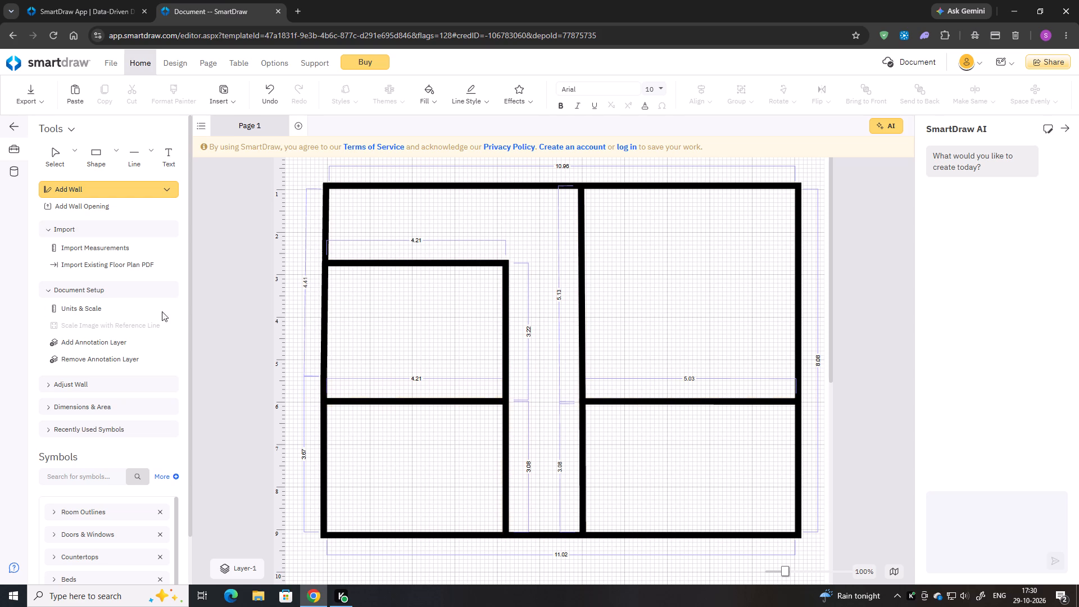
{"action": "left_click", "coordinate": [65, 186]}
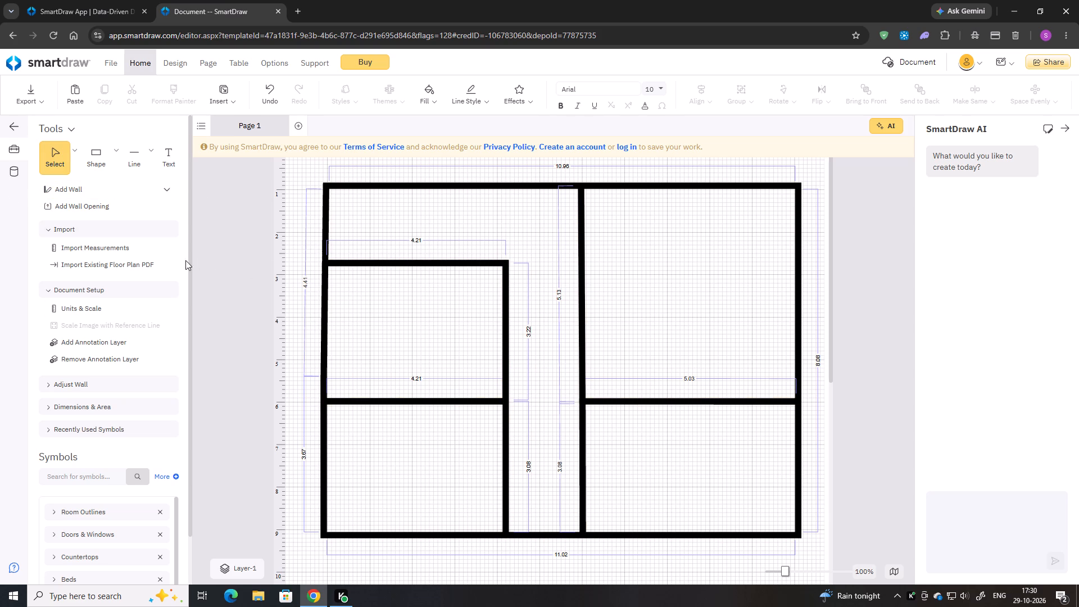
Place a Door (28") symbol near the top of the left outer wall and flip it both ways so it swings inward.
{"action": "scroll", "coordinate": [114, 392], "scroll_direction": "down", "scroll_amount": 1}
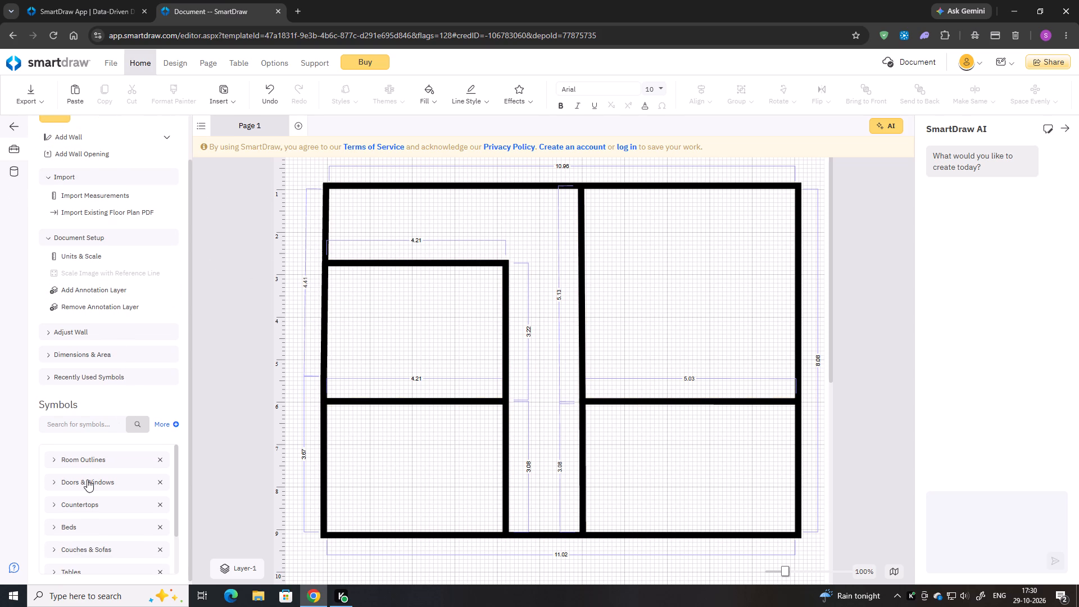
{"action": "left_click", "coordinate": [87, 479]}
{"action": "scroll", "coordinate": [95, 468], "scroll_direction": "down", "scroll_amount": 1}
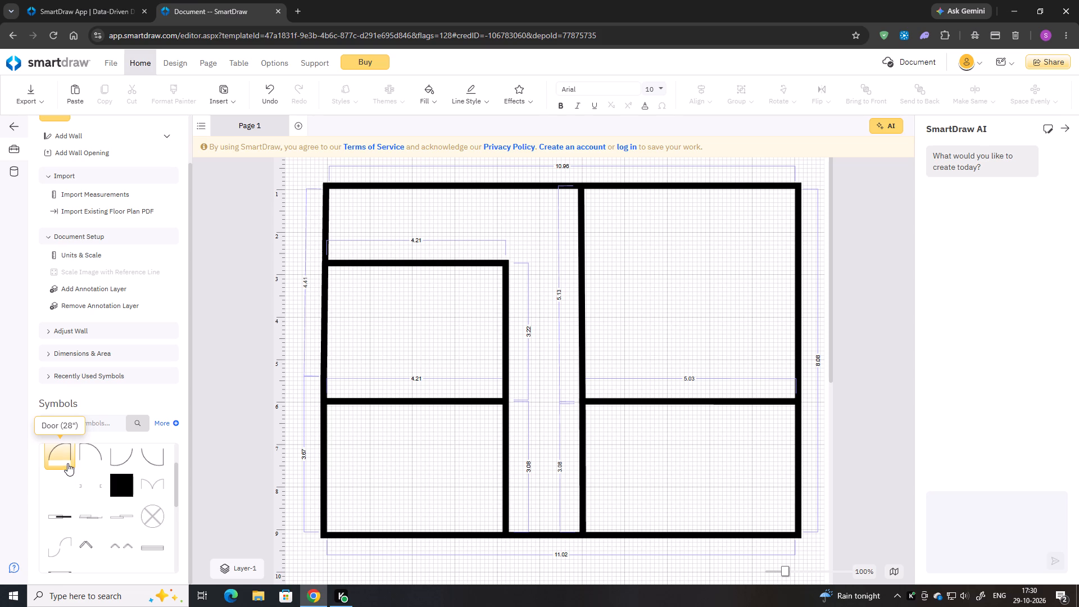
{"action": "left_click_drag", "start_coordinate": [58, 464], "coordinate": [73, 443]}
{"action": "left_click_drag", "start_coordinate": [73, 443], "coordinate": [323, 218]}
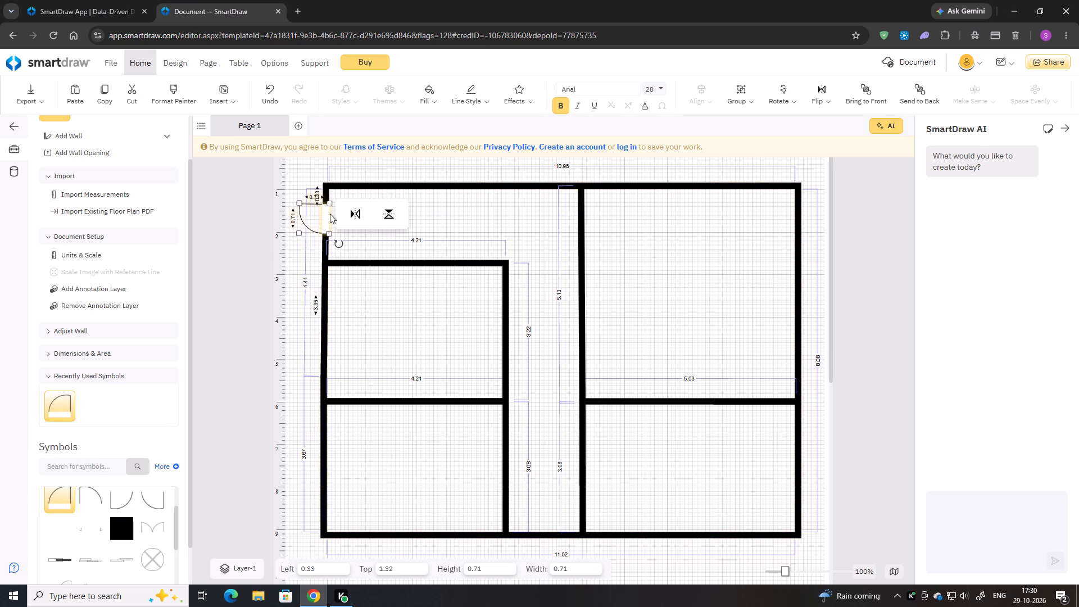
{"action": "left_click", "coordinate": [386, 215]}
{"action": "left_click", "coordinate": [358, 219]}
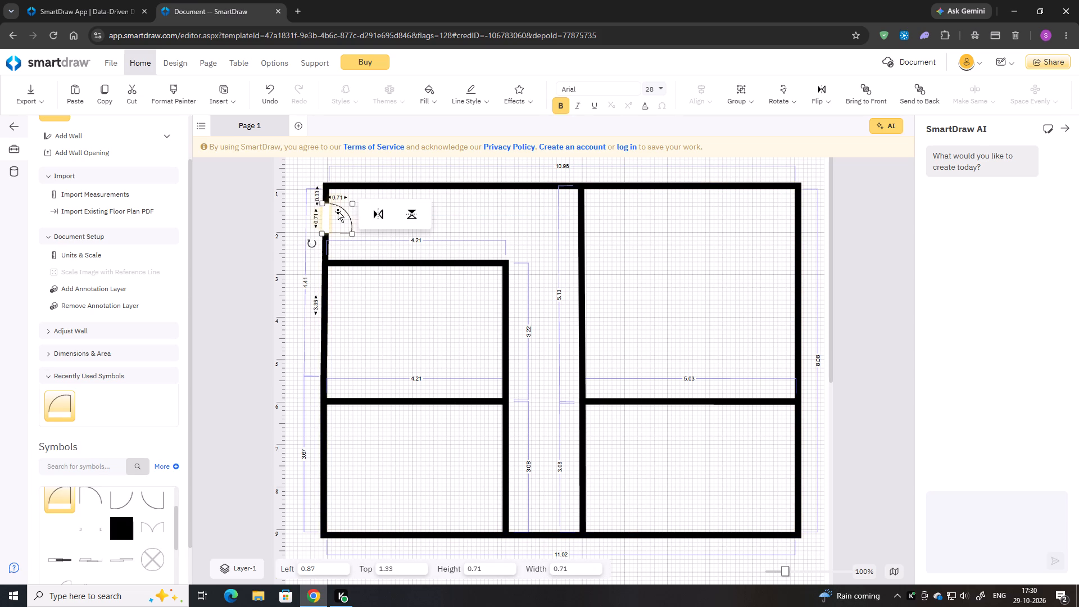
Enlarge and reposition the entrance door so it fills most of the left outer wall between the top wall and the upper-left room.
{"action": "left_click_drag", "start_coordinate": [323, 204], "coordinate": [326, 185]}
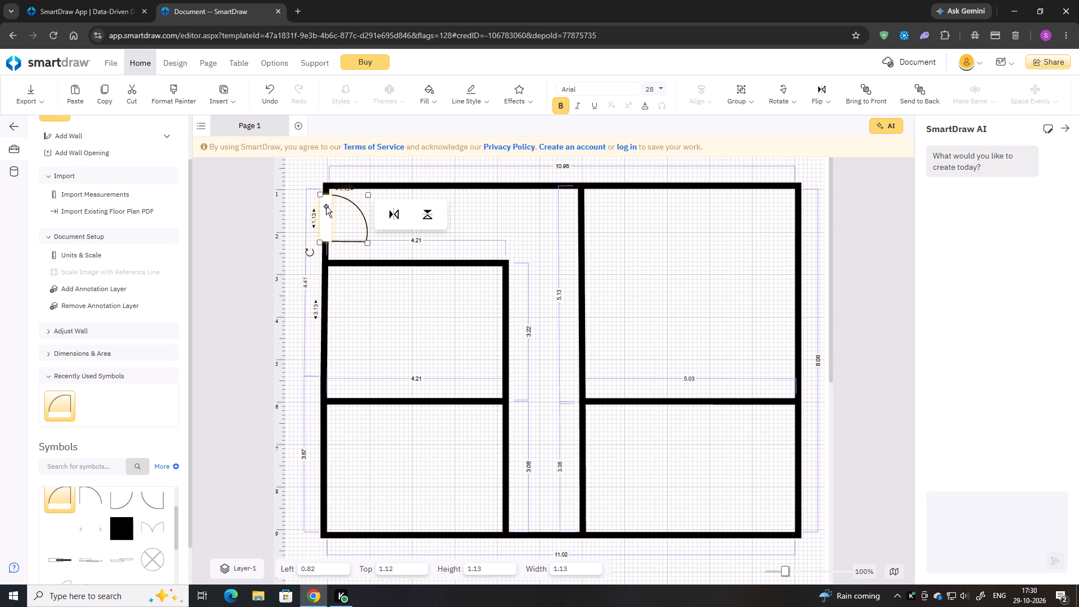
{"action": "left_click_drag", "start_coordinate": [322, 211], "coordinate": [324, 223]}
{"action": "left_click_drag", "start_coordinate": [320, 206], "coordinate": [323, 197]}
{"action": "left_click_drag", "start_coordinate": [328, 219], "coordinate": [330, 212]}
{"action": "left_click", "coordinate": [496, 239]}
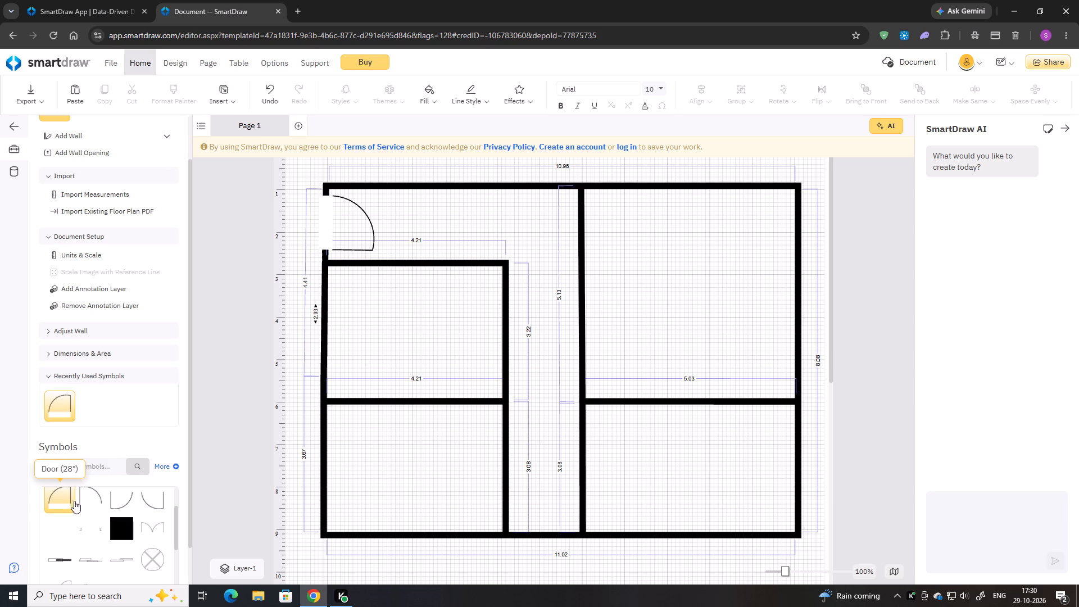
Place a Door (28") near the bottom of the upper-left room's vertical wall, opening into the room with its leaf at the lower end.
{"action": "left_click_drag", "start_coordinate": [61, 504], "coordinate": [495, 371]}
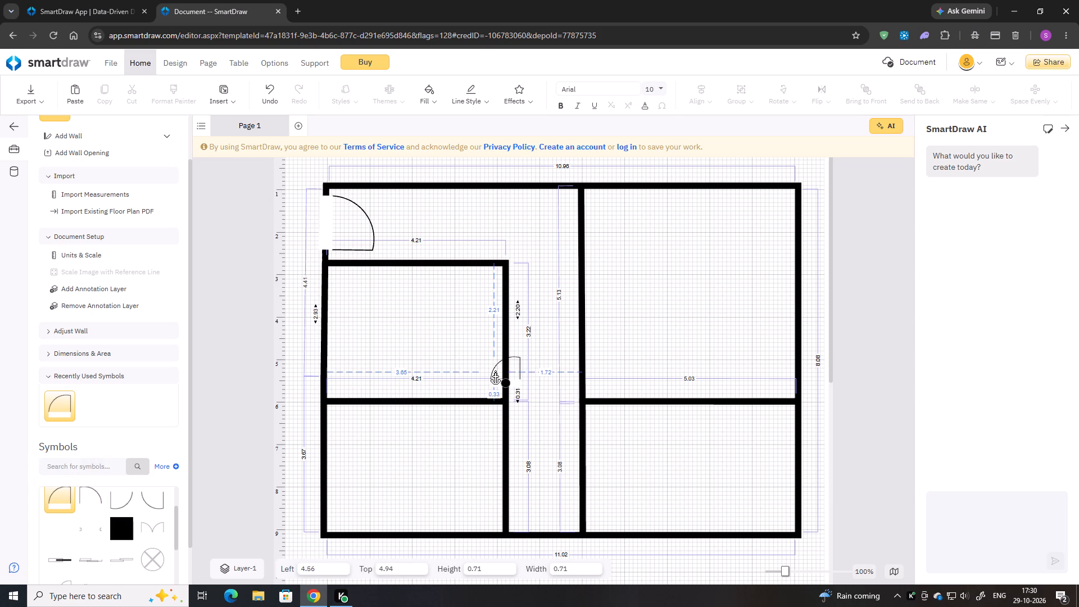
{"action": "left_click_drag", "start_coordinate": [495, 371], "coordinate": [493, 380]}
{"action": "left_click", "coordinate": [538, 373]}
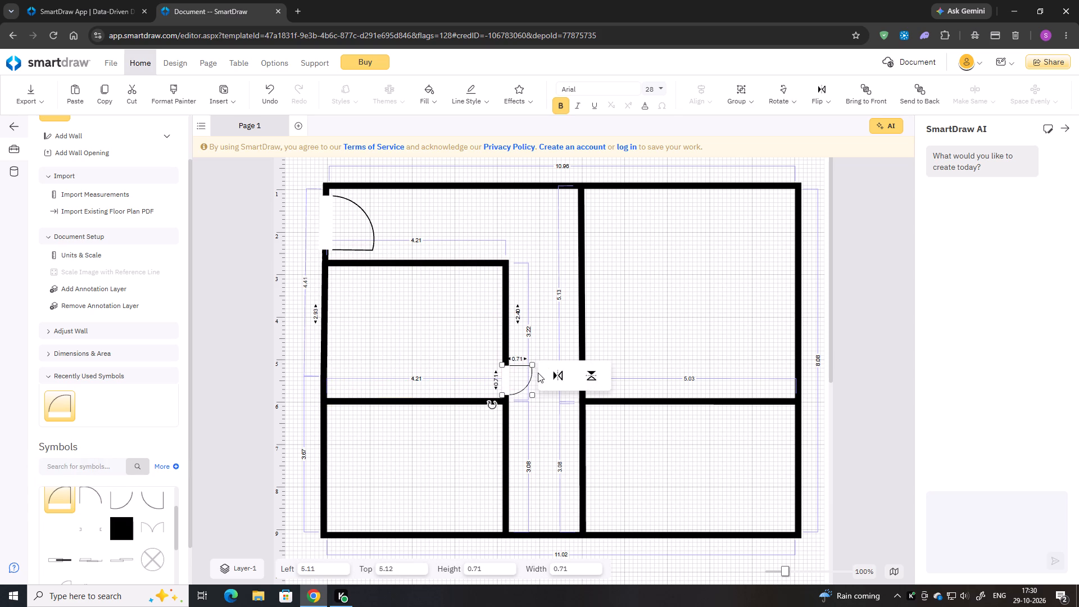
{"action": "left_click", "coordinate": [569, 370]}
{"action": "left_click", "coordinate": [575, 369]}
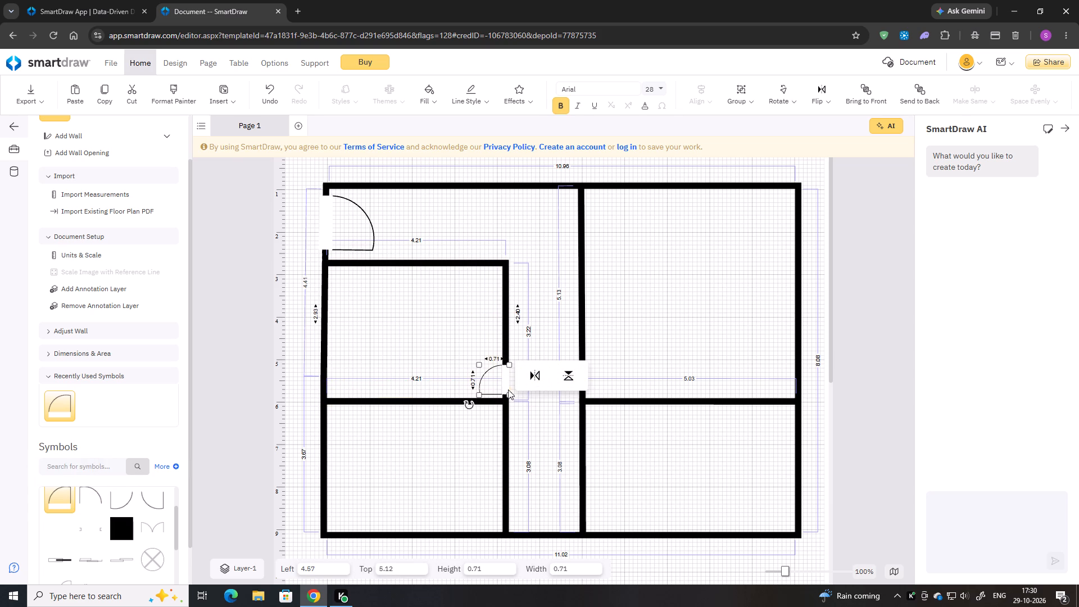
Place the mirrored door near the top of the lower-left room's vertical wall, flip it vertically to hinge at the top, and nudge it slightly down.
{"action": "left_click_drag", "start_coordinate": [90, 505], "coordinate": [478, 405]}
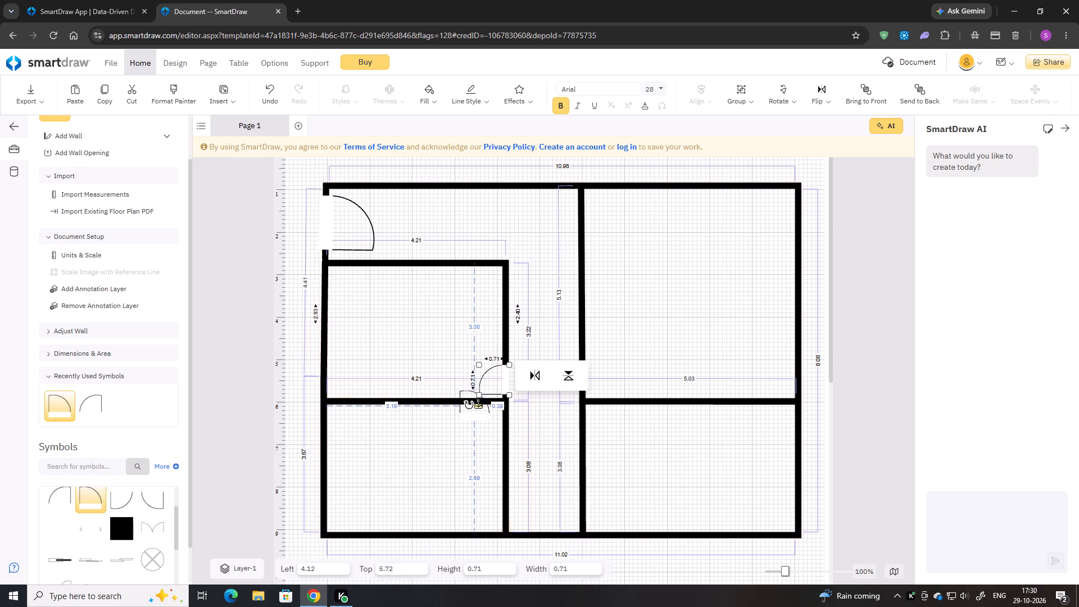
{"action": "left_click_drag", "start_coordinate": [478, 405], "coordinate": [504, 409]}
{"action": "left_click_drag", "start_coordinate": [505, 410], "coordinate": [504, 422]}
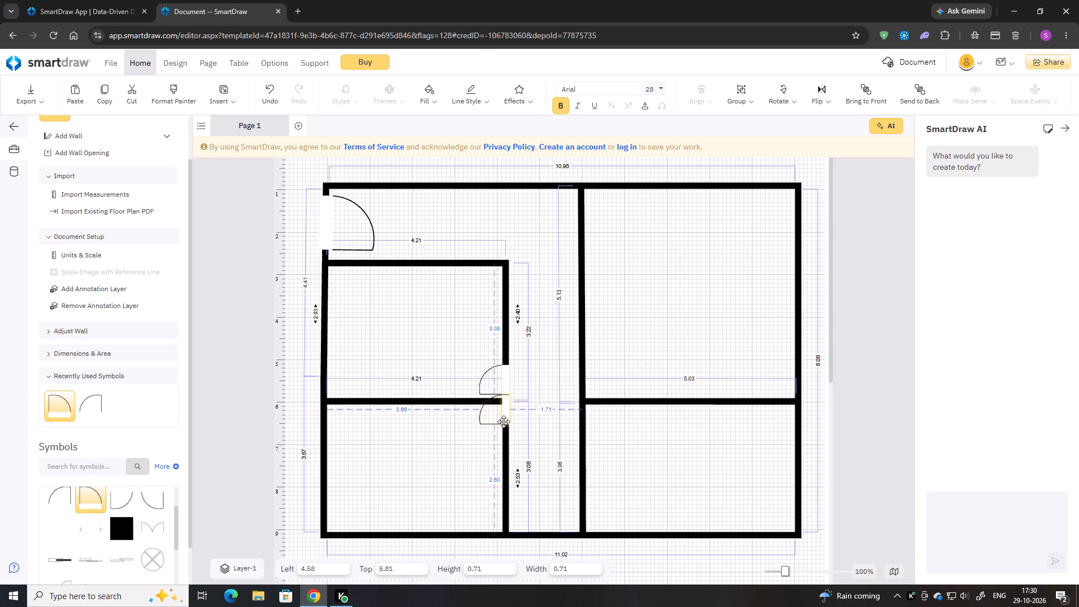
{"action": "left_click_drag", "start_coordinate": [504, 422], "coordinate": [502, 421]}
{"action": "left_click", "coordinate": [569, 421]}
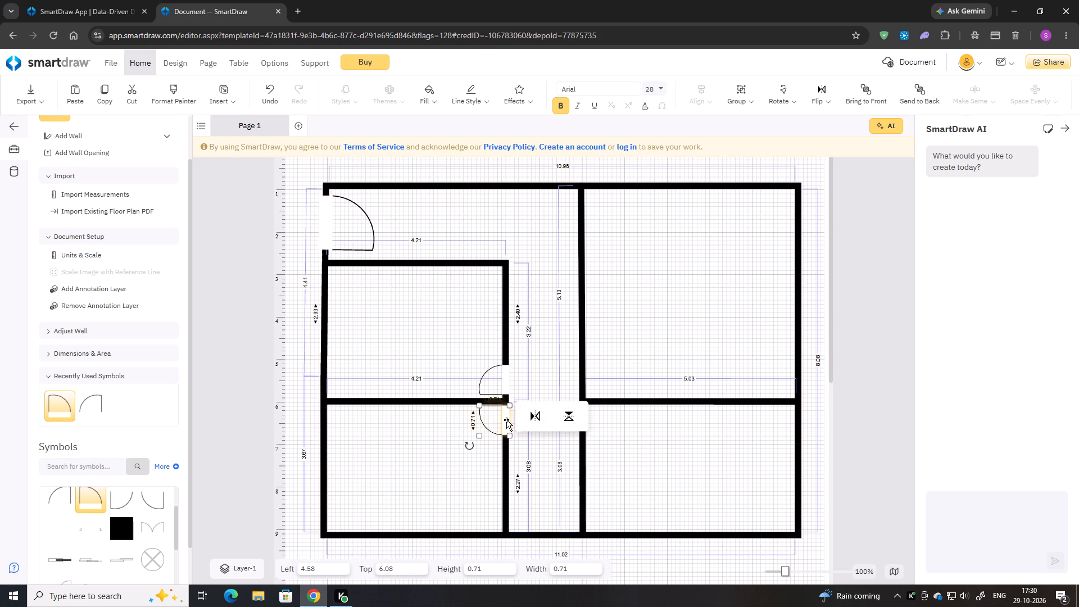
{"action": "key", "text": "Down"}
{"action": "key", "text": "Down"}
{"action": "key", "text": "Down"}
Nudge the upper-left room's door slightly down along its wall, to a top position of 5.16.
{"action": "left_click", "coordinate": [507, 379]}
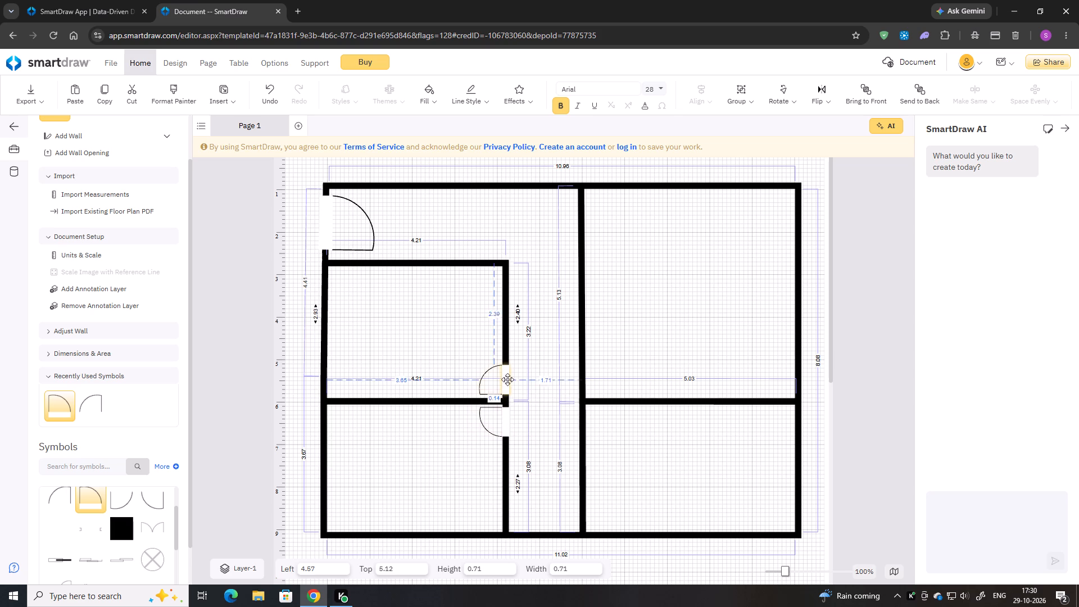
{"action": "key", "text": "Down"}
{"action": "key", "text": "Down"}
{"action": "key", "text": "Down"}
{"action": "left_click", "coordinate": [536, 307]}
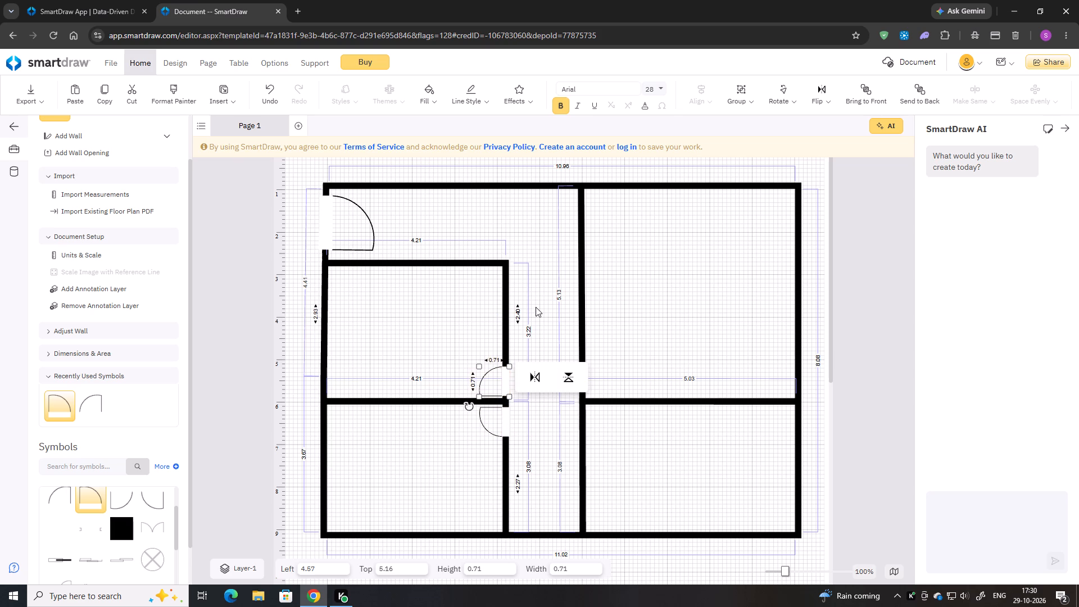
Copy the upper-left room's door onto the upper-right room's vertical wall directly opposite and flip it to open into that room.
{"action": "left_click", "coordinate": [508, 387]}
{"action": "key", "text": "ctrl+c"}
{"action": "key", "text": "ctrl+v"}
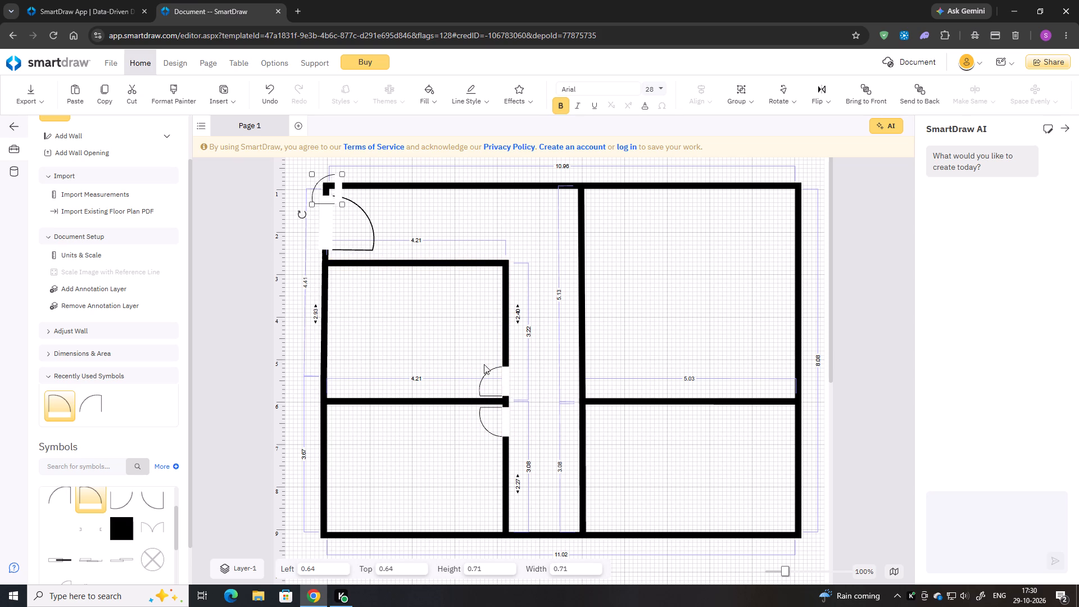
{"action": "left_click_drag", "start_coordinate": [338, 192], "coordinate": [583, 373]}
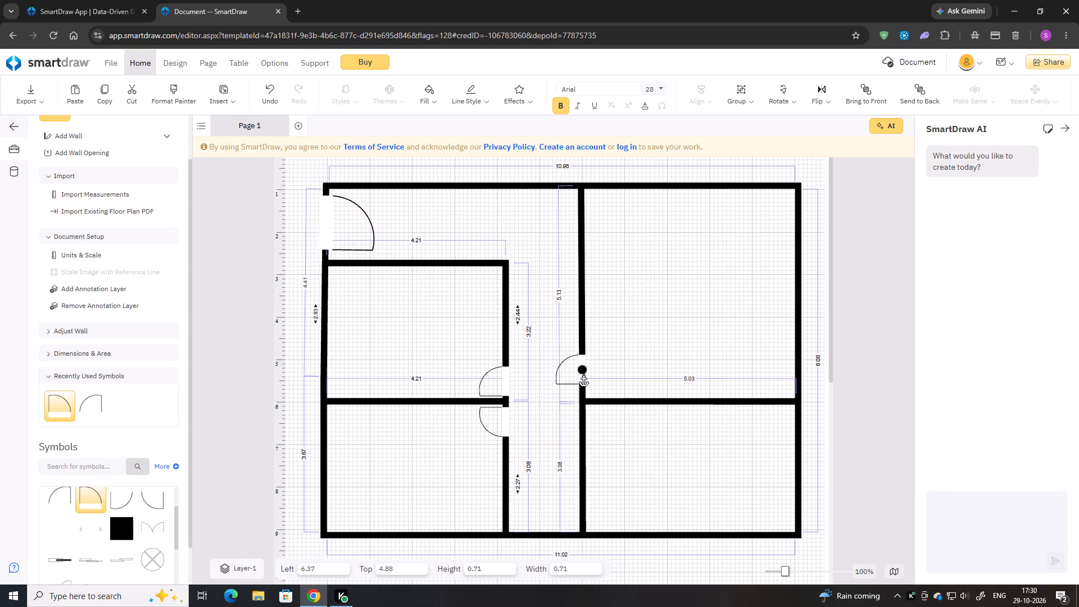
{"action": "left_click_drag", "start_coordinate": [583, 373], "coordinate": [581, 383]}
{"action": "left_click", "coordinate": [615, 370]}
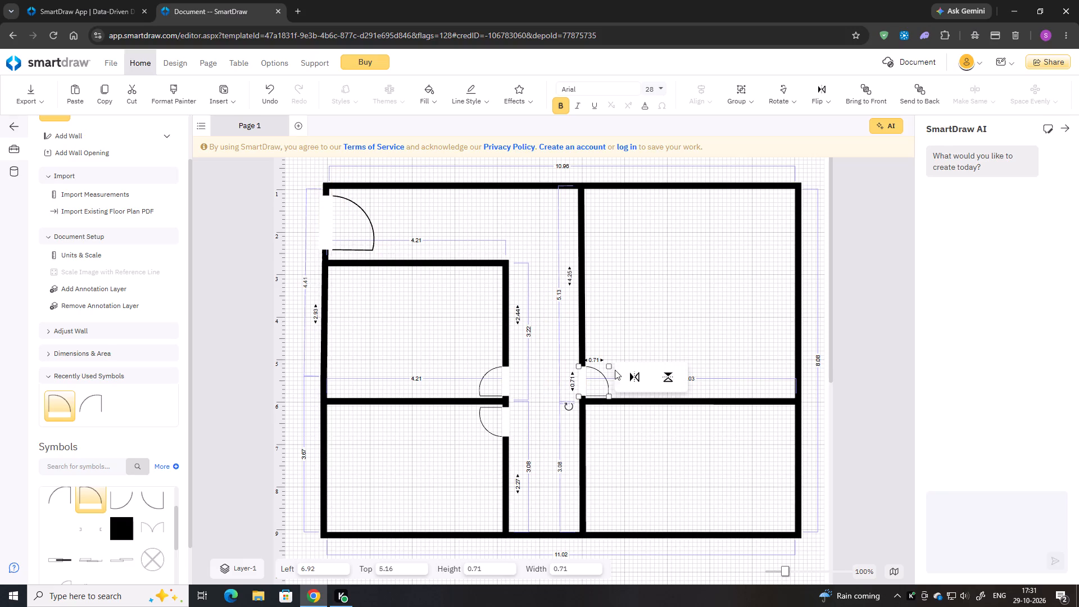
Copy the lower-left room's door onto the lower-right room's vertical wall directly opposite and flip it to open into that room.
{"action": "left_click", "coordinate": [507, 427]}
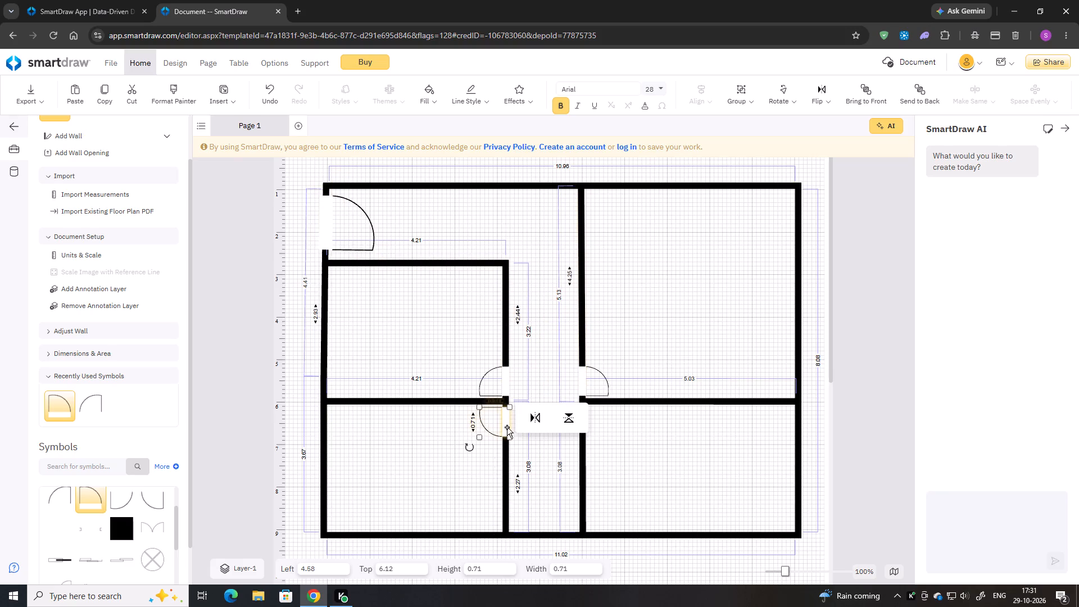
{"action": "key", "text": "ctrl+c"}
{"action": "key", "text": "ctrl+v"}
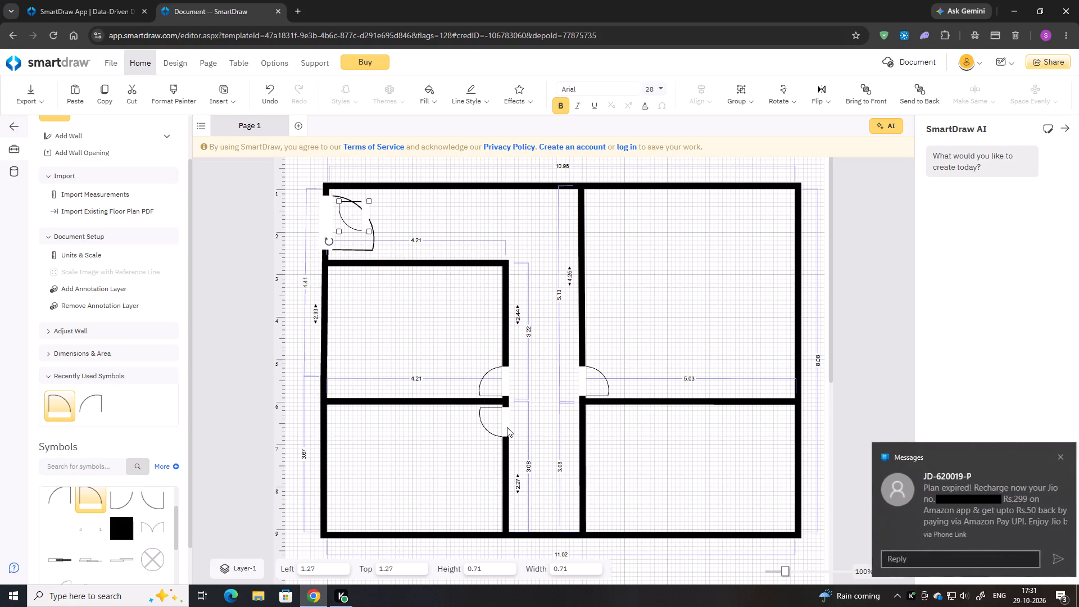
{"action": "left_click", "coordinate": [1053, 458]}
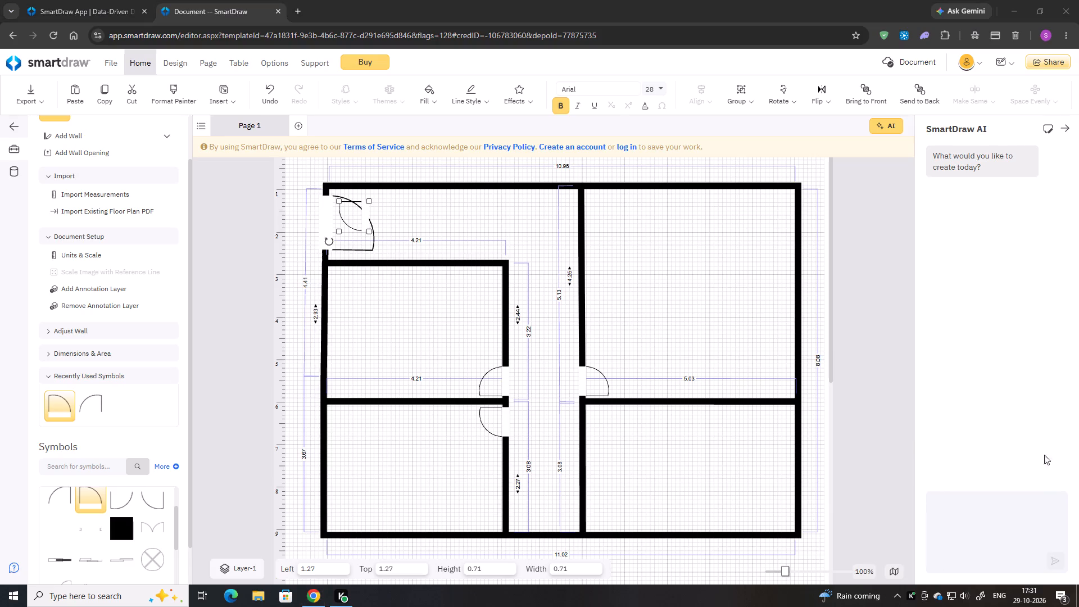
{"action": "left_click_drag", "start_coordinate": [365, 215], "coordinate": [546, 391]}
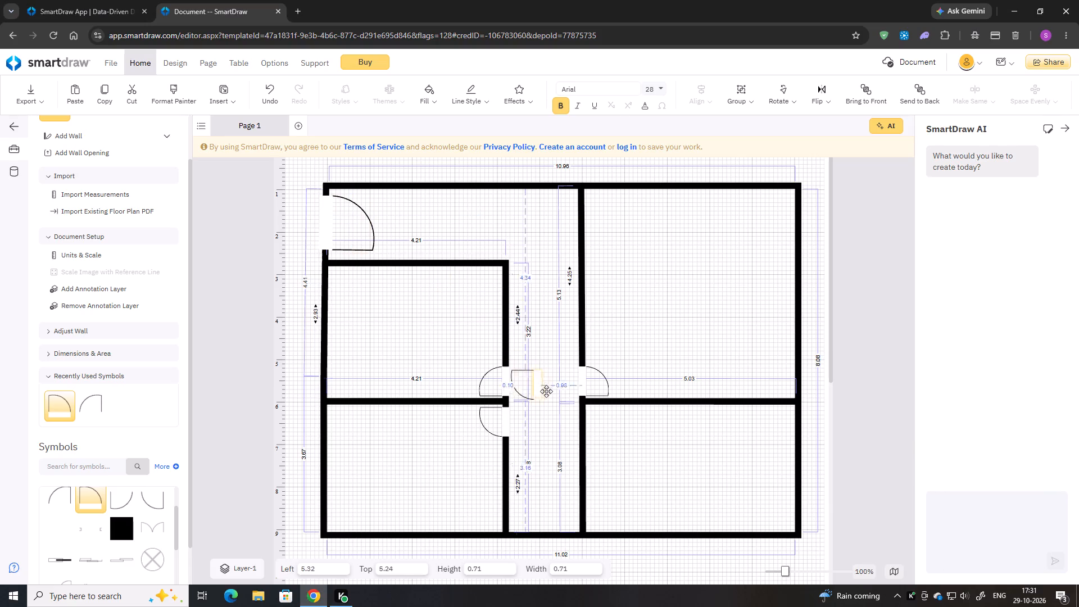
{"action": "left_click_drag", "start_coordinate": [546, 391], "coordinate": [576, 420]}
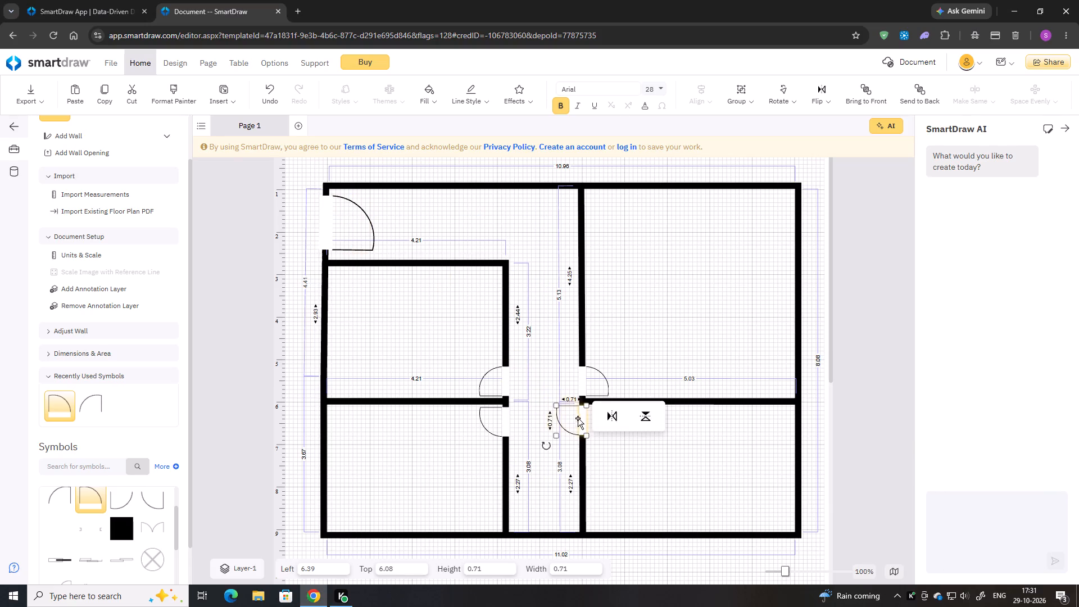
{"action": "left_click", "coordinate": [610, 410]}
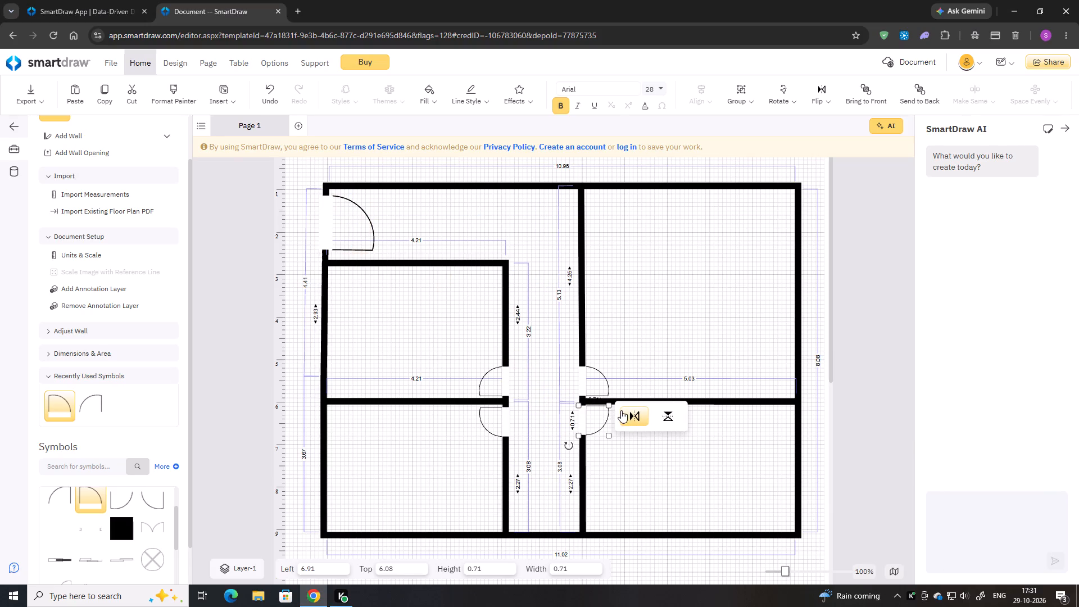
Nudge the lower-right room's door slightly down along its wall, to a top position of 6.10.
{"action": "key", "text": "Down"}
{"action": "key", "text": "Down"}
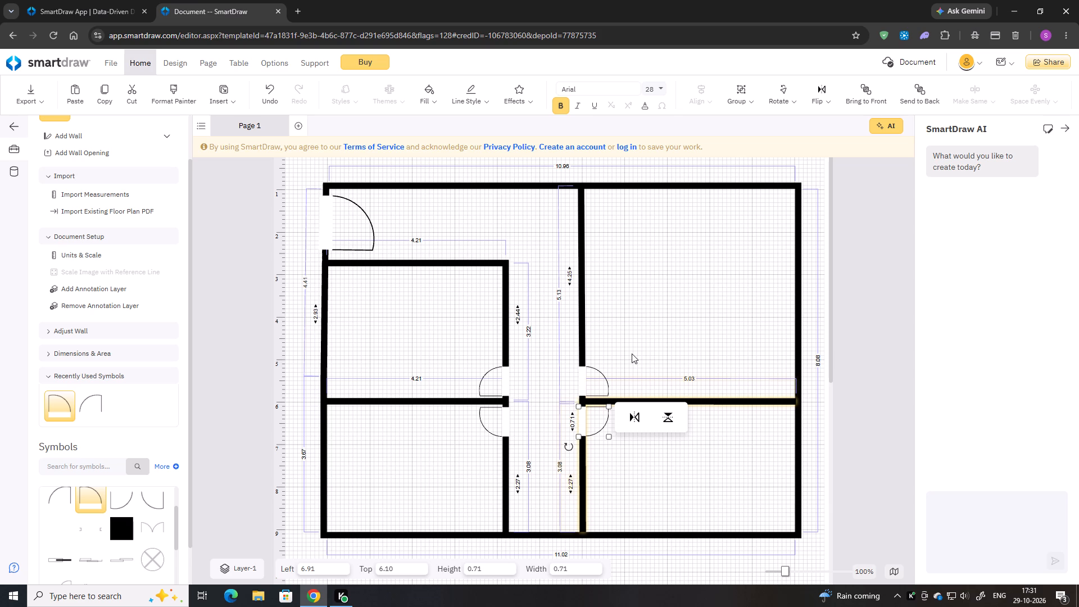
{"action": "left_click", "coordinate": [632, 354]}
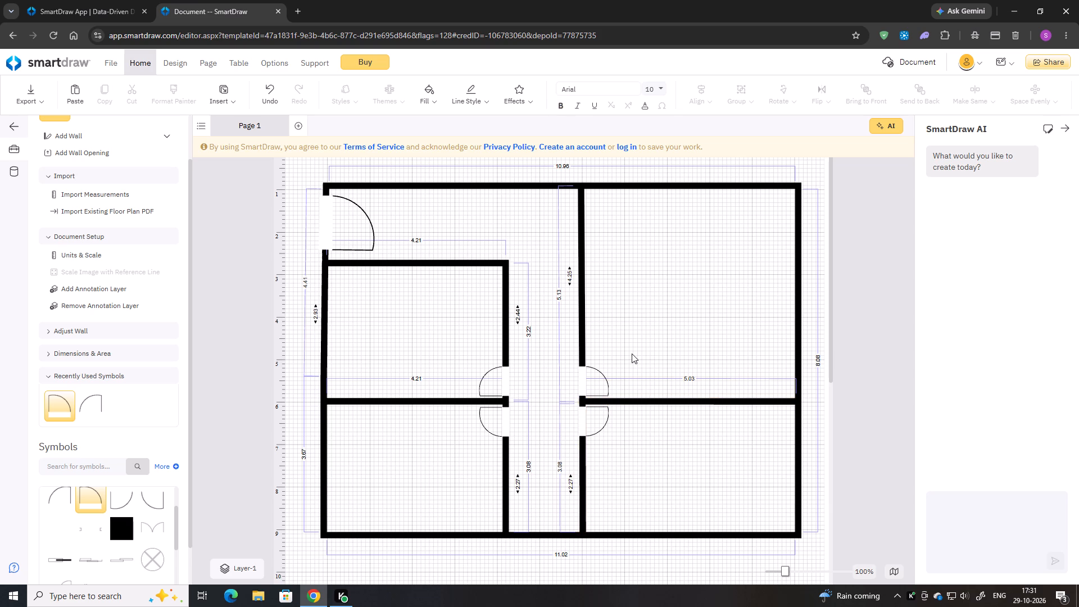
Look through the Doors & Windows symbols for a window that suits the outer walls.
{"action": "scroll", "coordinate": [528, 358], "scroll_direction": "down", "scroll_amount": 1}
{"action": "scroll", "coordinate": [533, 361], "scroll_direction": "up", "scroll_amount": 1}
{"action": "scroll", "coordinate": [547, 440], "scroll_direction": "down", "scroll_amount": 1}
{"action": "scroll", "coordinate": [547, 440], "scroll_direction": "up", "scroll_amount": 1}
{"action": "scroll", "coordinate": [125, 525], "scroll_direction": "down", "scroll_amount": 1}
{"action": "scroll", "coordinate": [183, 523], "scroll_direction": "down", "scroll_amount": 2}
{"action": "scroll", "coordinate": [137, 519], "scroll_direction": "up", "scroll_amount": 1}
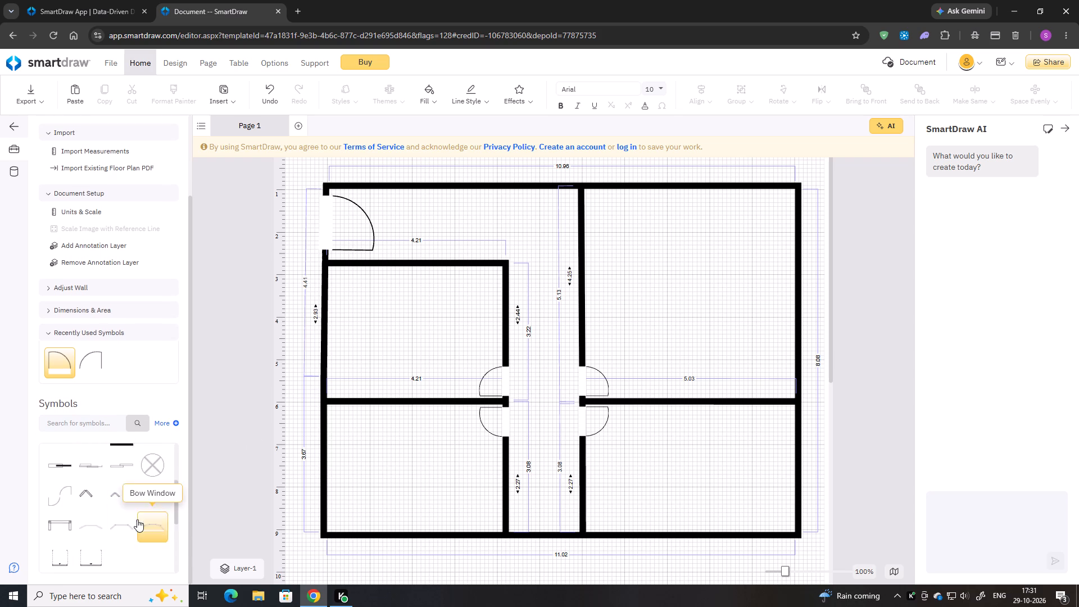
{"action": "scroll", "coordinate": [137, 519], "scroll_direction": "up", "scroll_amount": 1}
{"action": "scroll", "coordinate": [527, 234], "scroll_direction": "up", "scroll_amount": 2}
{"action": "scroll", "coordinate": [658, 288], "scroll_direction": "down", "scroll_amount": 1}
{"action": "scroll", "coordinate": [641, 298], "scroll_direction": "up", "scroll_amount": 2}
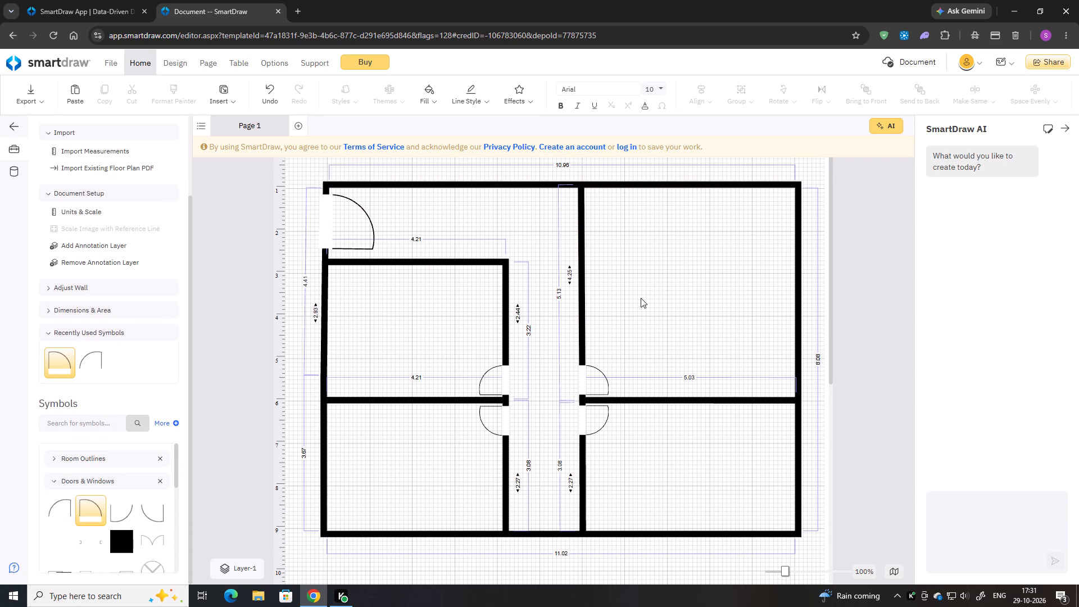
{"action": "scroll", "coordinate": [114, 536], "scroll_direction": "down", "scroll_amount": 1}
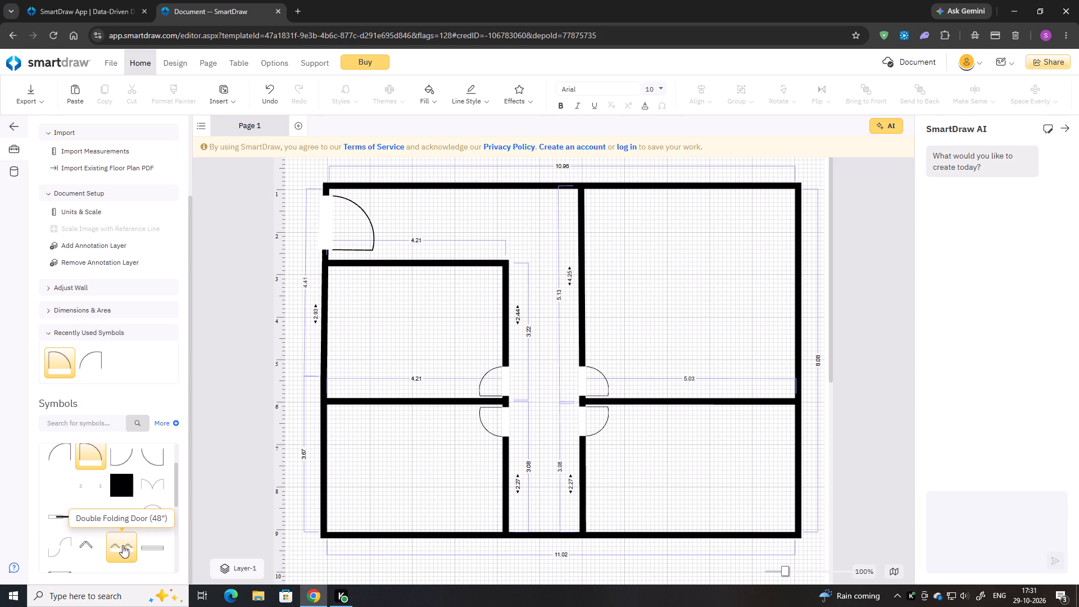
{"action": "scroll", "coordinate": [63, 544], "scroll_direction": "down", "scroll_amount": 1}
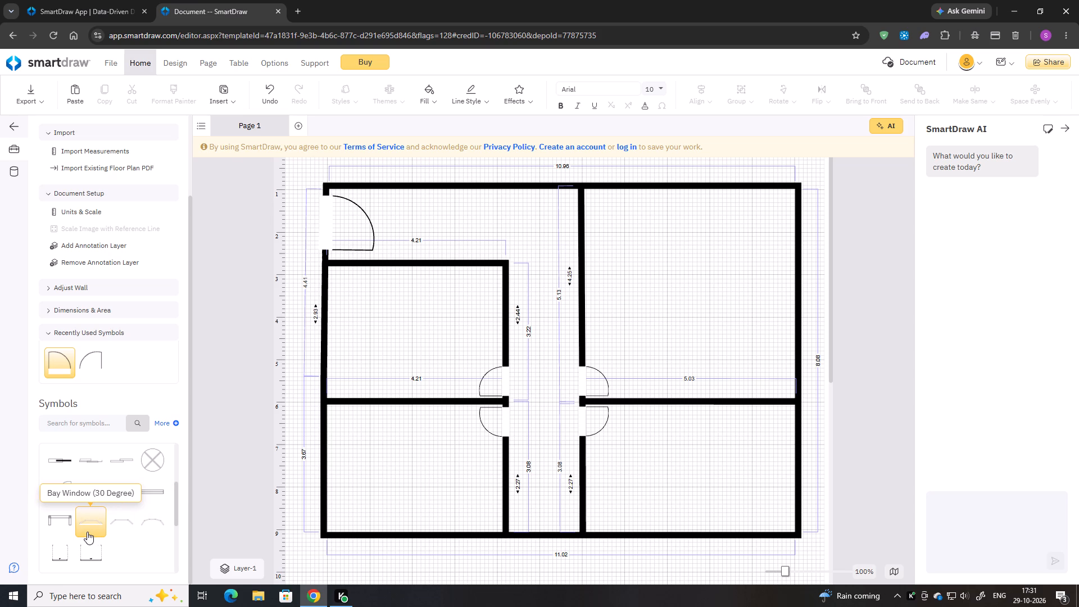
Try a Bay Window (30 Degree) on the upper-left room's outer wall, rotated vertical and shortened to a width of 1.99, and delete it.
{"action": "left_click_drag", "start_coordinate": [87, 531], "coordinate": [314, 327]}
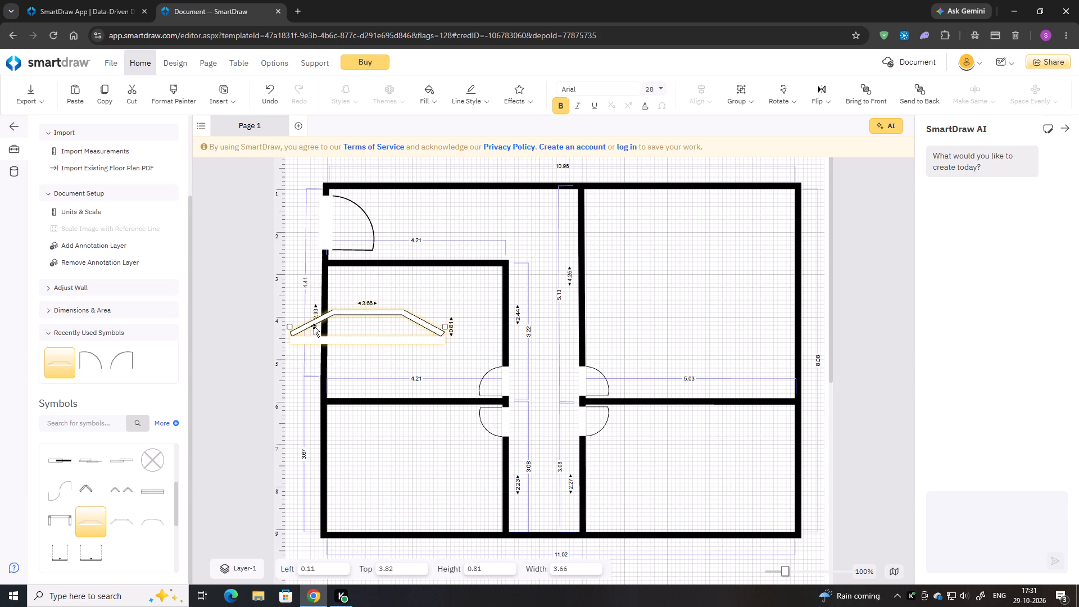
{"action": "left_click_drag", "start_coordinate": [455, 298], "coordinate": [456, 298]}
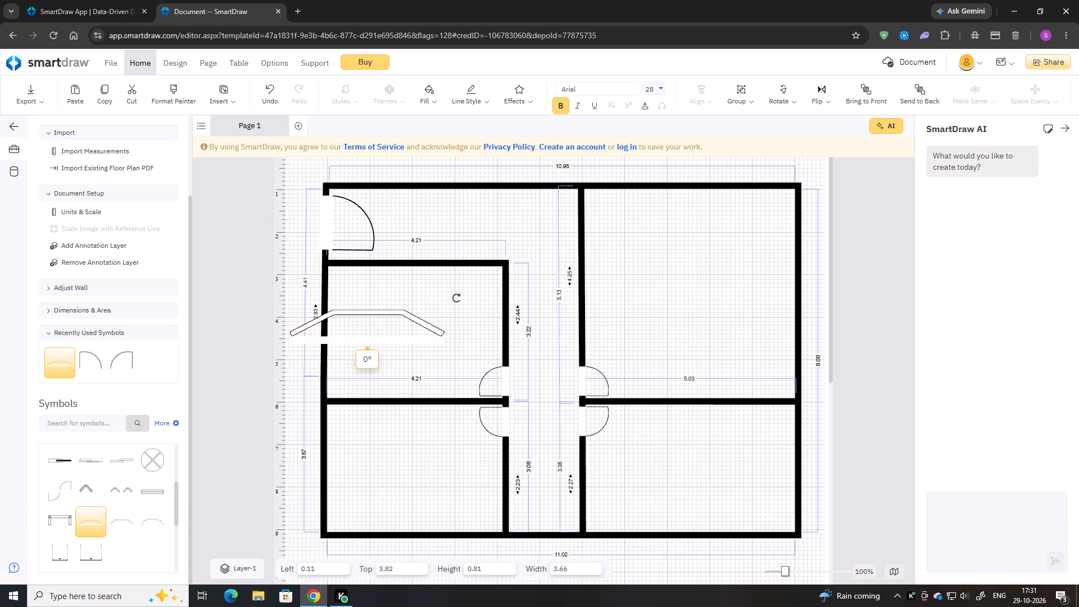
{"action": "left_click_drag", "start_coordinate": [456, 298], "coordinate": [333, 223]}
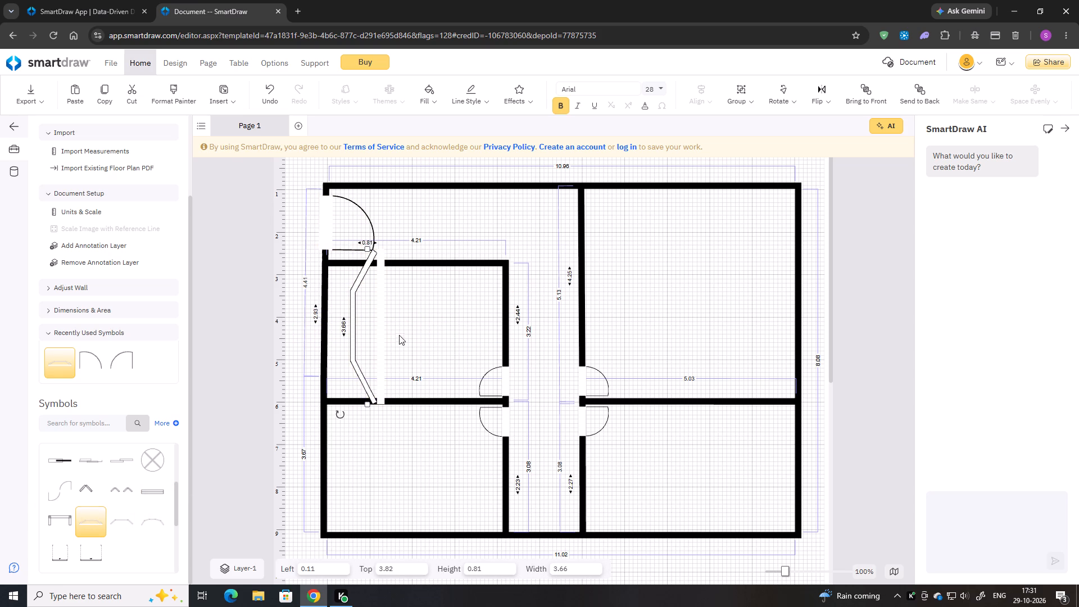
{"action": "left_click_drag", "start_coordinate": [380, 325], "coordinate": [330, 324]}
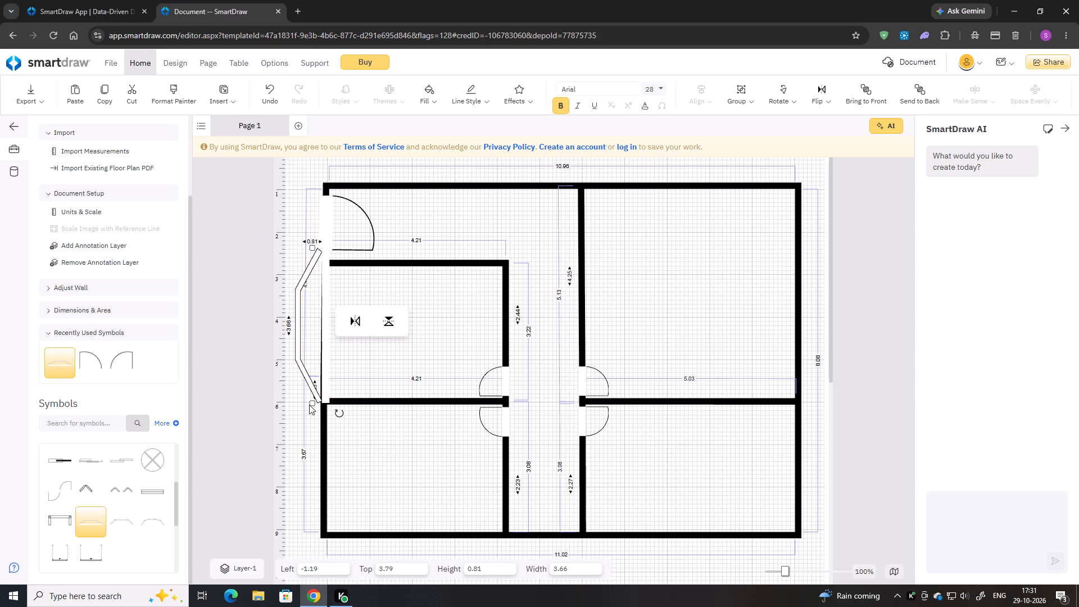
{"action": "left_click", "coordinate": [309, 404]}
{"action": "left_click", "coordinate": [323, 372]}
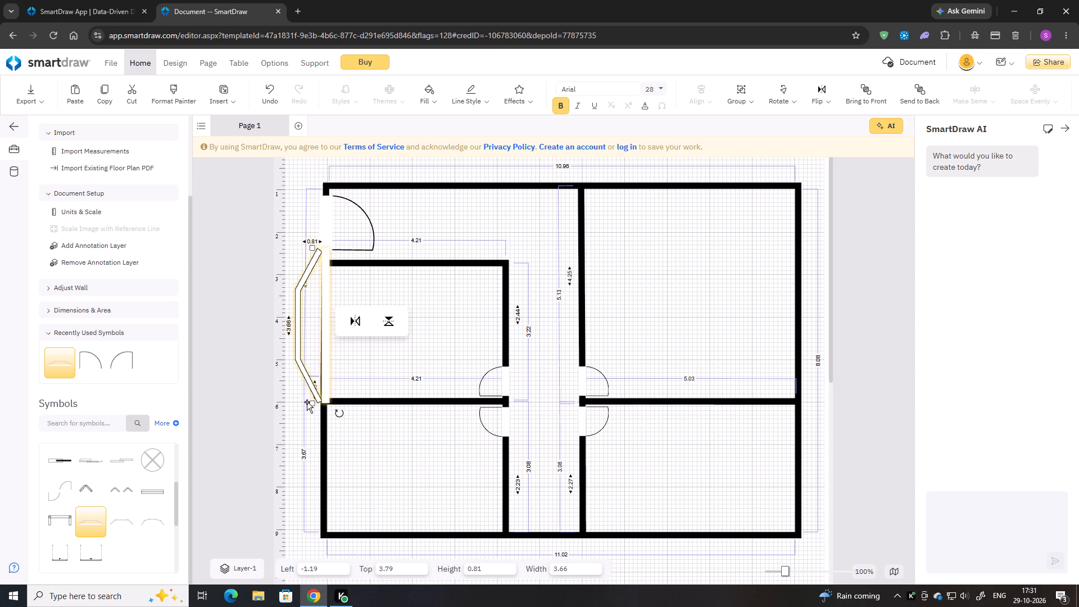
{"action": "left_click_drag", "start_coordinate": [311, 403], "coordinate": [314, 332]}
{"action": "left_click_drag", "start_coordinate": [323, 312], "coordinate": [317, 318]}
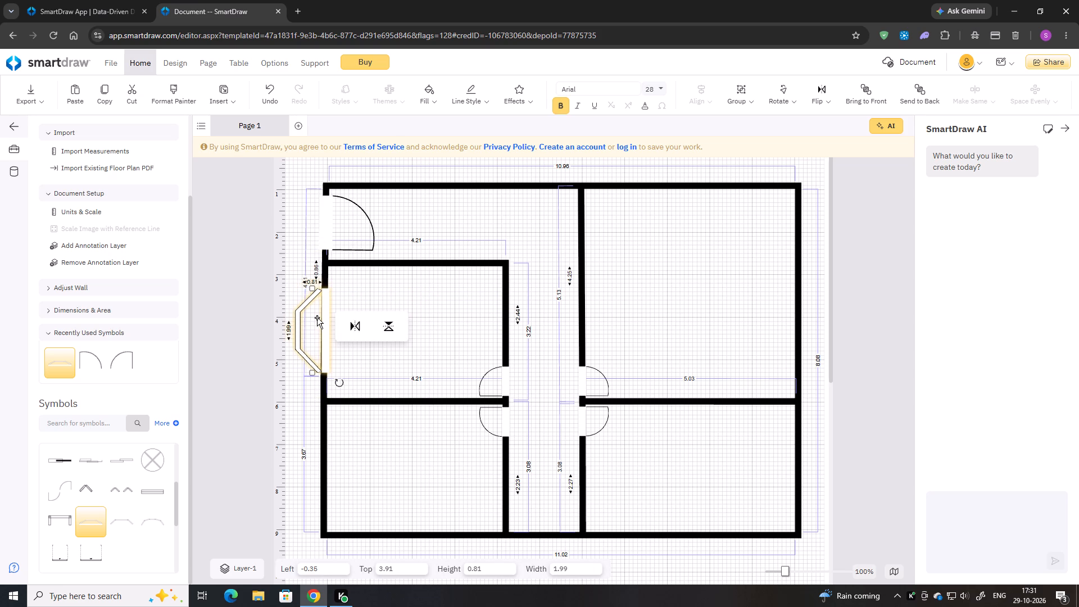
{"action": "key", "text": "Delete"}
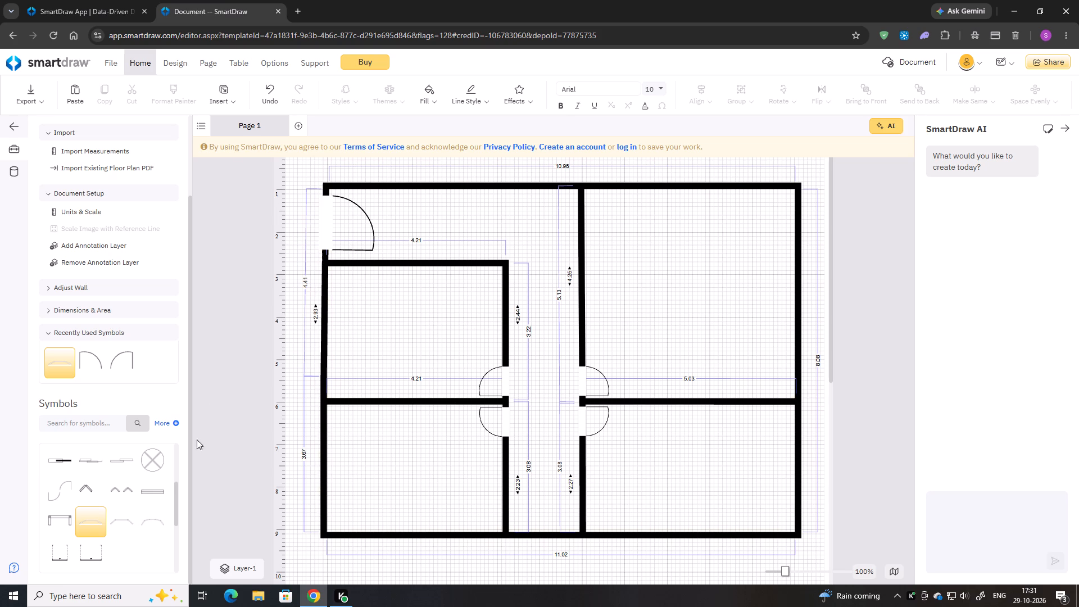
Place a Window (36") on the upper-left room's outer wall, aligned with the wall and positioned around the middle of the room's side.
{"action": "scroll", "coordinate": [122, 533], "scroll_direction": "down", "scroll_amount": 1}
{"action": "scroll", "coordinate": [126, 531], "scroll_direction": "up", "scroll_amount": 2}
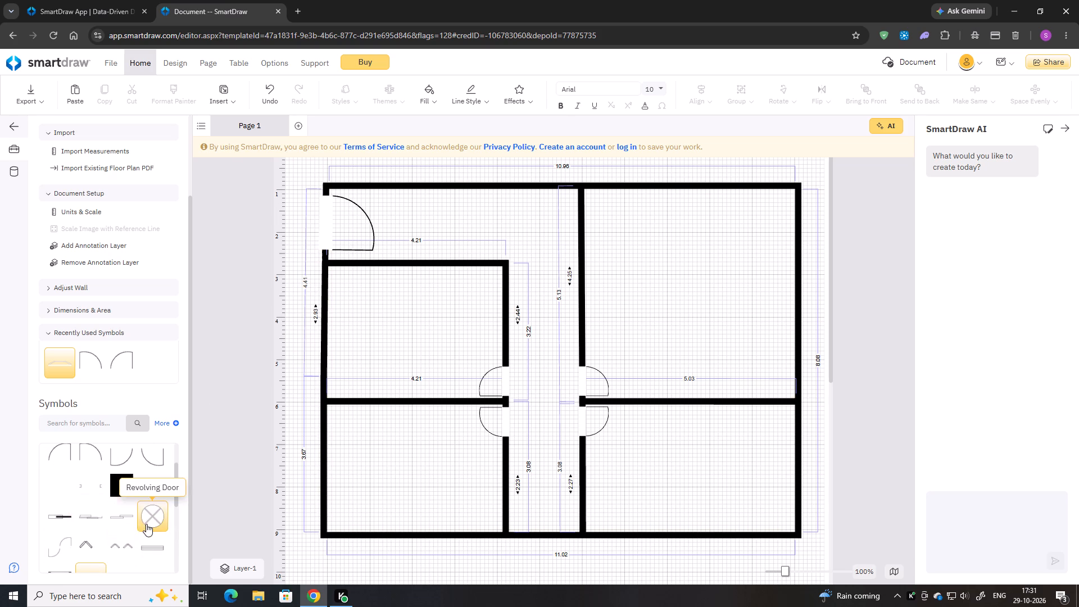
{"action": "scroll", "coordinate": [92, 477], "scroll_direction": "up", "scroll_amount": 2}
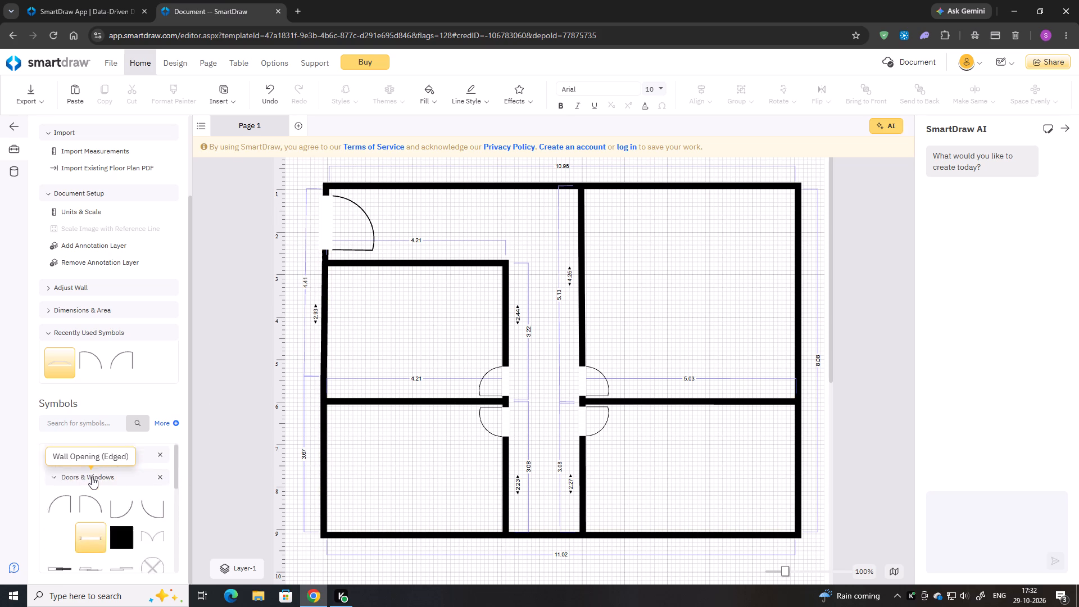
{"action": "scroll", "coordinate": [94, 482], "scroll_direction": "down", "scroll_amount": 4}
{"action": "scroll", "coordinate": [109, 485], "scroll_direction": "up", "scroll_amount": 2}
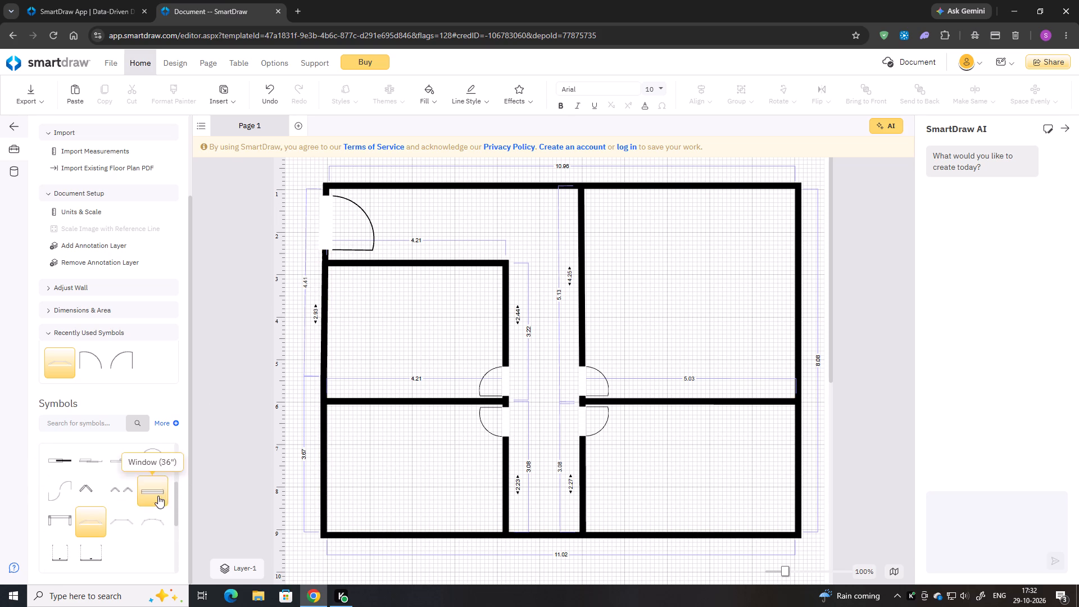
{"action": "left_click_drag", "start_coordinate": [148, 490], "coordinate": [310, 341]}
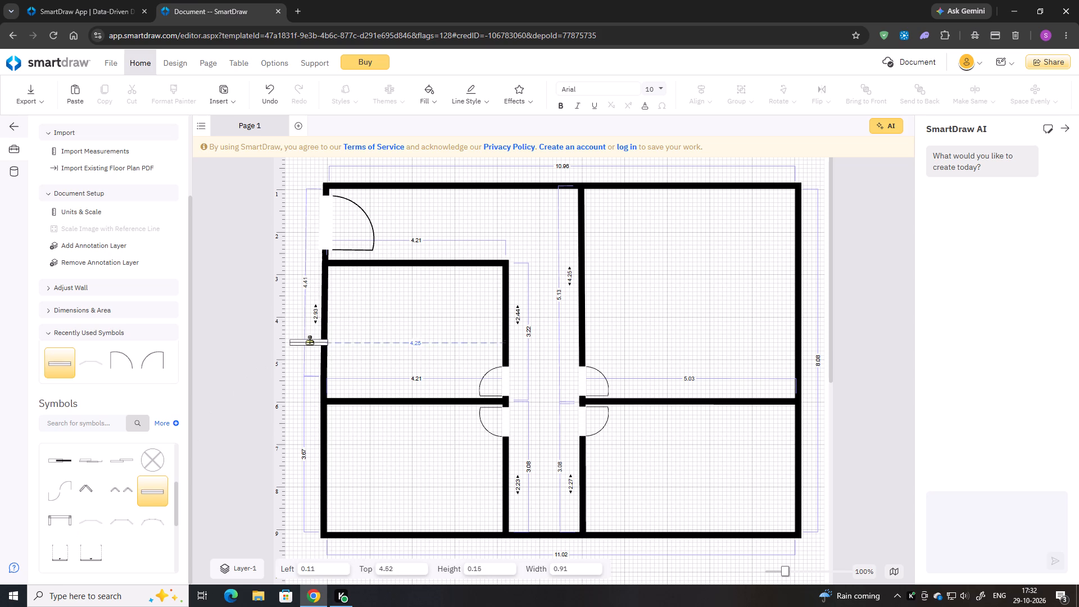
{"action": "left_click_drag", "start_coordinate": [310, 341], "coordinate": [315, 336]}
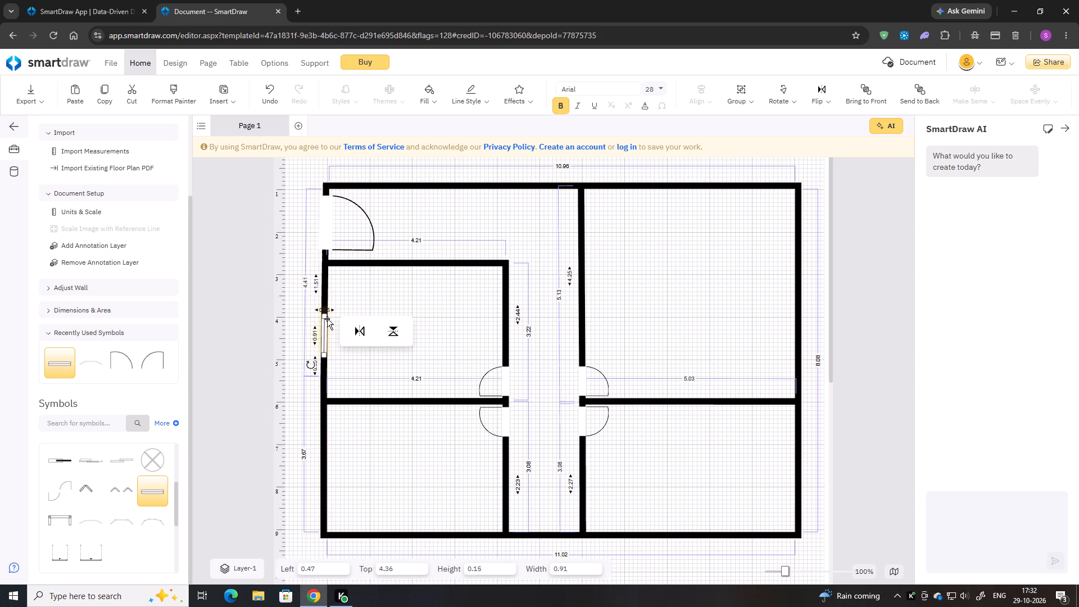
{"action": "left_click_drag", "start_coordinate": [324, 330], "coordinate": [335, 291]}
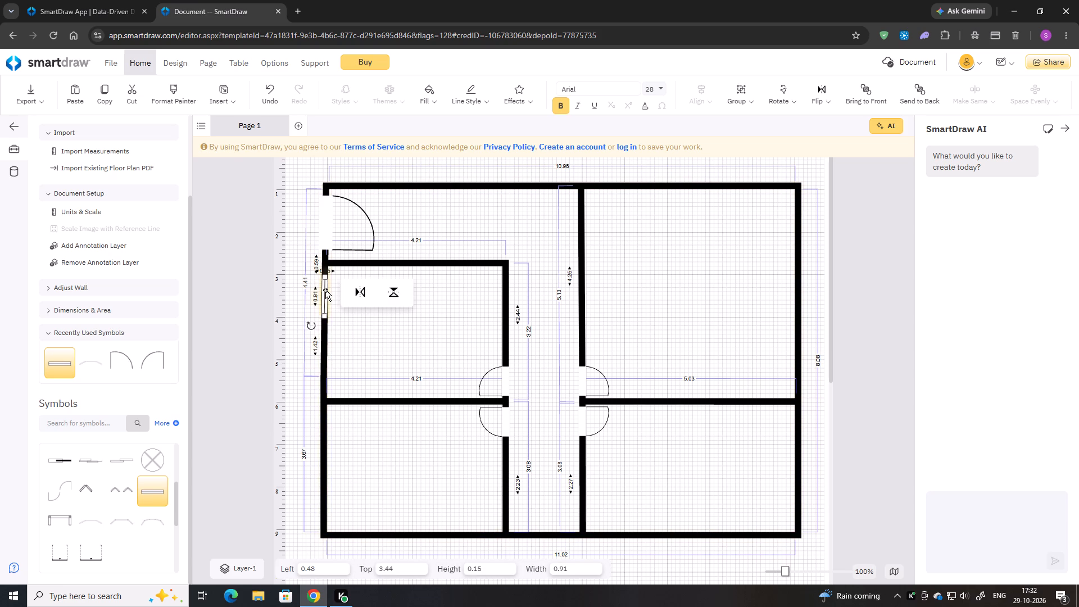
{"action": "left_click_drag", "start_coordinate": [325, 290], "coordinate": [323, 332]}
Widen the upper-left room's window to 1.41 and shift it down along the wall to a top position of 4.69.
{"action": "left_click_drag", "start_coordinate": [324, 319], "coordinate": [327, 306]}
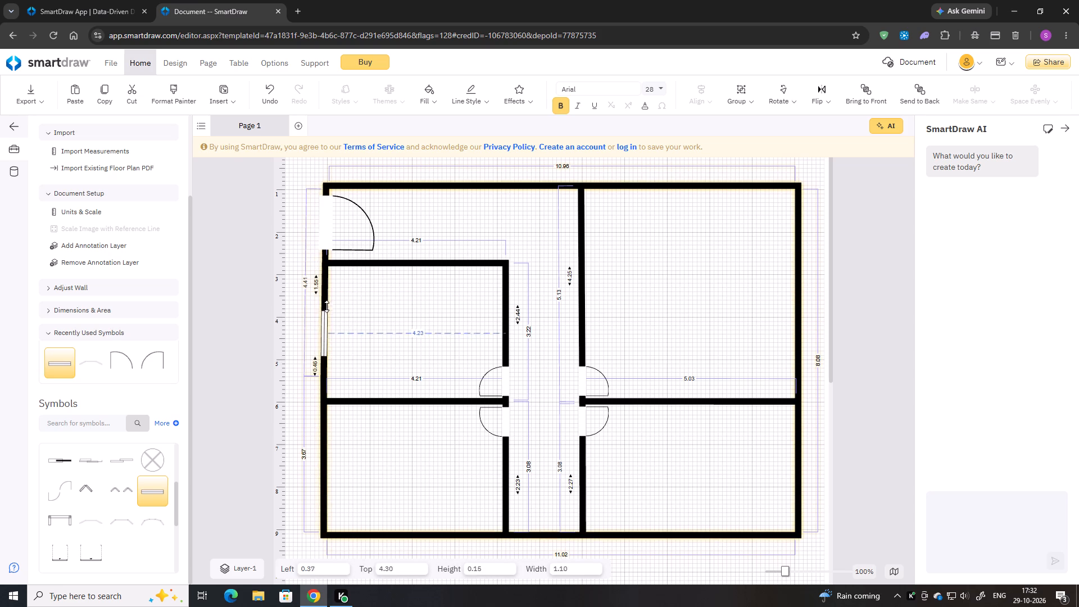
{"action": "left_click_drag", "start_coordinate": [327, 306], "coordinate": [328, 301]}
{"action": "left_click_drag", "start_coordinate": [324, 311], "coordinate": [325, 305]}
{"action": "left_click_drag", "start_coordinate": [324, 323], "coordinate": [323, 331]}
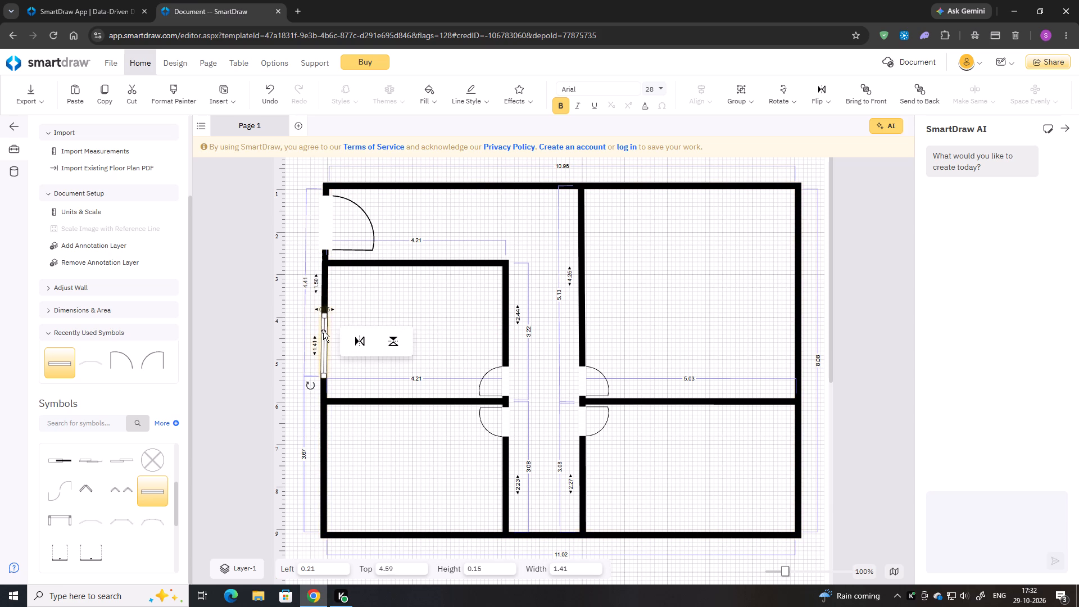
Copy the upper-left room's window onto the lower-left room's outer wall, at a top position of 7.47.
{"action": "key", "text": "ctrl+c"}
{"action": "key", "text": "ctrl+v"}
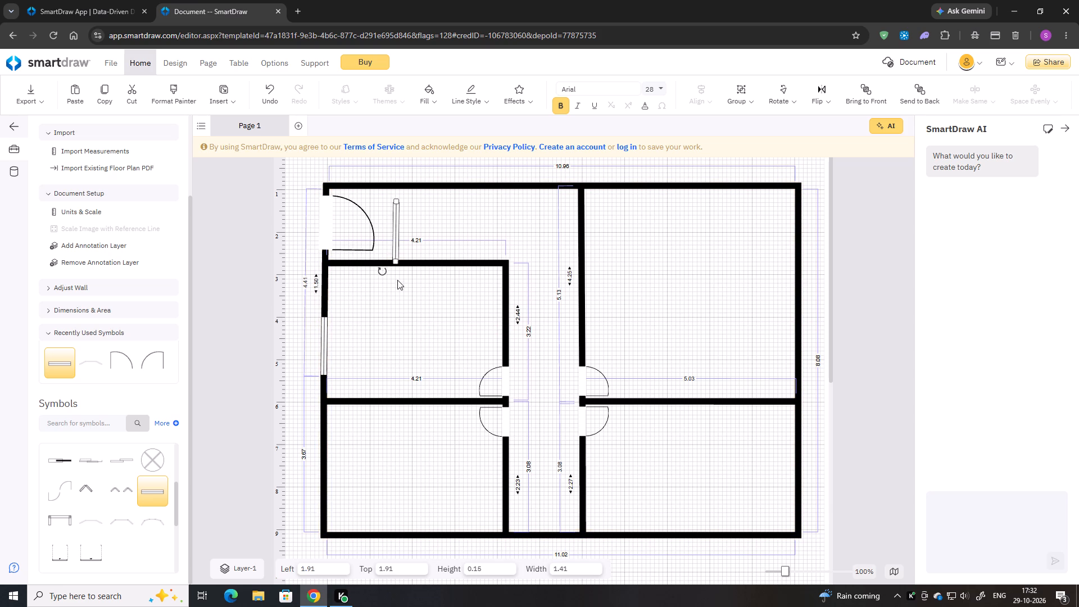
{"action": "left_click_drag", "start_coordinate": [395, 237], "coordinate": [330, 471]}
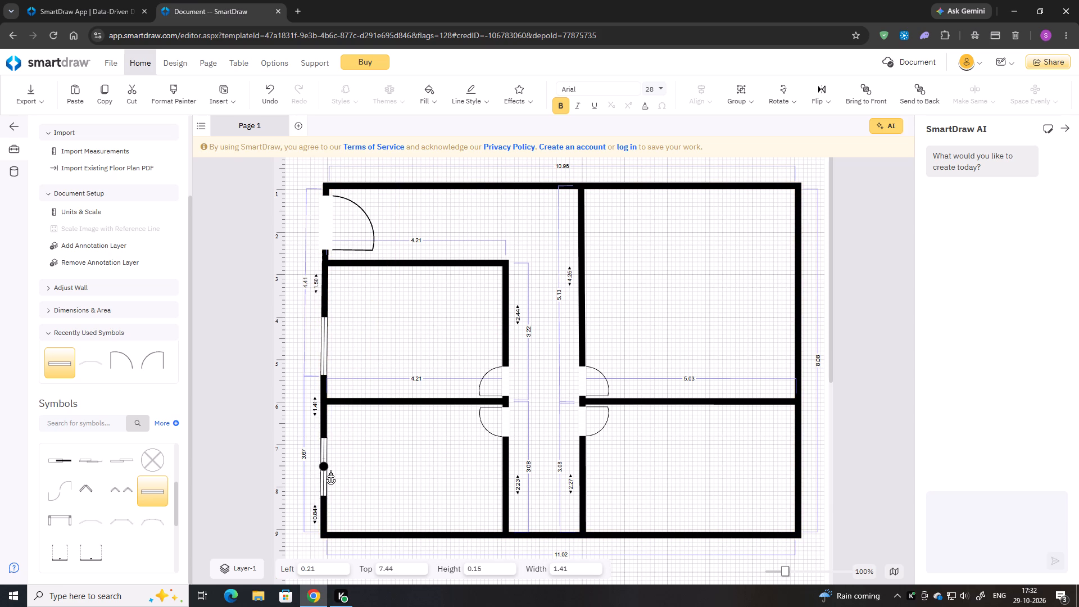
{"action": "left_click_drag", "start_coordinate": [330, 471], "coordinate": [329, 473]}
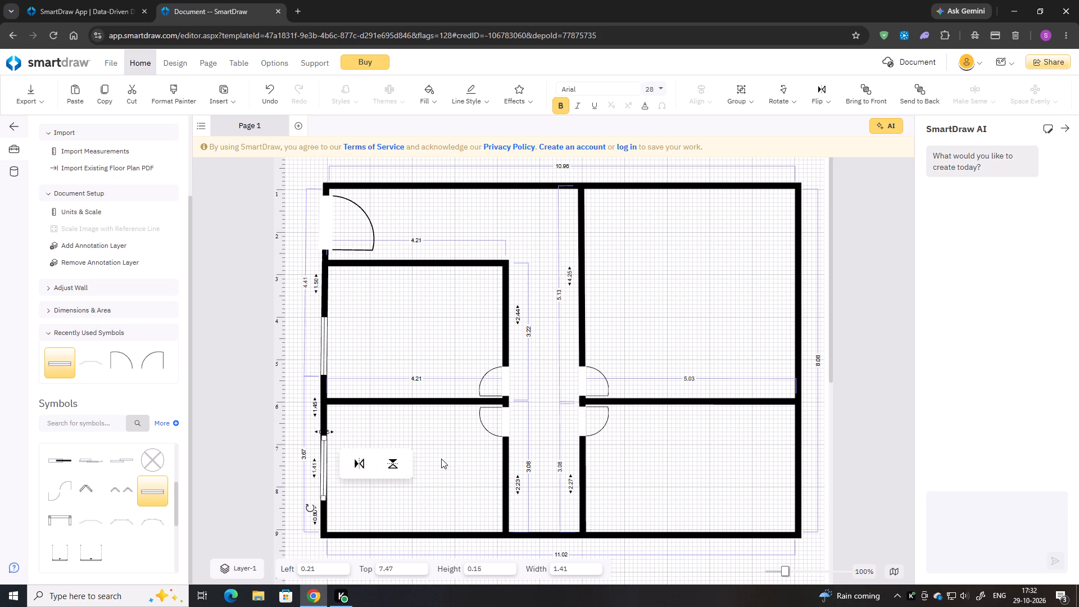
{"action": "left_click", "coordinate": [443, 458]}
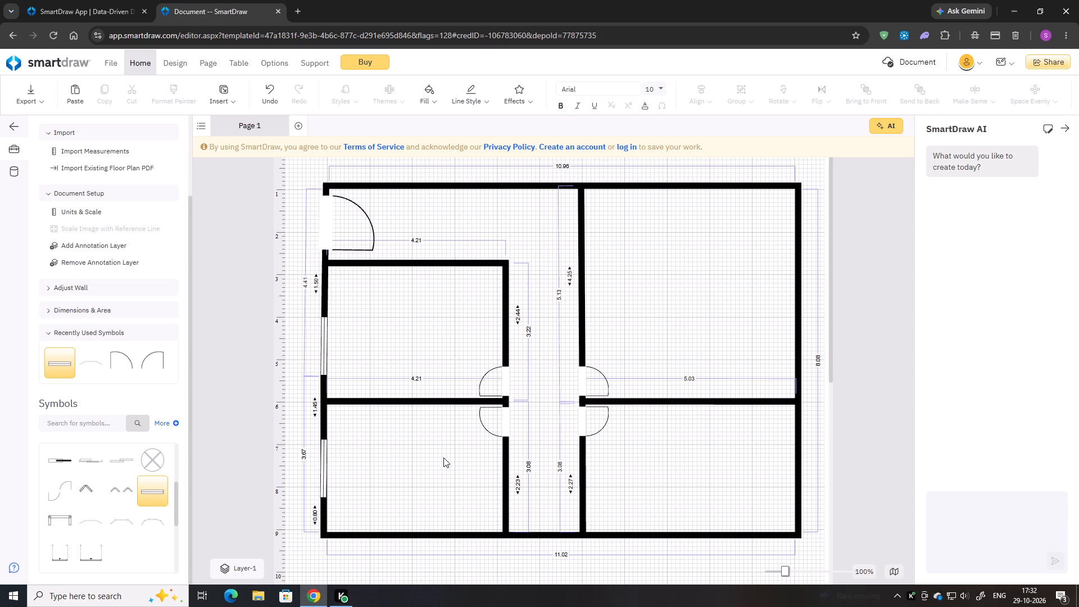
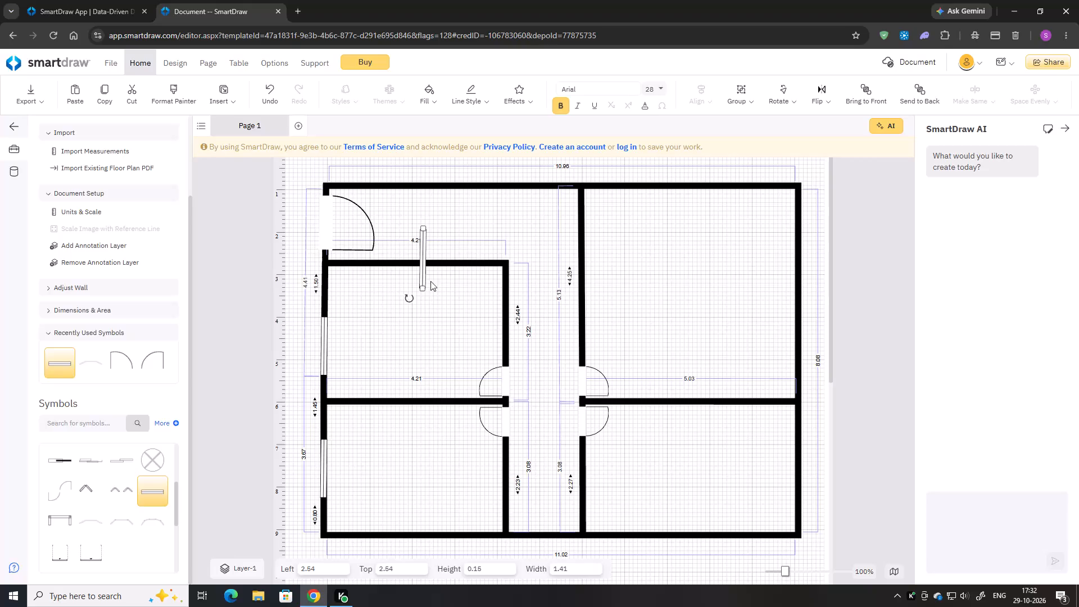
Place the pasted window on the lower-left room's bottom outer wall, about 1.21 from the building's corner.
{"action": "left_click_drag", "start_coordinate": [424, 265], "coordinate": [431, 466]}
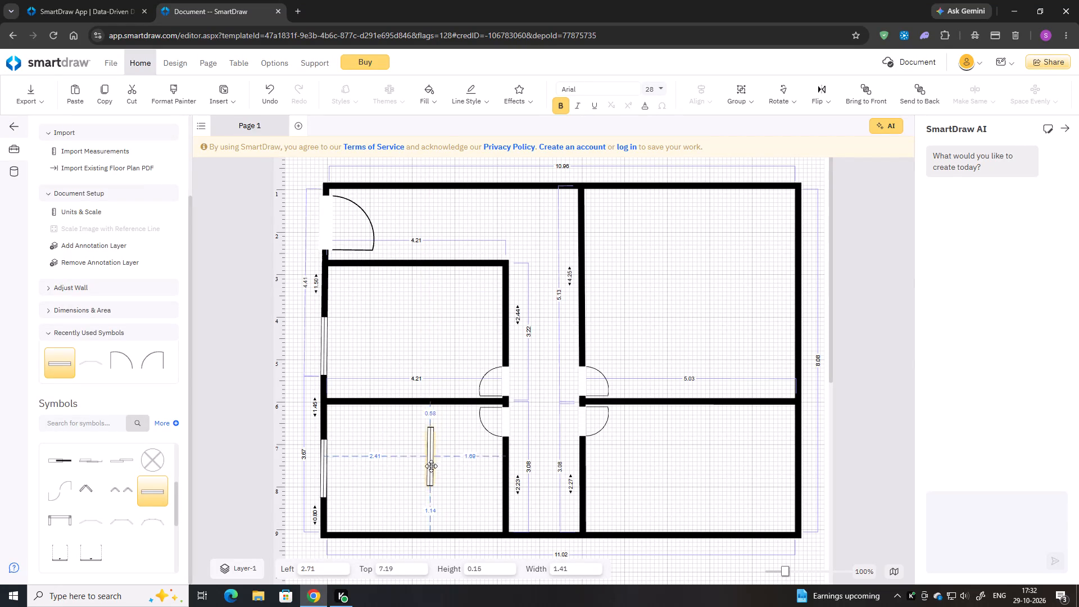
{"action": "left_click_drag", "start_coordinate": [431, 466], "coordinate": [410, 540]}
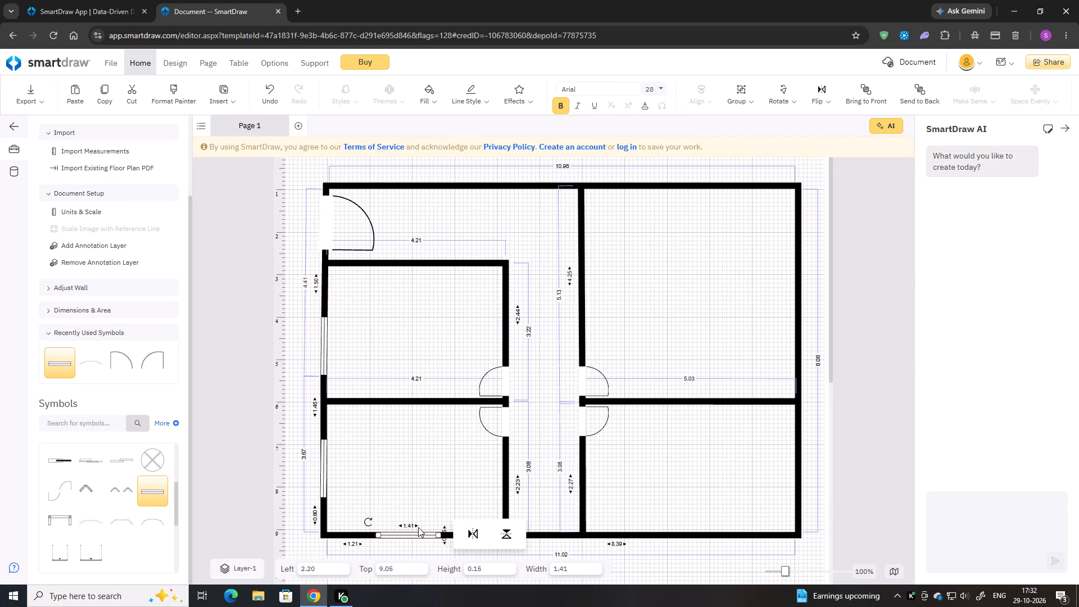
{"action": "left_click", "coordinate": [417, 537]}
{"action": "left_click", "coordinate": [424, 488]}
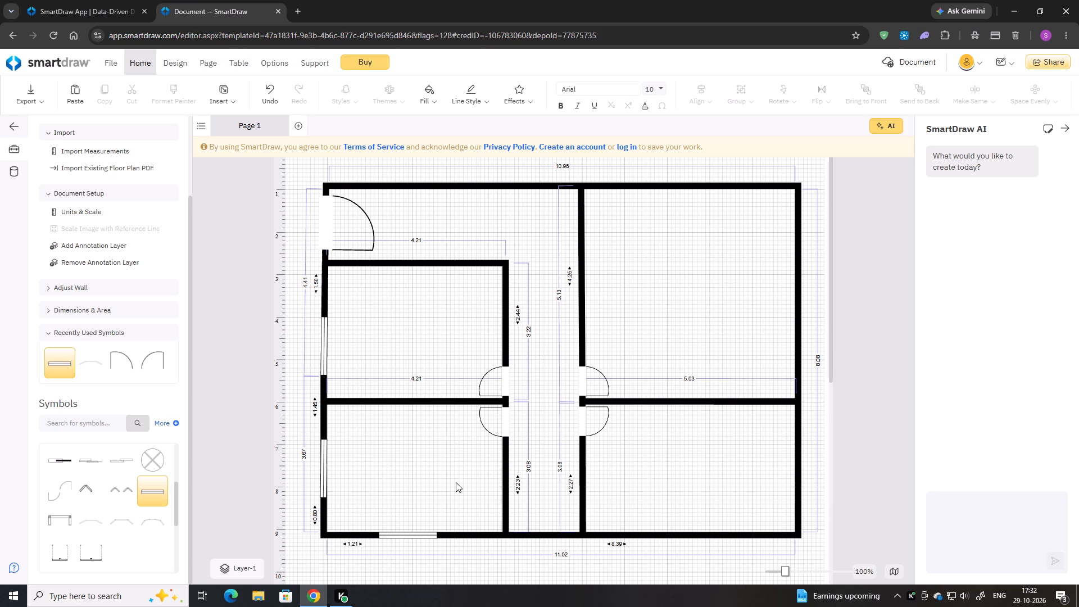
Copy the 1.41-wide window onto the lower-right room's right-hand outer wall, at a top position of 6.87.
{"action": "key", "text": "ctrl+v"}
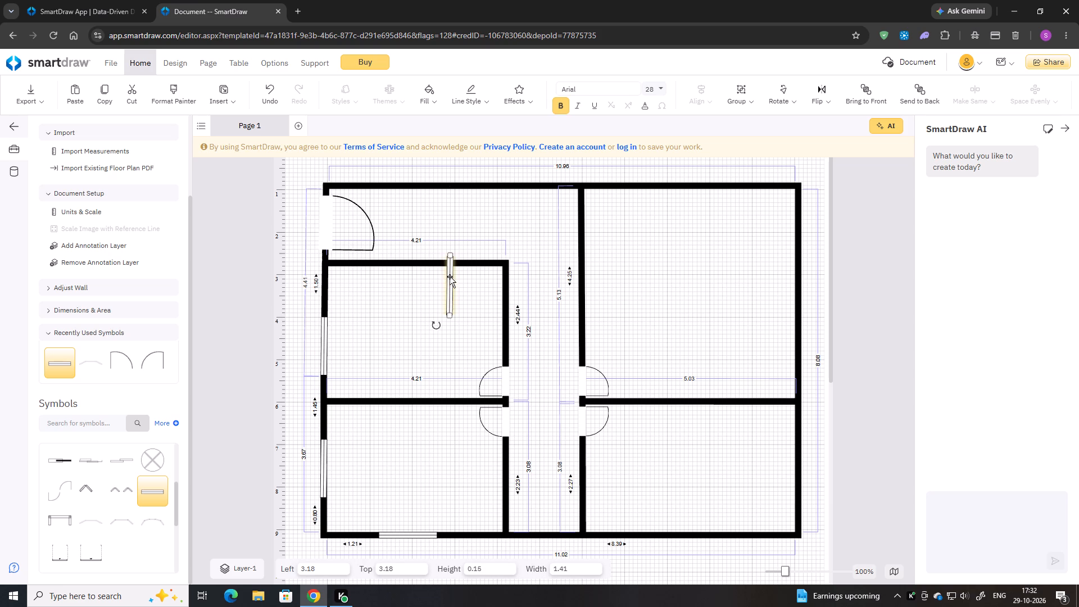
{"action": "left_click_drag", "start_coordinate": [450, 277], "coordinate": [794, 433]}
Paste another copy of the window onto the upper-right room's right-hand outer wall, at a top position of 4.28.
{"action": "key", "text": "ctrl+v"}
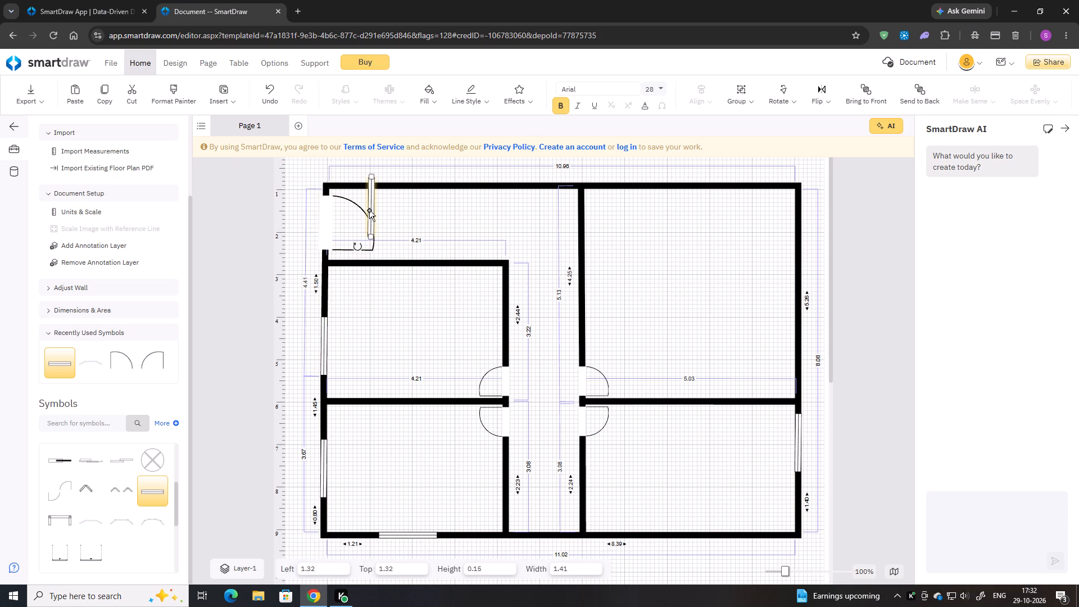
{"action": "left_click_drag", "start_coordinate": [369, 210], "coordinate": [697, 464]}
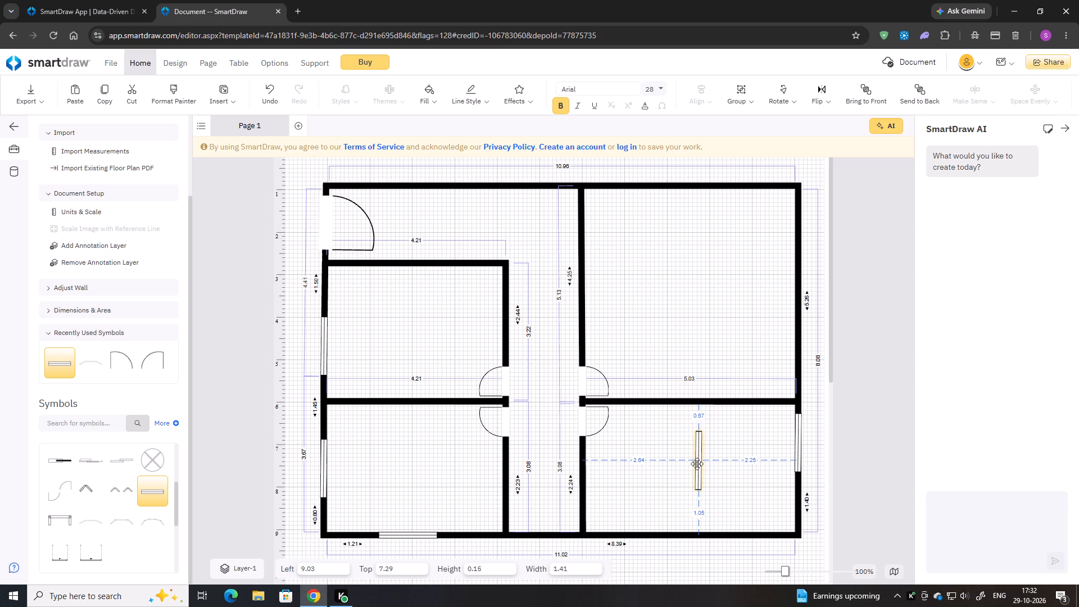
{"action": "left_click_drag", "start_coordinate": [697, 464], "coordinate": [673, 497]}
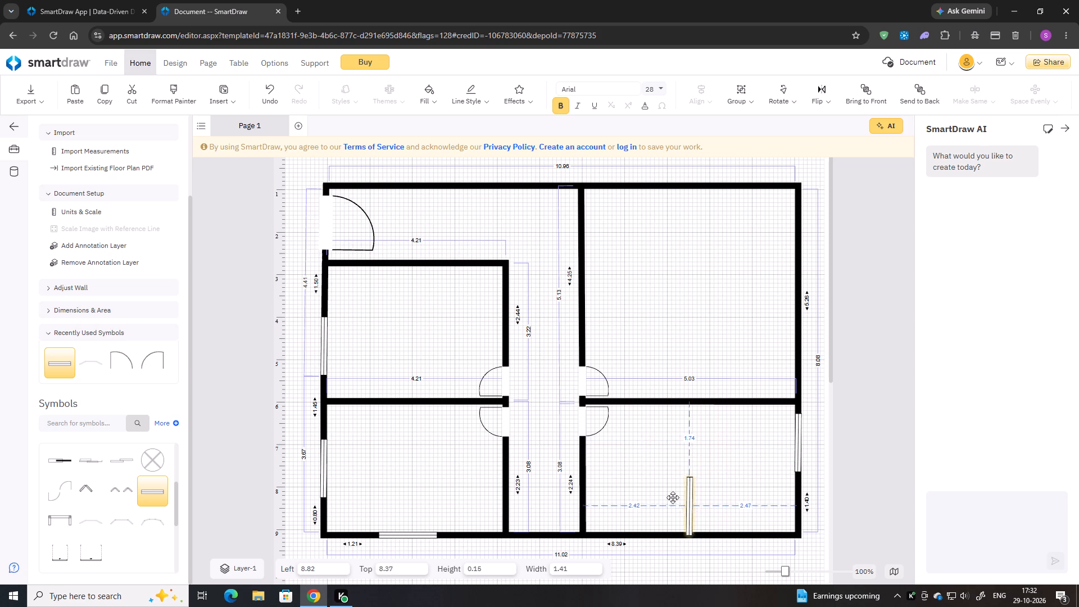
{"action": "left_click_drag", "start_coordinate": [673, 497], "coordinate": [805, 336]}
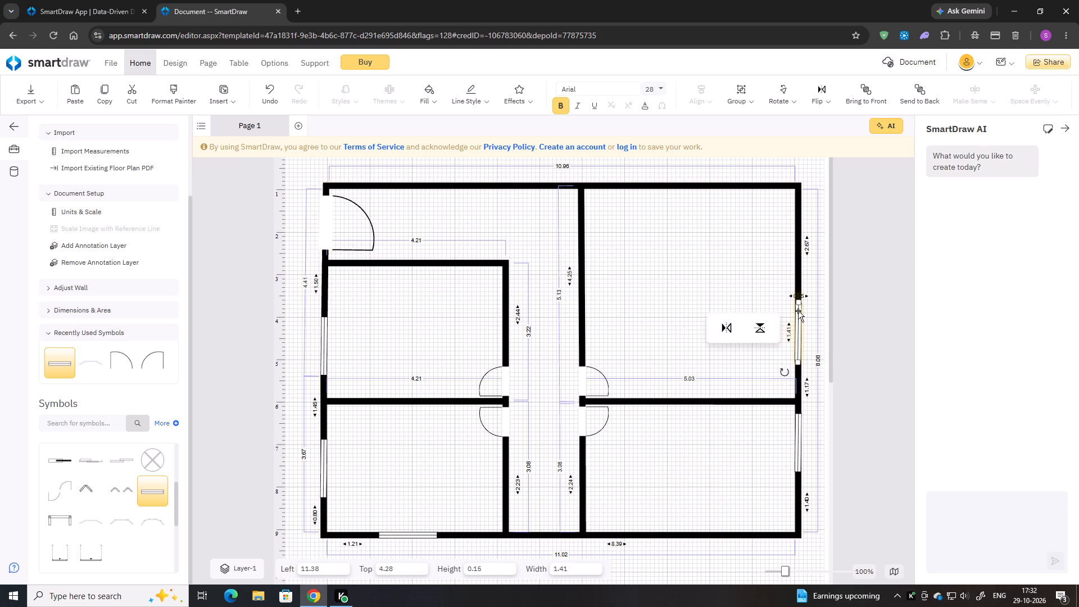
Widen the upper-right room's side window to about 3.08 and shift it up along the wall to a top position of 3.16.
{"action": "left_click_drag", "start_coordinate": [800, 305], "coordinate": [799, 229]}
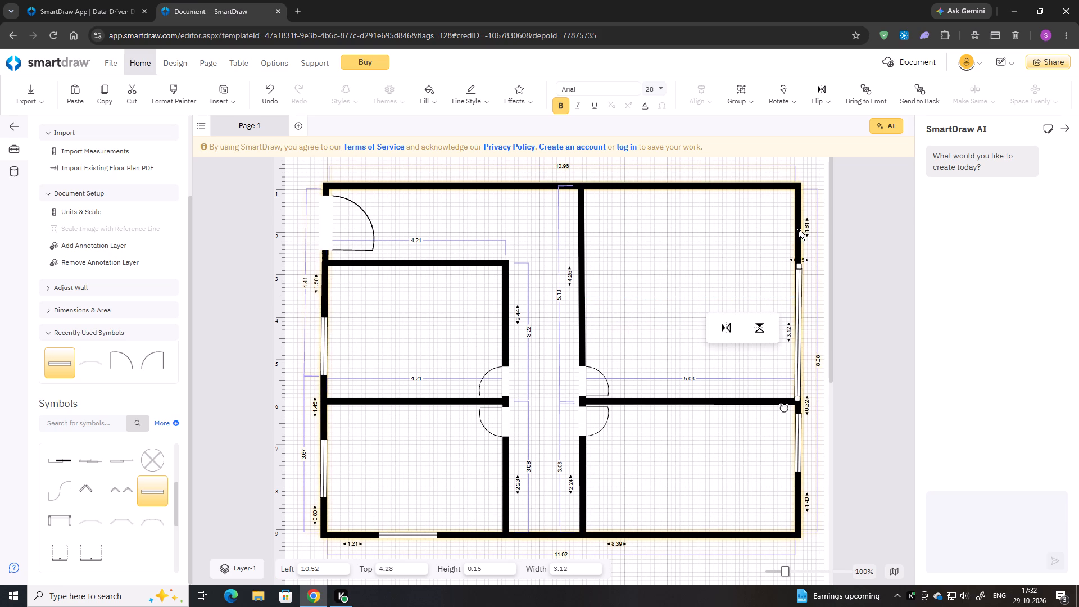
{"action": "left_click_drag", "start_coordinate": [799, 333], "coordinate": [796, 284]}
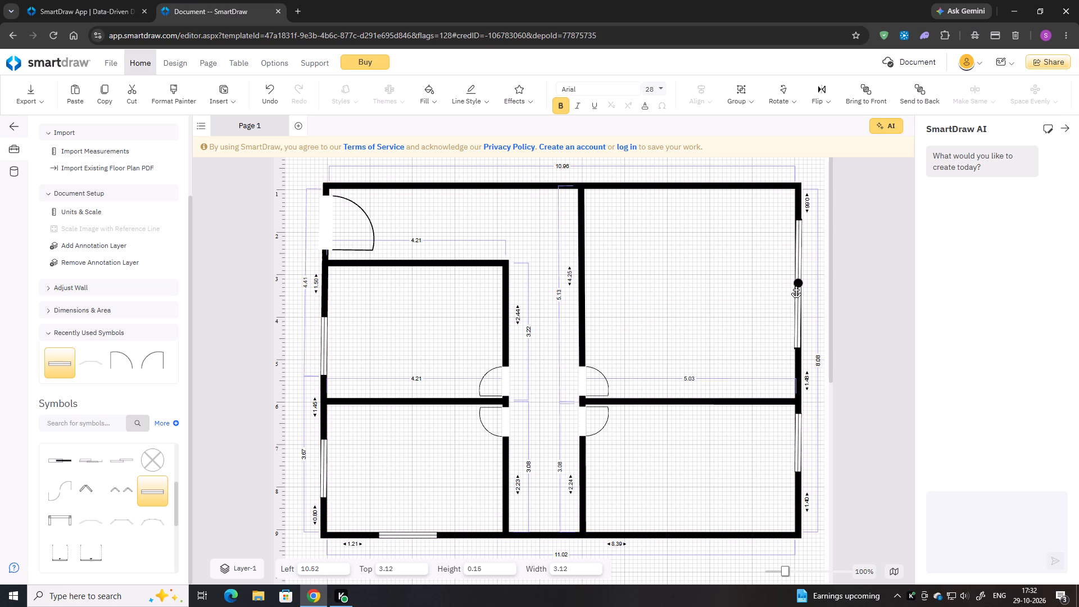
{"action": "left_click_drag", "start_coordinate": [796, 284], "coordinate": [796, 285]}
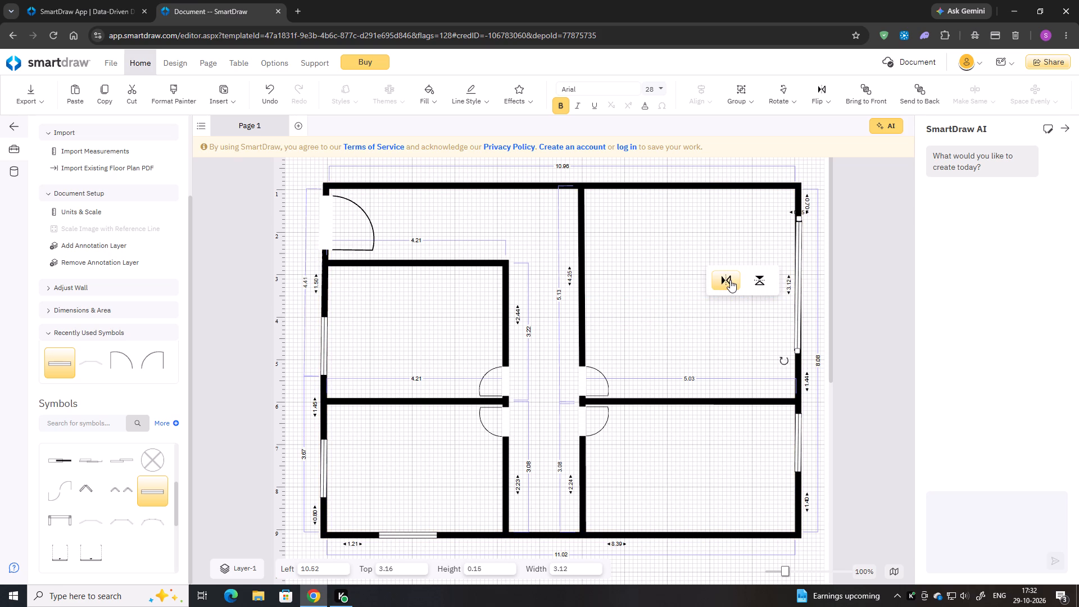
{"action": "left_click", "coordinate": [730, 280]}
{"action": "left_click", "coordinate": [730, 280]}
{"action": "left_click", "coordinate": [747, 280]}
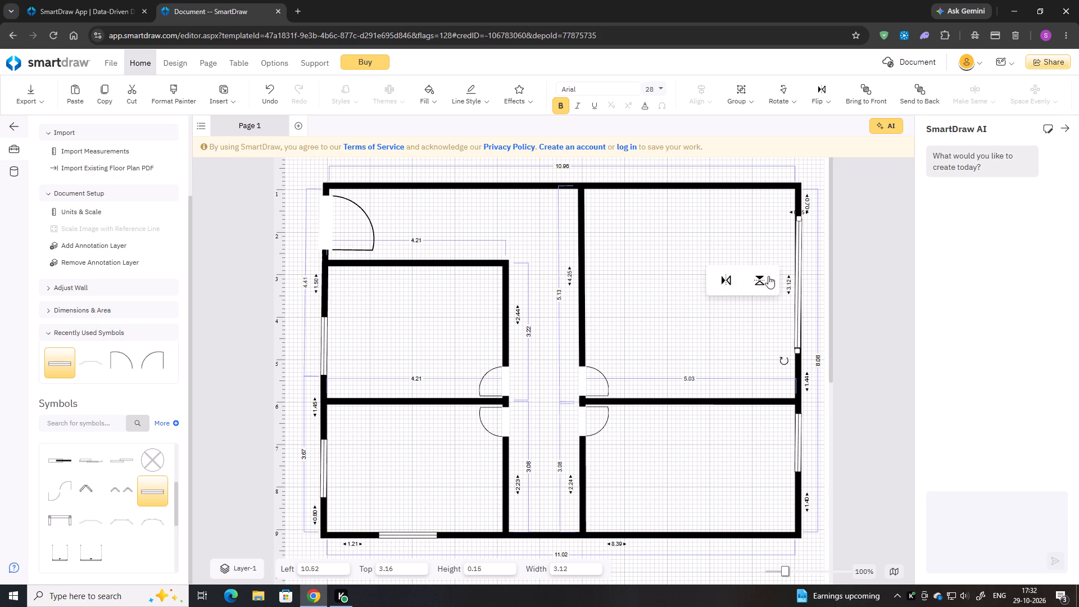
{"action": "left_click", "coordinate": [756, 283]}
{"action": "left_click_drag", "start_coordinate": [799, 221], "coordinate": [799, 220]}
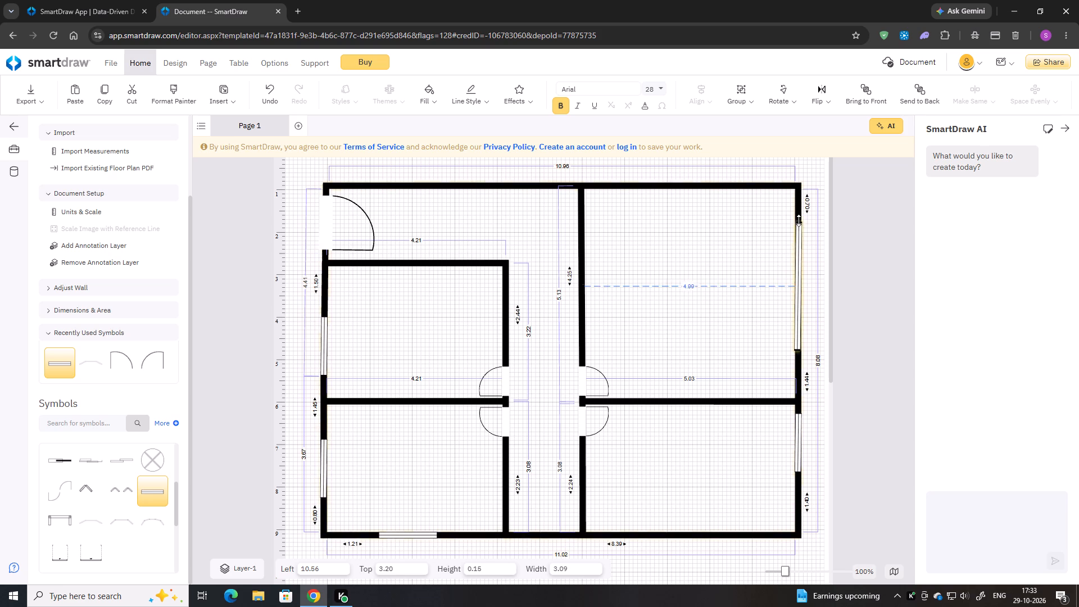
{"action": "left_click_drag", "start_coordinate": [799, 220], "coordinate": [794, 220]}
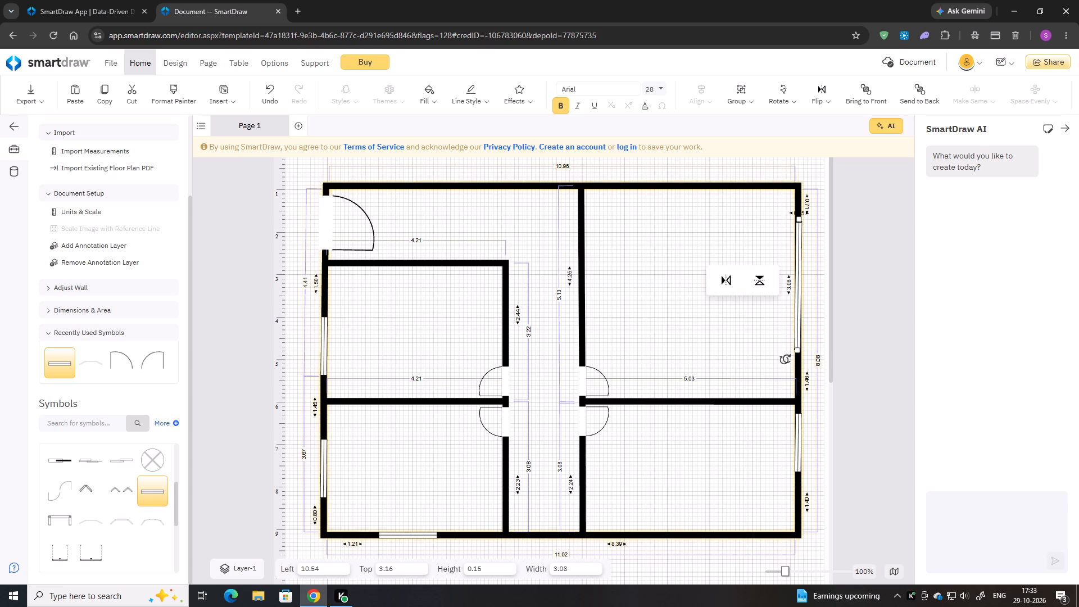
{"action": "left_click", "coordinate": [782, 360]}
{"action": "left_click", "coordinate": [746, 340]}
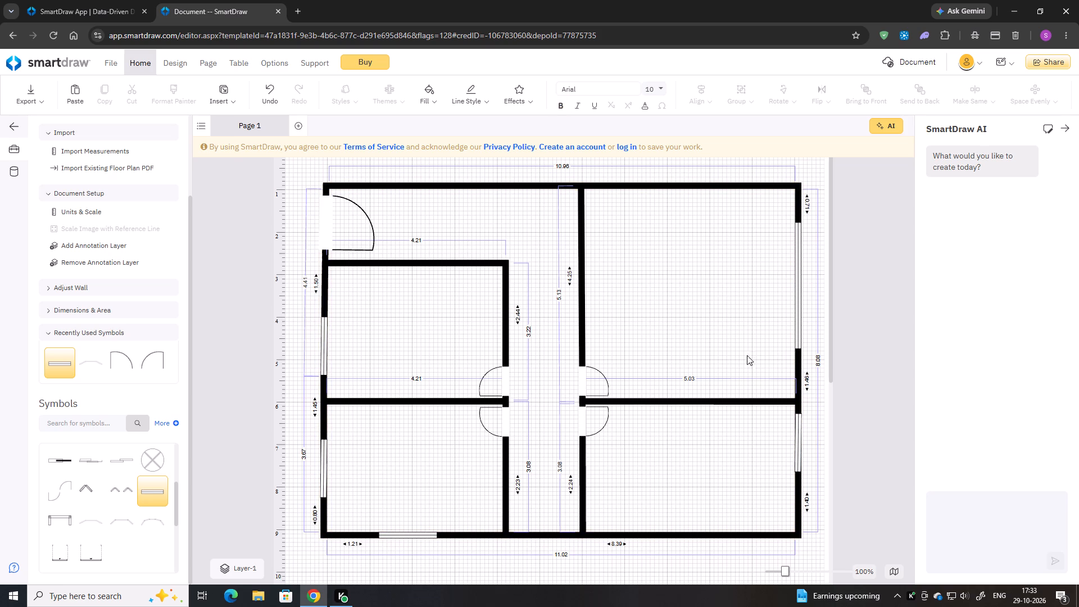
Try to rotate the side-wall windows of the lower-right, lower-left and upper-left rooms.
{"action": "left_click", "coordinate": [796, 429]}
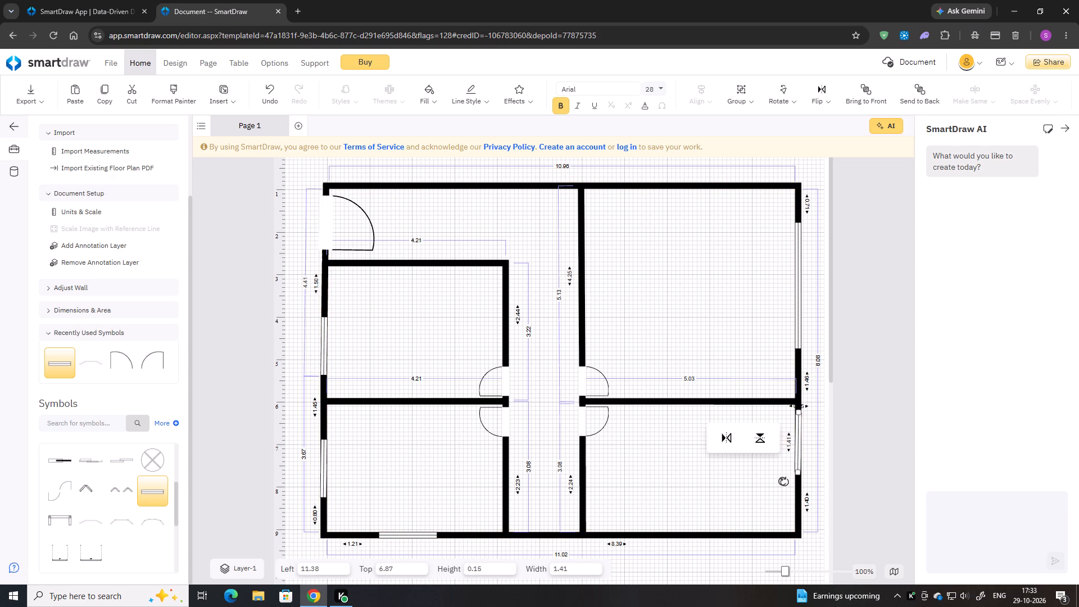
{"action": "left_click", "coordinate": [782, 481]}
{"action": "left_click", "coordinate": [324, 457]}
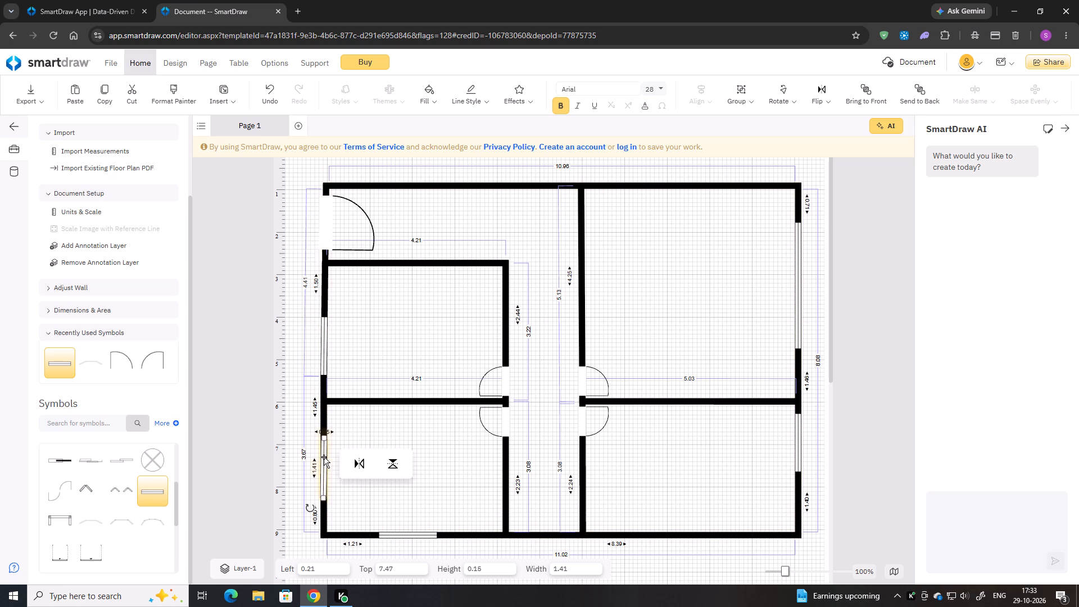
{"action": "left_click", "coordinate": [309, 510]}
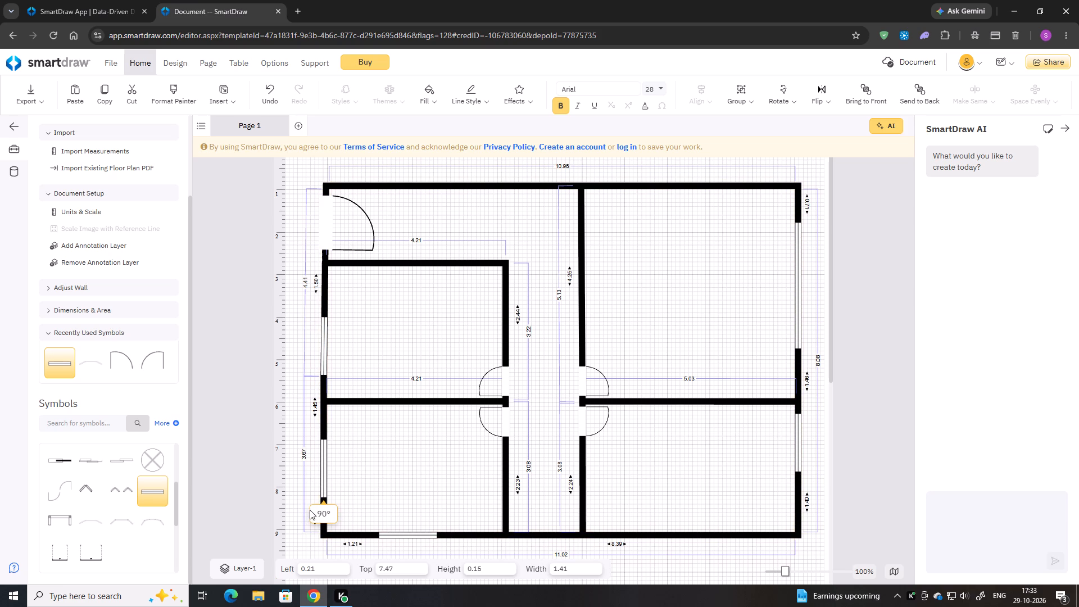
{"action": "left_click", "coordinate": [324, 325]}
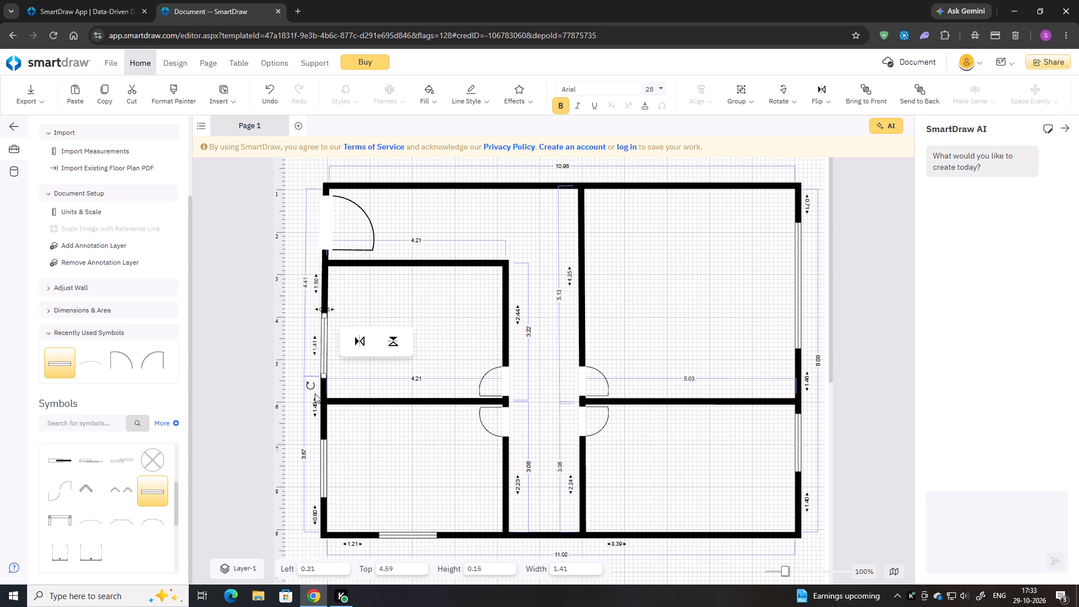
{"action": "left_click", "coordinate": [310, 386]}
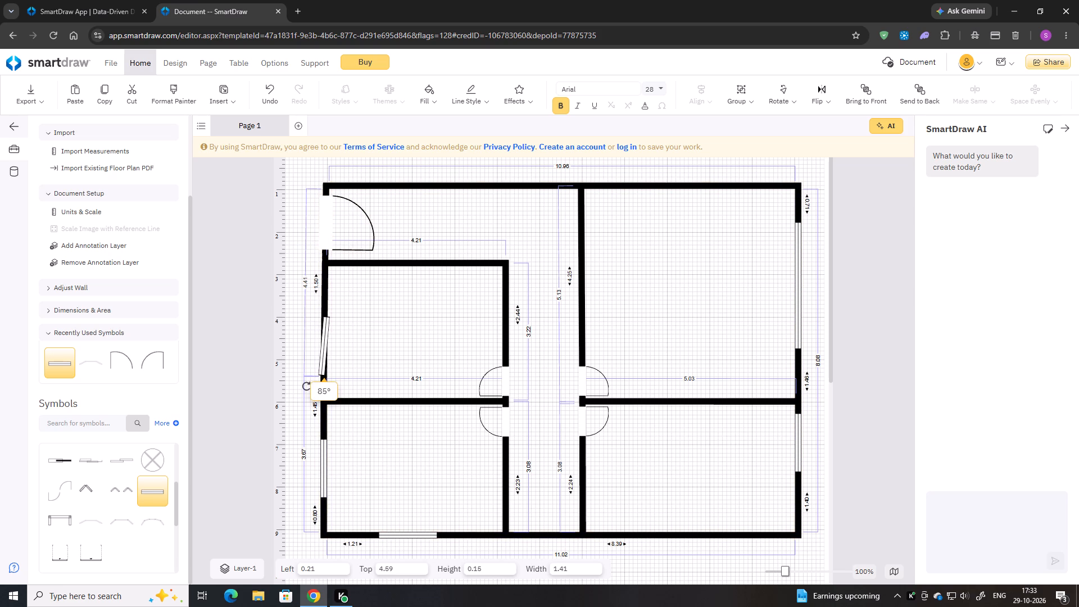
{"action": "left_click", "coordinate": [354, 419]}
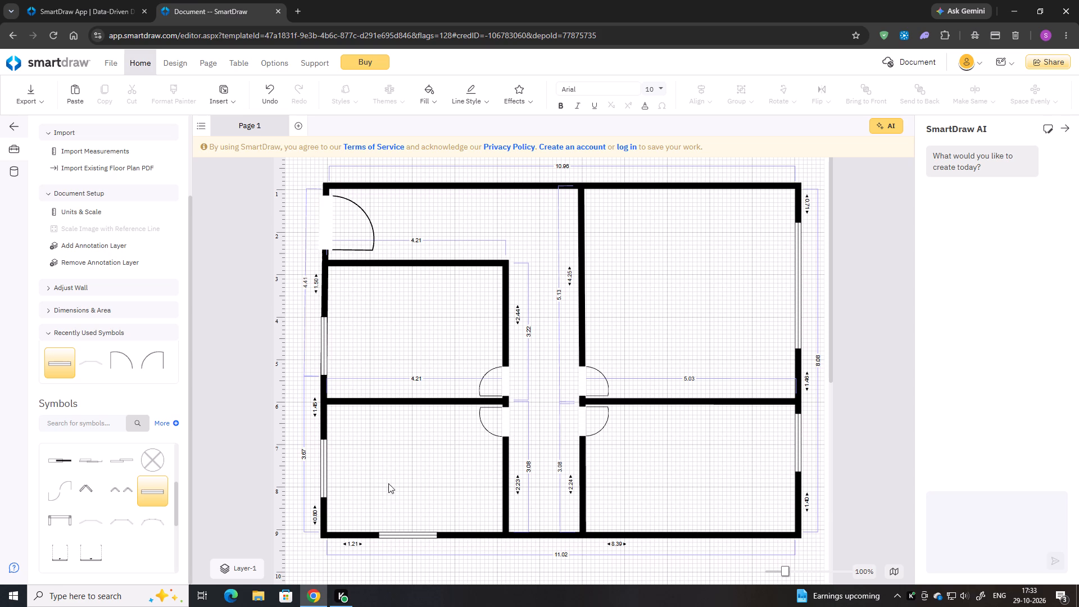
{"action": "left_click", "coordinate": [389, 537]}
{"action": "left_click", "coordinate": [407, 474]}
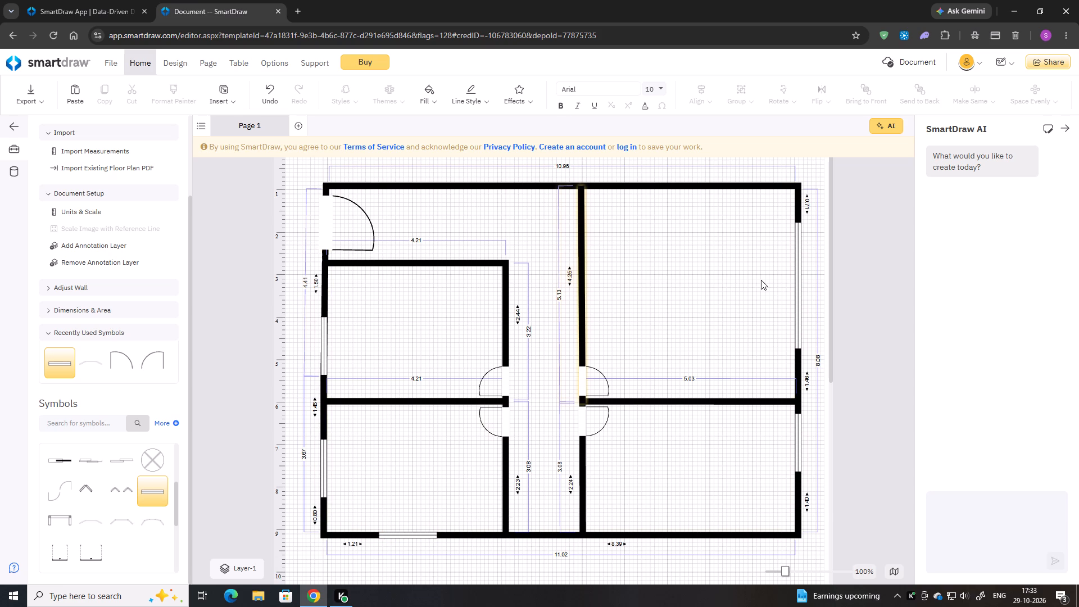
Paste a window copy onto the upper-right room's top outer wall, about 2.18 from the building's right corner.
{"action": "key", "text": "ctrl+v"}
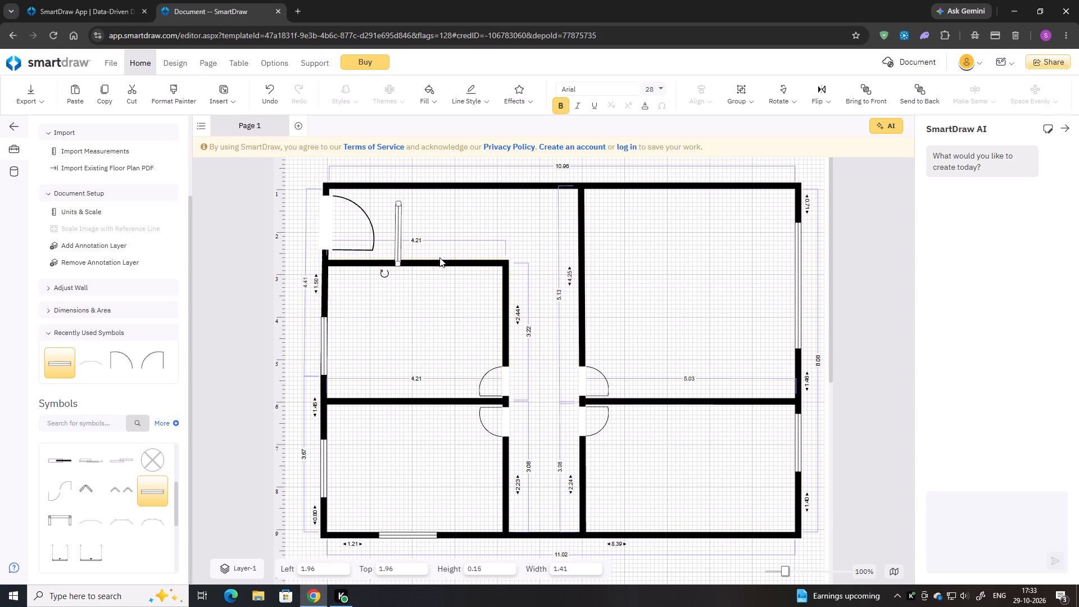
{"action": "left_click_drag", "start_coordinate": [398, 229], "coordinate": [672, 189]}
{"action": "left_click", "coordinate": [670, 269]}
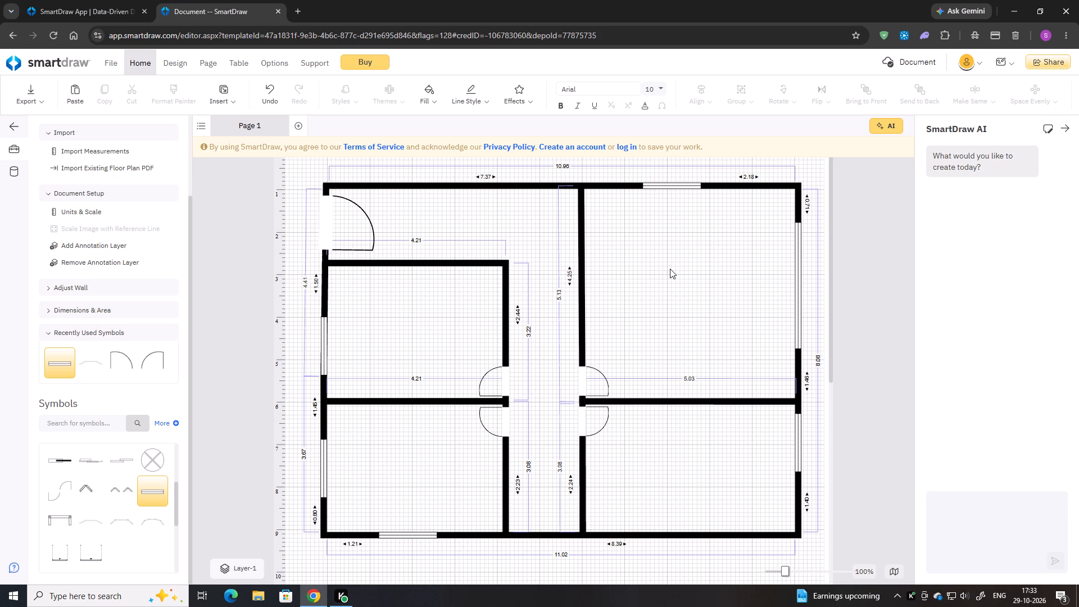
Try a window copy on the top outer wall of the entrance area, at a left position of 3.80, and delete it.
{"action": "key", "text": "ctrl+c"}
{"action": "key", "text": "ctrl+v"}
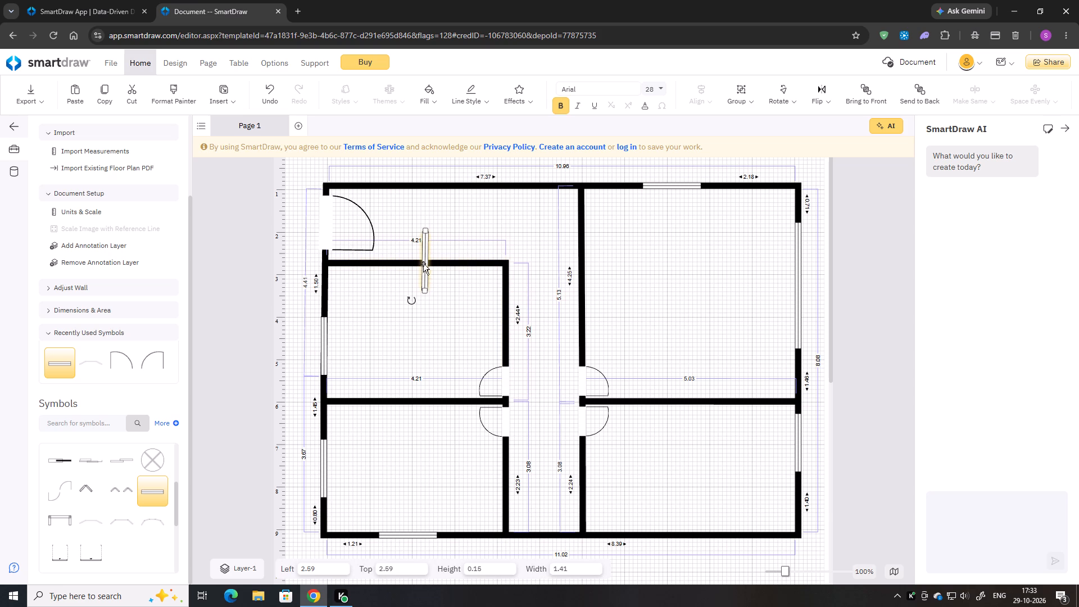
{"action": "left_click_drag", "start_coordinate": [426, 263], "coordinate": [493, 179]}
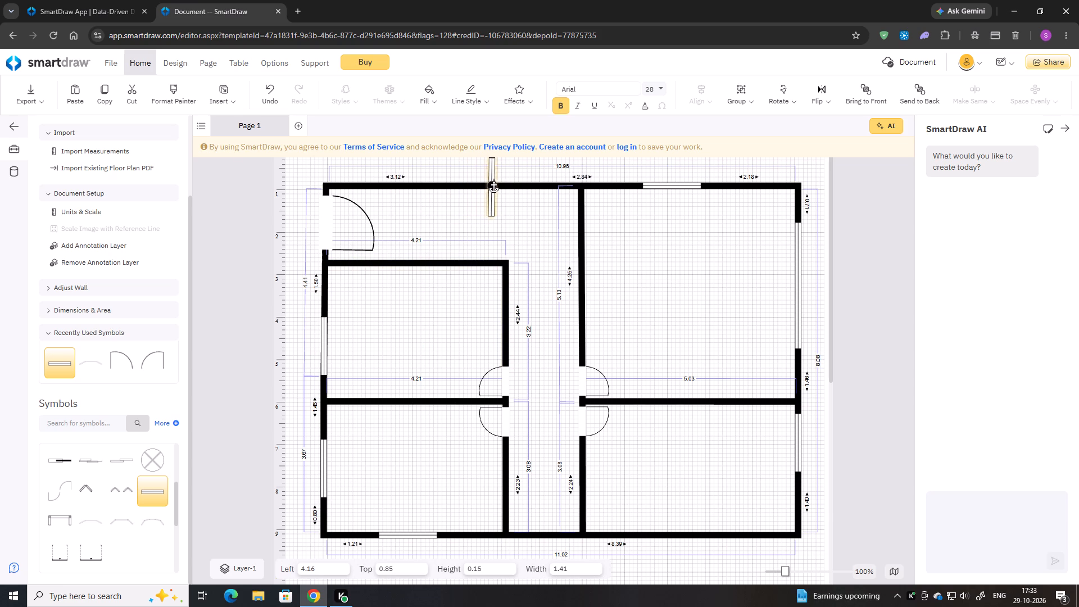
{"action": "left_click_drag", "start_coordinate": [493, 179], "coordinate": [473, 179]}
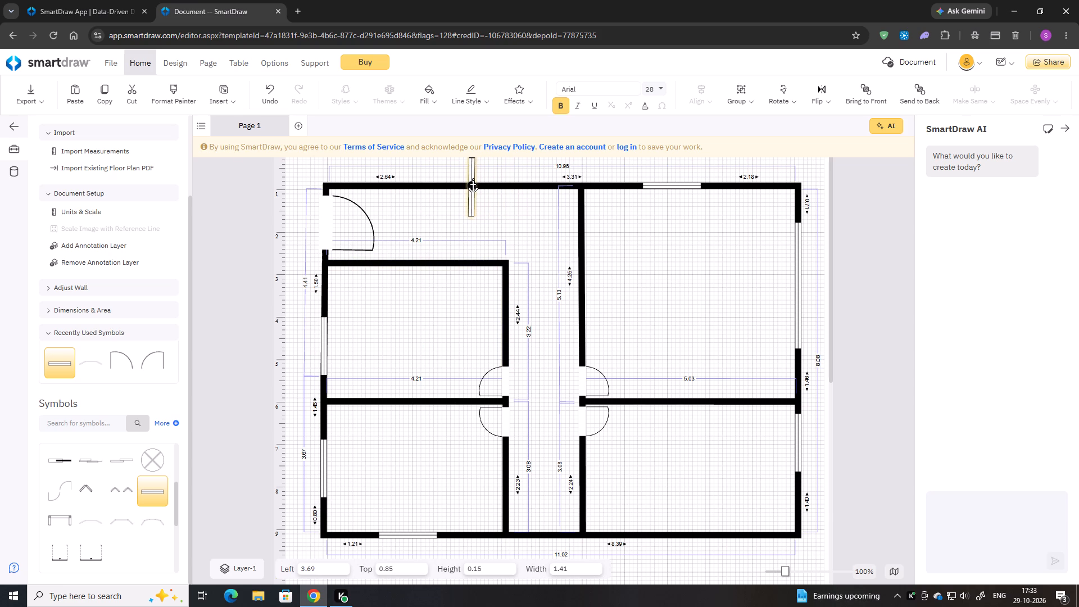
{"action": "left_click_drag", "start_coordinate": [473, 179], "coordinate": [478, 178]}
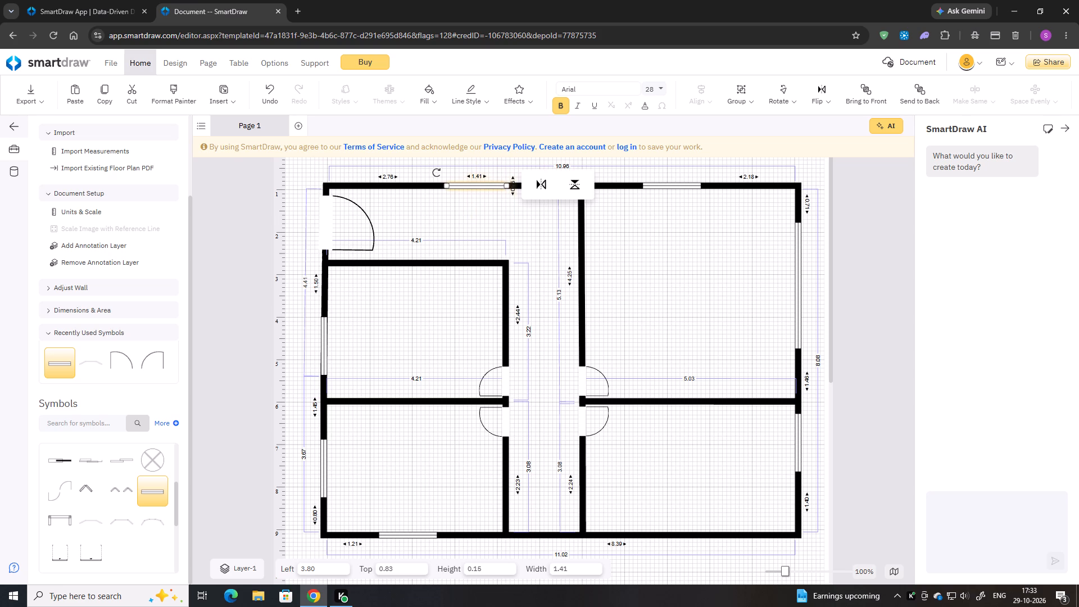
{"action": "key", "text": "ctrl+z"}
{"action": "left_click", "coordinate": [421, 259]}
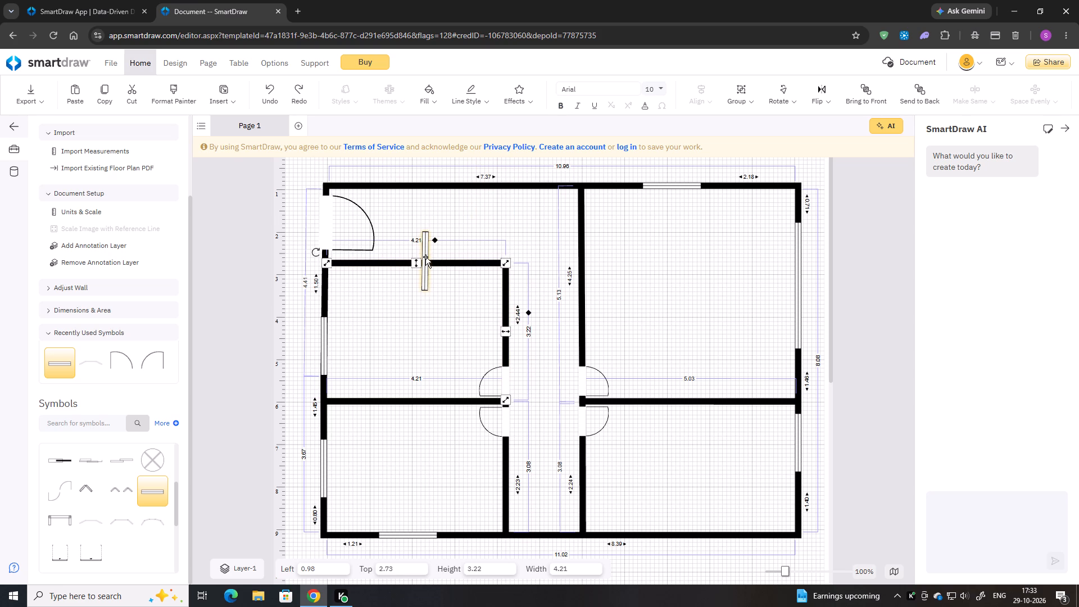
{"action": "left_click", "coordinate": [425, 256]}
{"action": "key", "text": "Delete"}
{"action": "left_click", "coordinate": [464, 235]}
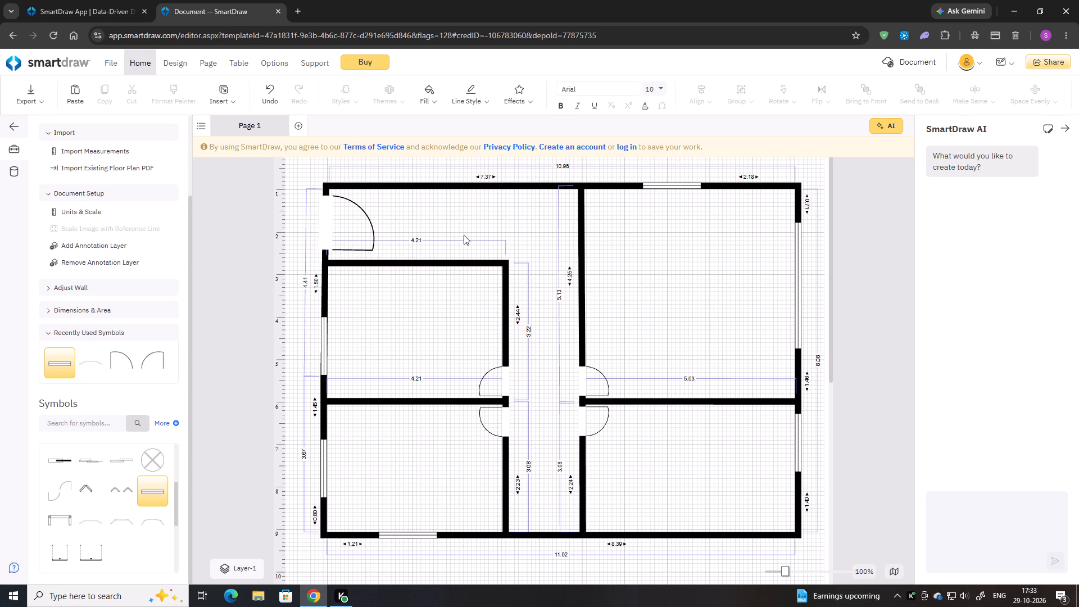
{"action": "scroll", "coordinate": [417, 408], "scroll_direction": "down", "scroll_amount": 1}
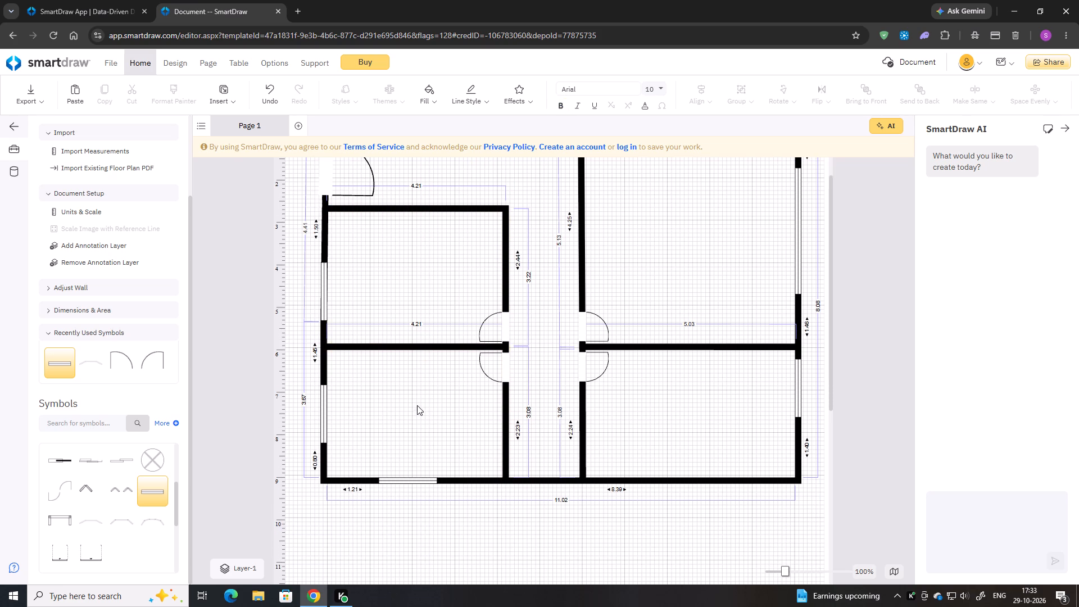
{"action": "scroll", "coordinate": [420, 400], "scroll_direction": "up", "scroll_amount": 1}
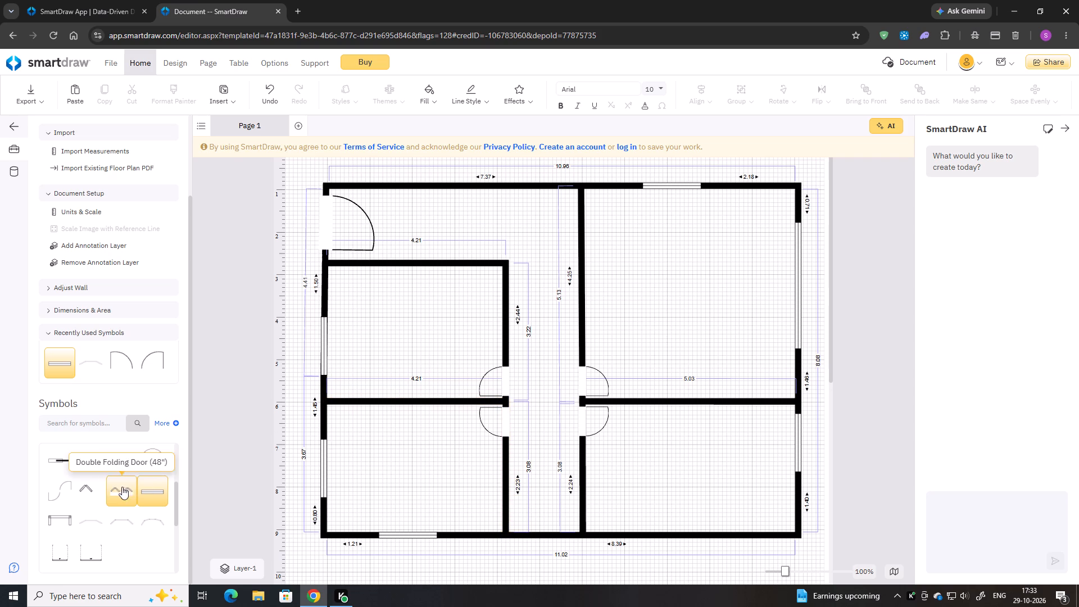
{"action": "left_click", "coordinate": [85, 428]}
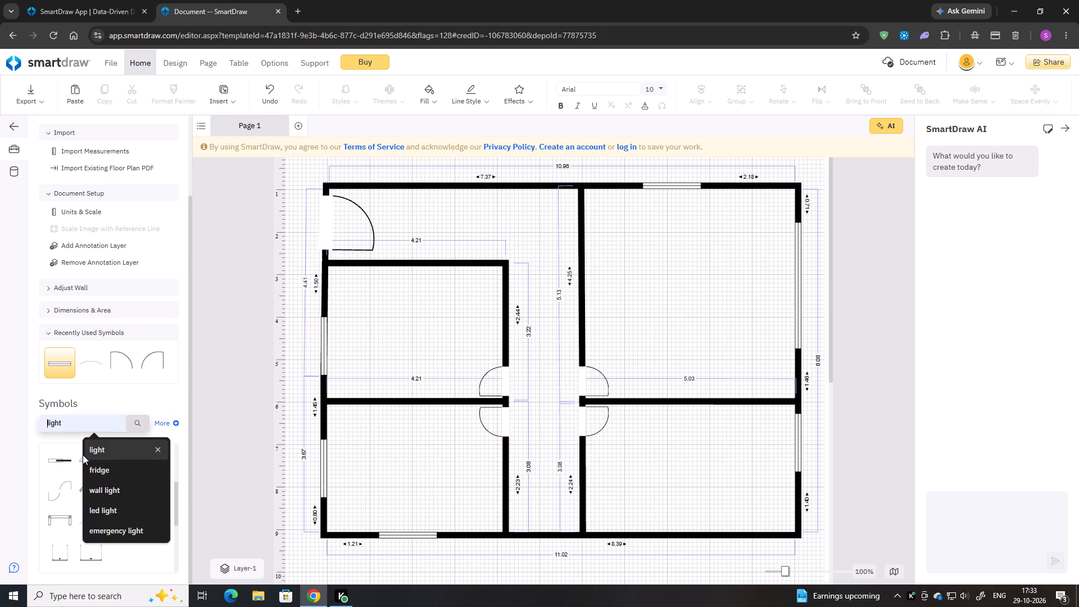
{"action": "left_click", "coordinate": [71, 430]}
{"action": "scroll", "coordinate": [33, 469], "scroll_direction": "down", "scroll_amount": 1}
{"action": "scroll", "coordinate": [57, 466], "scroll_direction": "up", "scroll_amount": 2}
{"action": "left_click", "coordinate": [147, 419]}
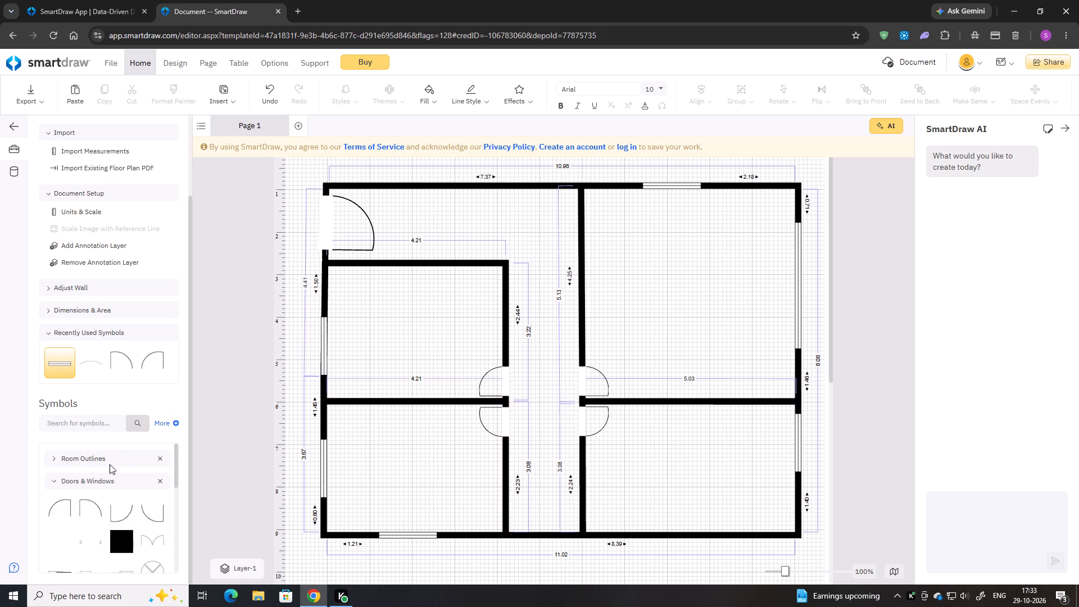
Place a California King Bed in the upper-left room and resize it to about 0.91 wide by 1.41 high.
{"action": "scroll", "coordinate": [85, 482], "scroll_direction": "down", "scroll_amount": 4}
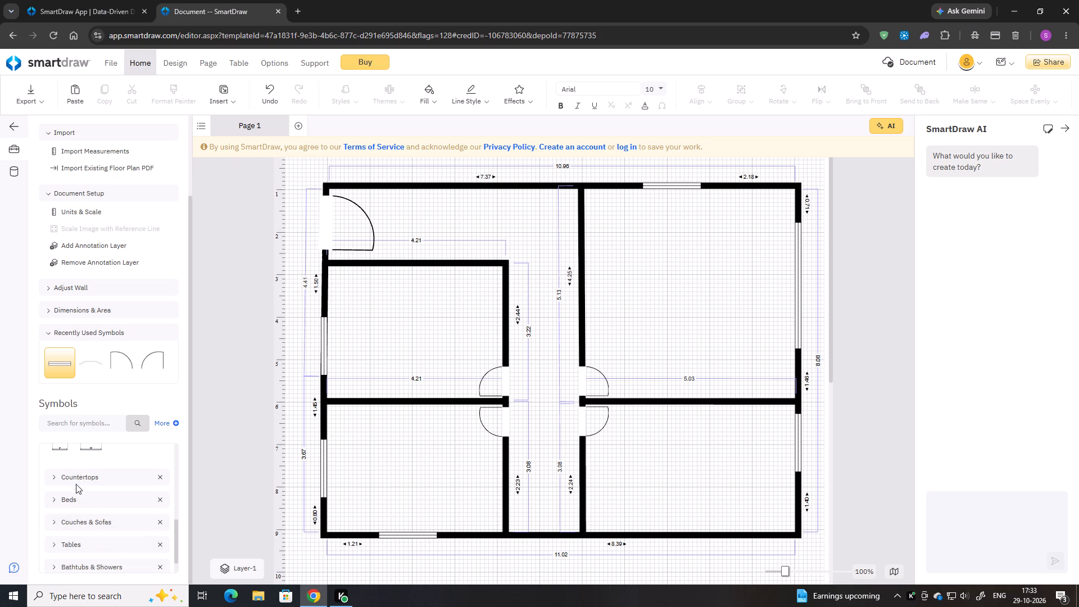
{"action": "left_click", "coordinate": [76, 501]}
{"action": "scroll", "coordinate": [133, 483], "scroll_direction": "down", "scroll_amount": 1}
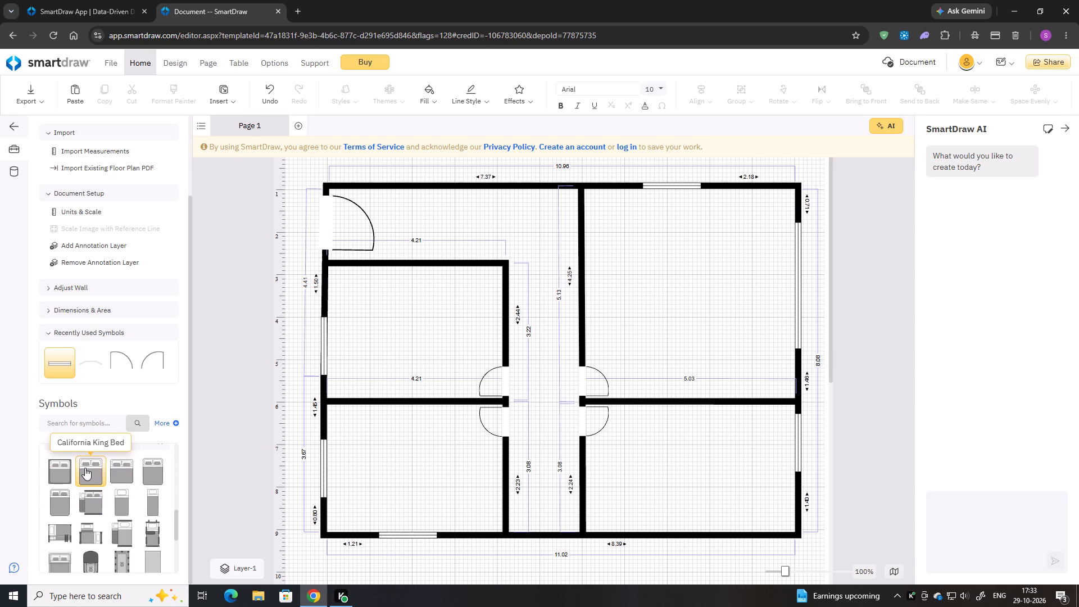
{"action": "double_click", "coordinate": [85, 468]}
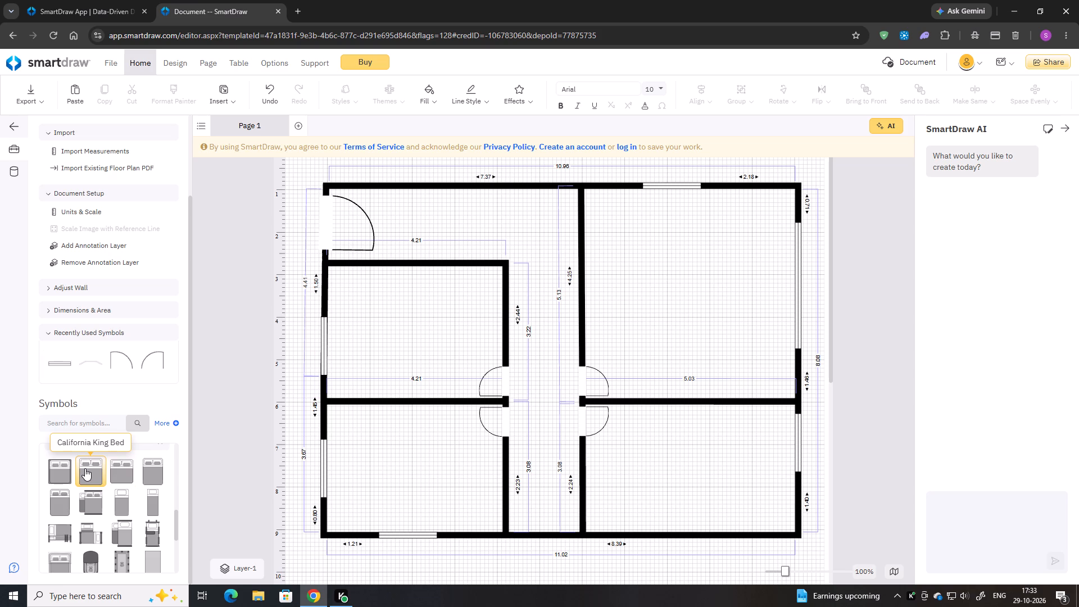
{"action": "left_click_drag", "start_coordinate": [450, 336], "coordinate": [379, 325]}
{"action": "left_click_drag", "start_coordinate": [429, 365], "coordinate": [379, 334]}
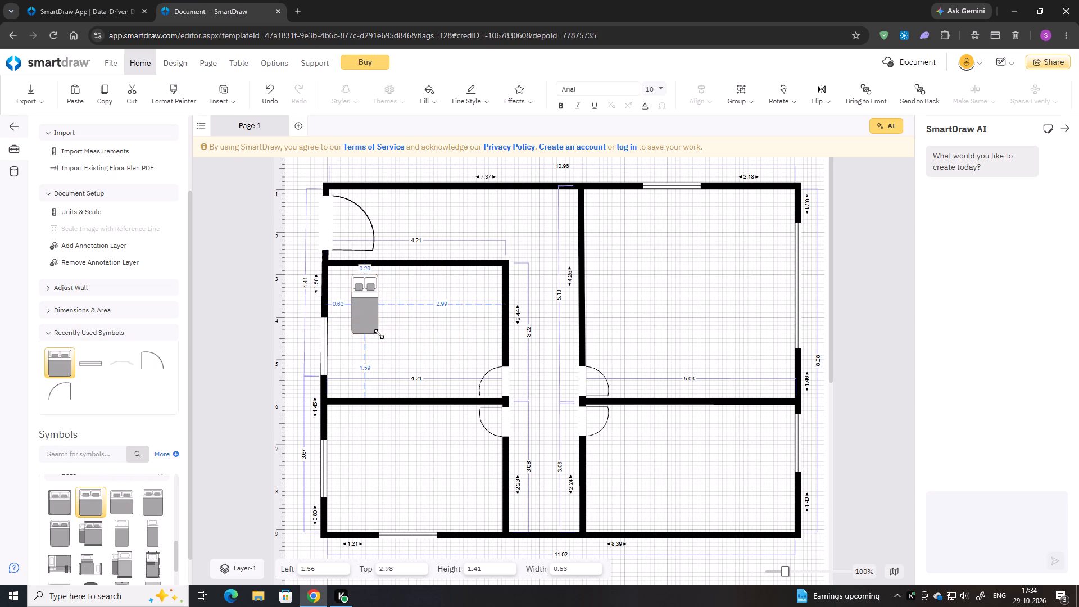
{"action": "left_click_drag", "start_coordinate": [379, 334], "coordinate": [390, 333]}
Move the bed into the upper-left room's top outer corner, at left 1.01 and top 2.80.
{"action": "left_click_drag", "start_coordinate": [377, 310], "coordinate": [356, 304]}
{"action": "key", "text": "Left"}
{"action": "key", "text": "Left"}
{"action": "key", "text": "Left"}
{"action": "key", "text": "Left"}
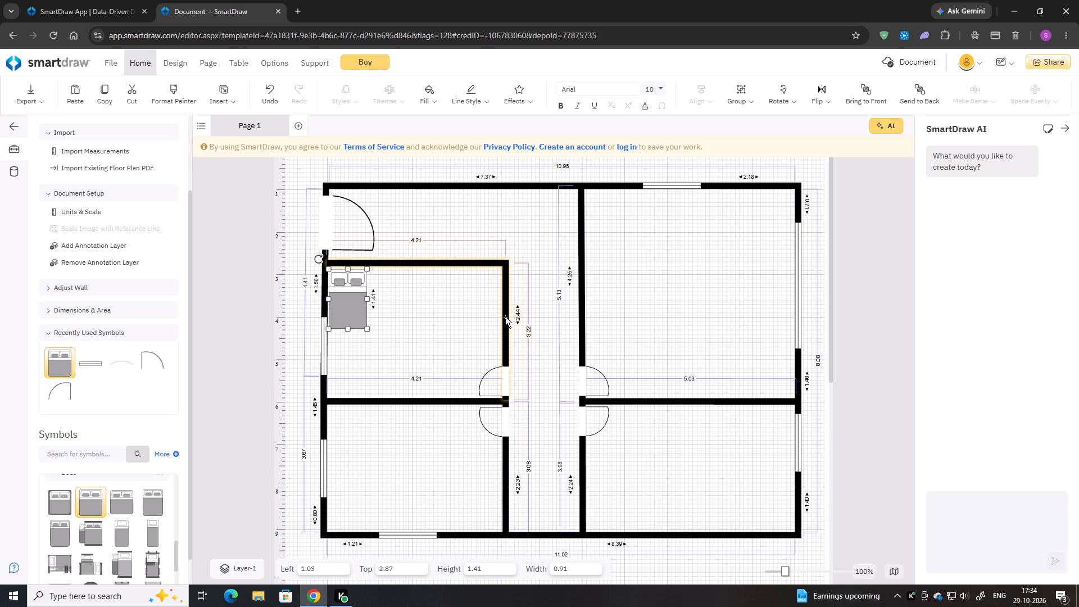
{"action": "key", "text": "Left"}
{"action": "key", "text": "Up"}
{"action": "key", "text": "Up"}
{"action": "key", "text": "Up"}
{"action": "key", "text": "Up"}
{"action": "key", "text": "Up"}
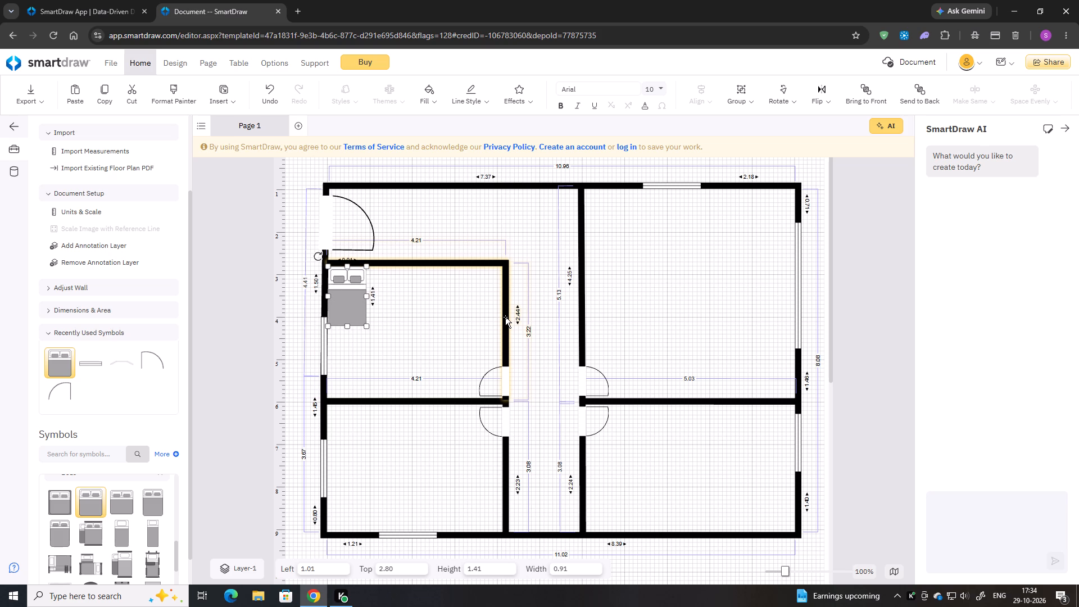
{"action": "left_click", "coordinate": [514, 290]}
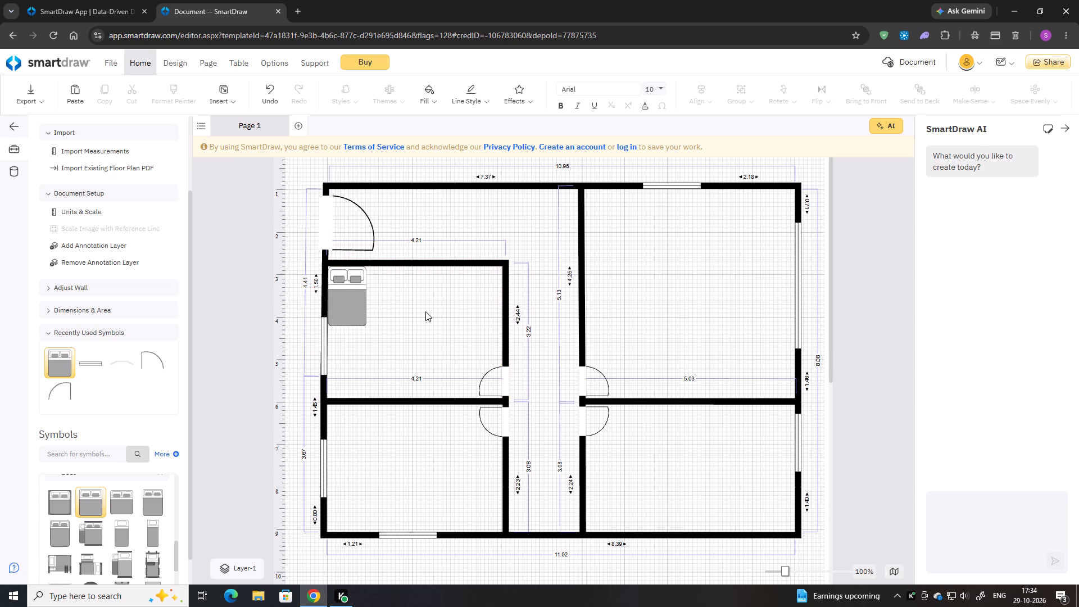
Enlarge the bed to about 0.97 wide by 1.47 high.
{"action": "left_click", "coordinate": [347, 306]}
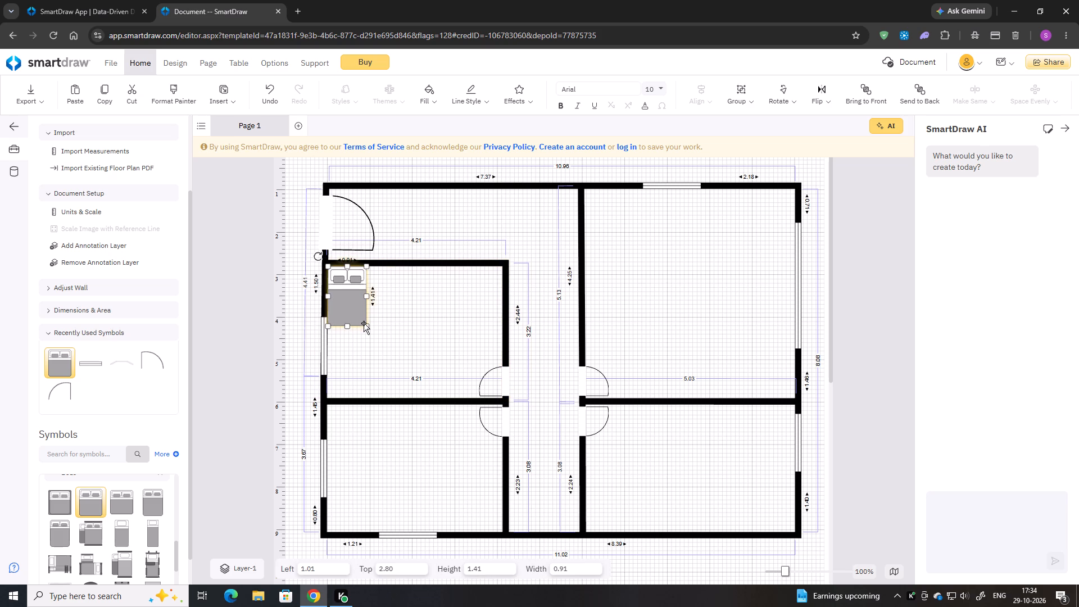
{"action": "left_click", "coordinate": [416, 321]}
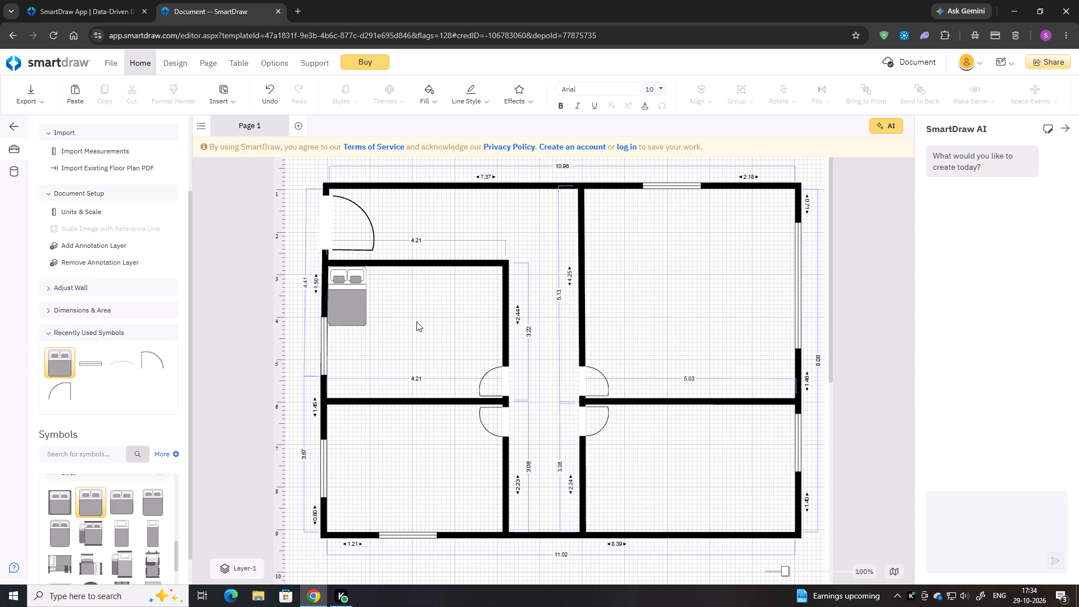
{"action": "left_click", "coordinate": [336, 310]}
{"action": "left_click", "coordinate": [369, 328]}
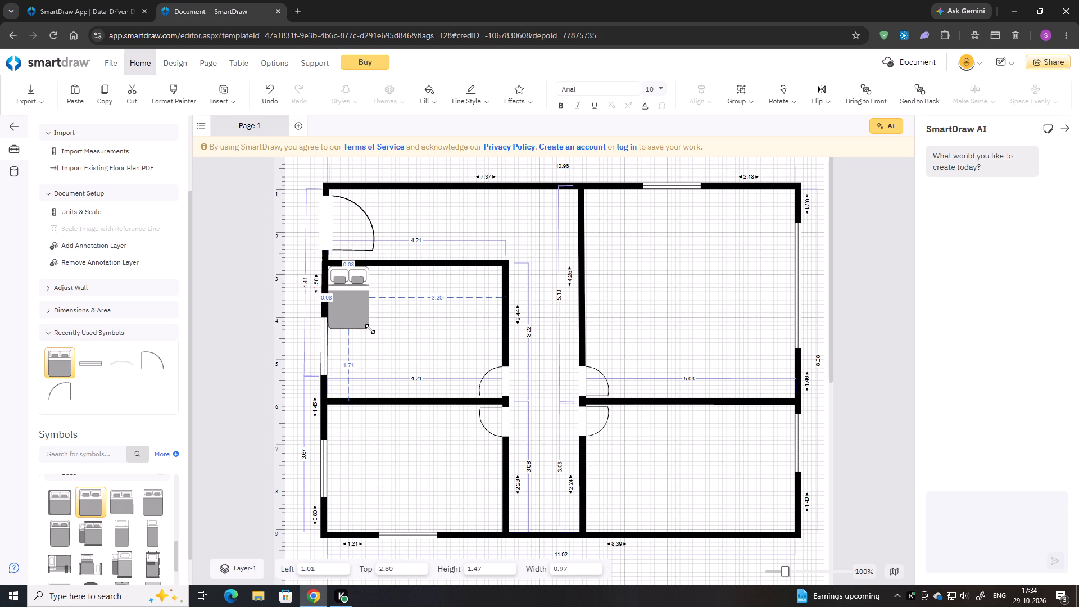
{"action": "left_click", "coordinate": [388, 313]}
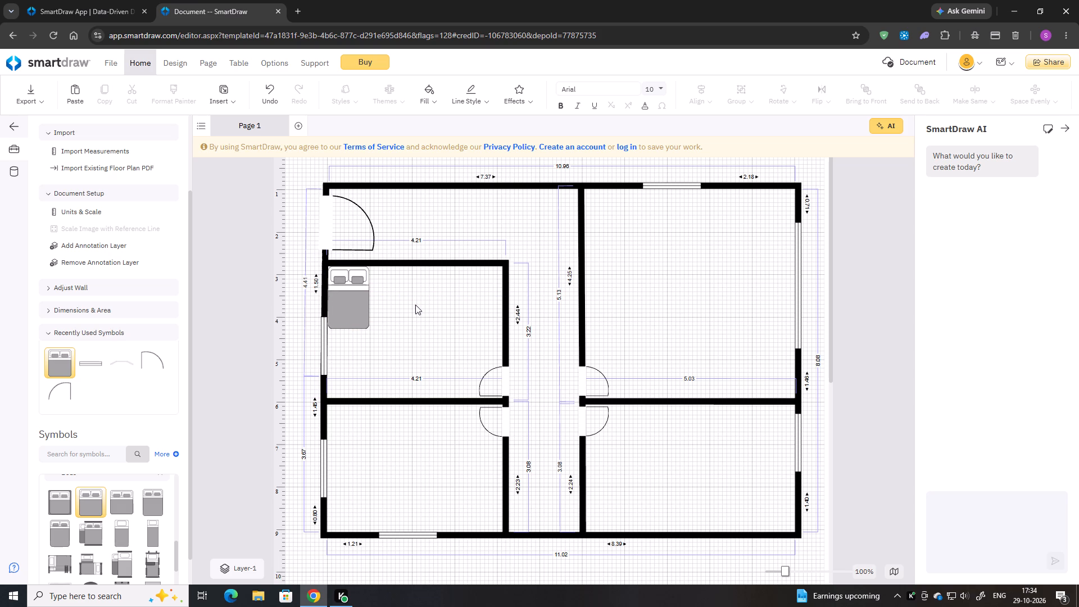
Rotate the bed a quarter turn so its pillows face the outer side wall, and fit it back into the corner at left 1.27, top 2.56.
{"action": "left_click", "coordinate": [353, 307]}
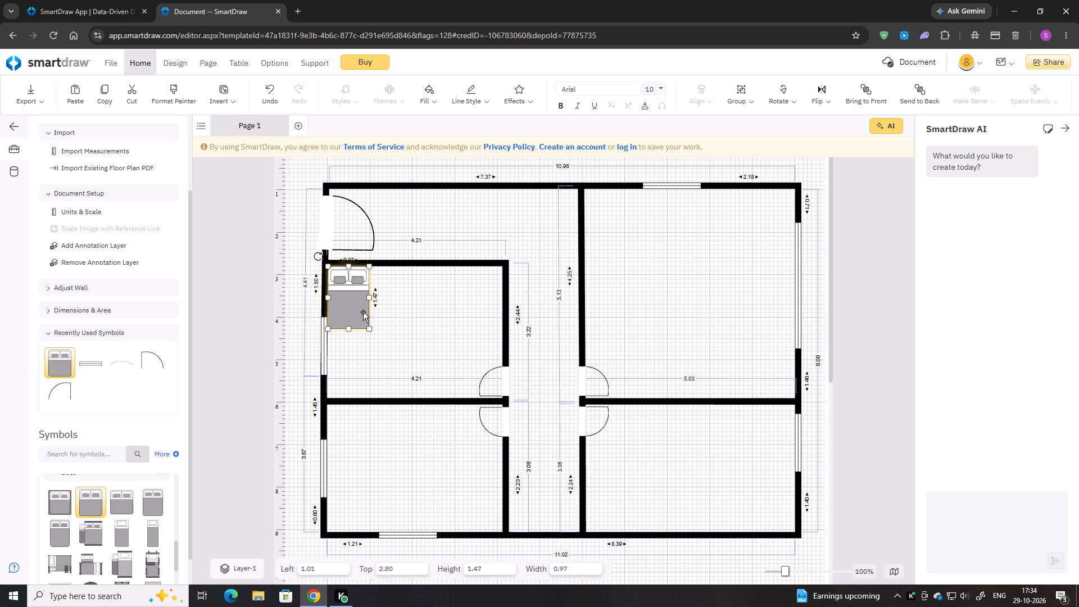
{"action": "left_click_drag", "start_coordinate": [320, 255], "coordinate": [302, 324]}
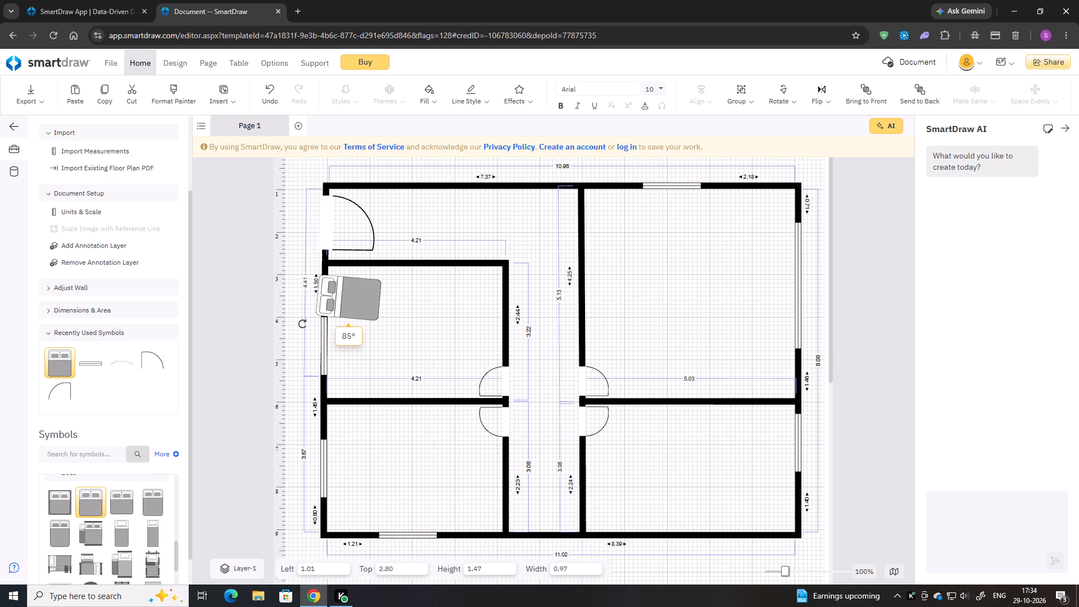
{"action": "left_click_drag", "start_coordinate": [302, 324], "coordinate": [303, 327]}
{"action": "left_click_drag", "start_coordinate": [364, 289], "coordinate": [376, 281]}
{"action": "key", "text": "Up"}
{"action": "key", "text": "Up"}
{"action": "key", "text": "Up"}
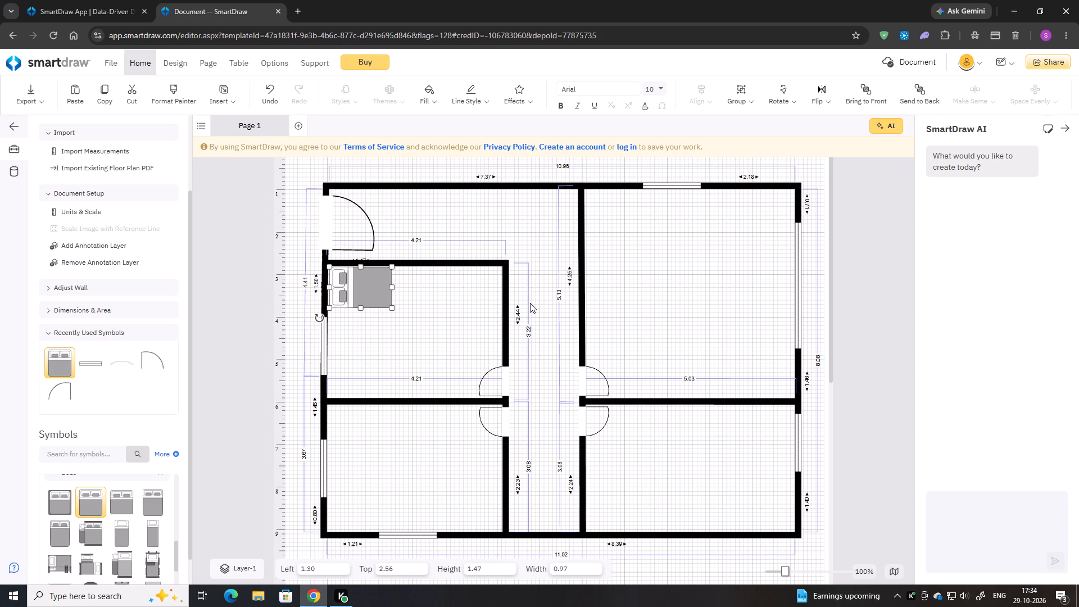
{"action": "key", "text": "Left"}
{"action": "key", "text": "Left"}
{"action": "left_click", "coordinate": [533, 303]}
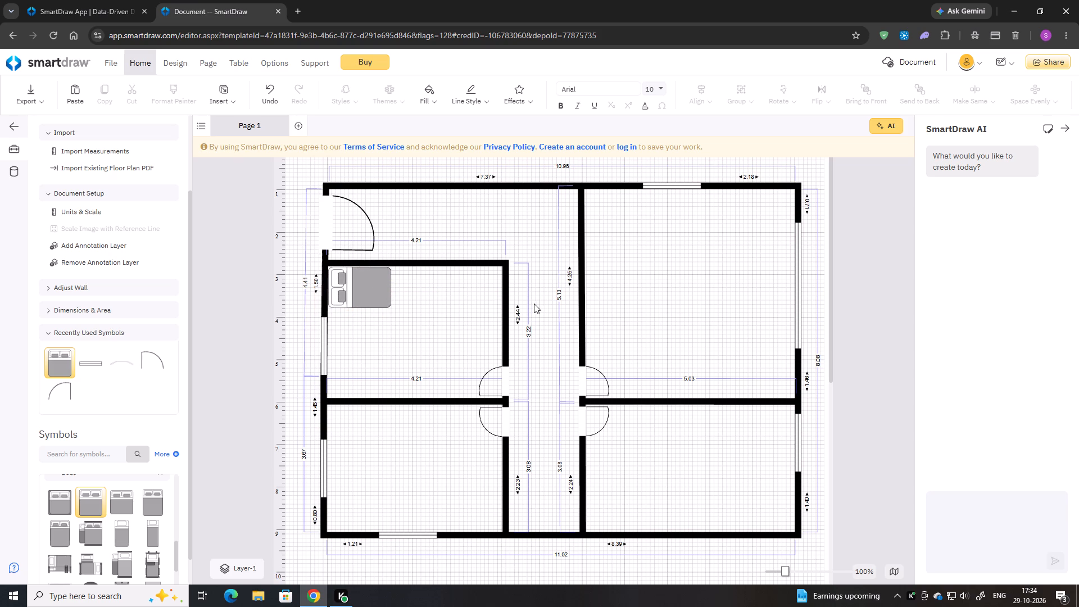
Copy the bed into the lower-left room's bottom outer corner, at left about 1.26 and top 7.82.
{"action": "left_click", "coordinate": [374, 287]}
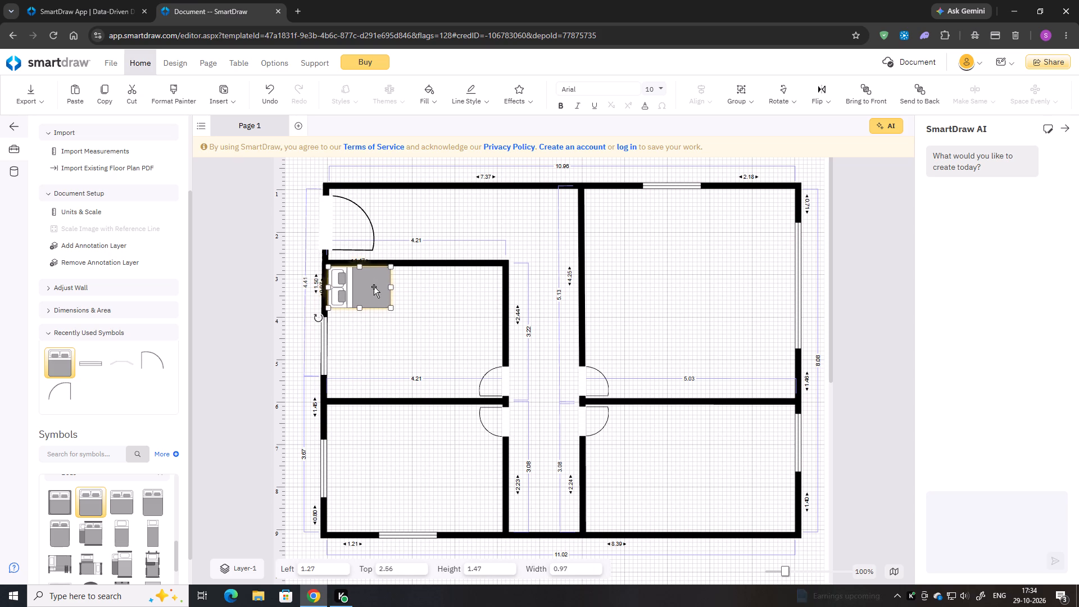
{"action": "key", "text": "ctrl+c"}
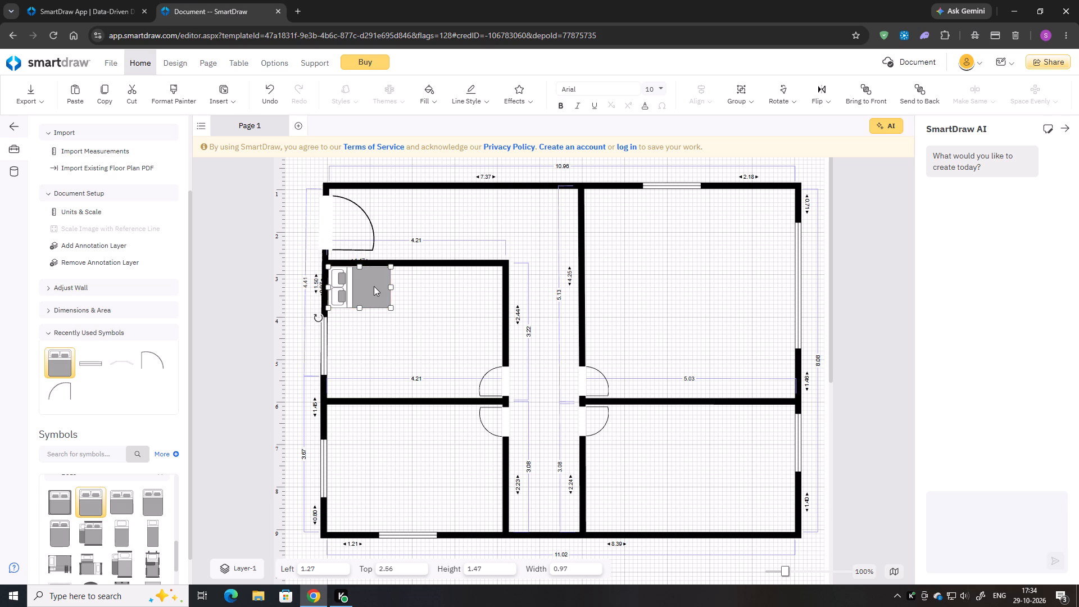
{"action": "key", "text": "ctrl+v"}
{"action": "left_click_drag", "start_coordinate": [470, 339], "coordinate": [354, 502]}
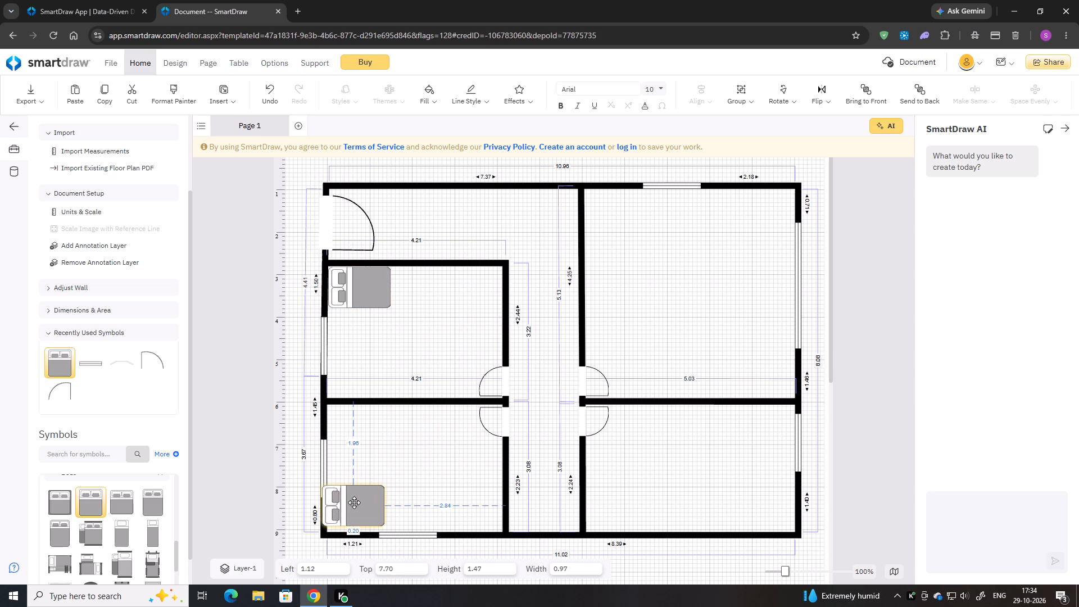
{"action": "left_click_drag", "start_coordinate": [354, 502], "coordinate": [360, 507]}
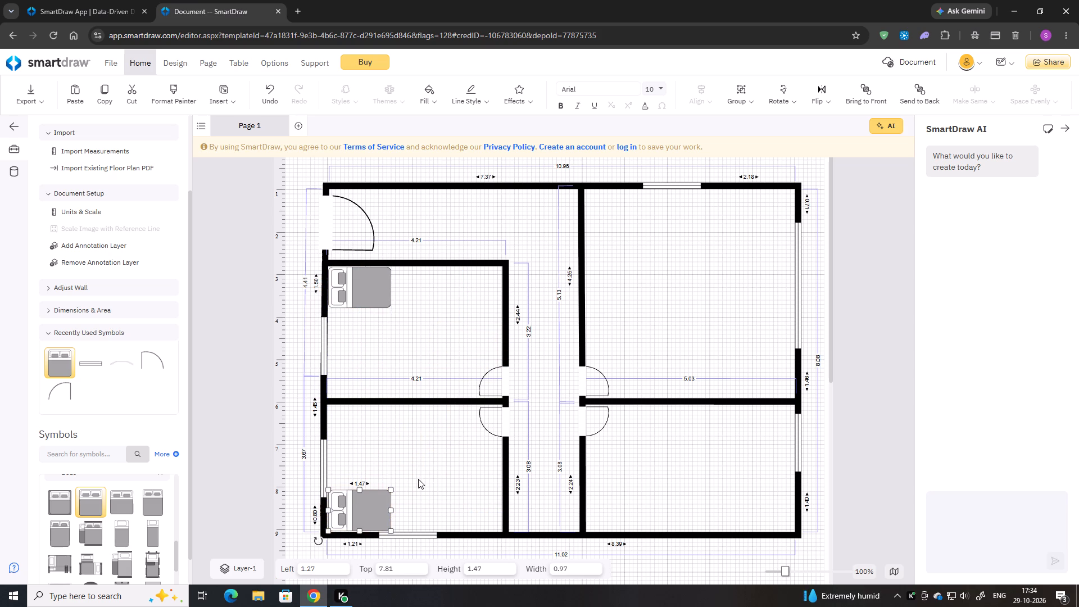
{"action": "key", "text": "Left"}
{"action": "key", "text": "Down"}
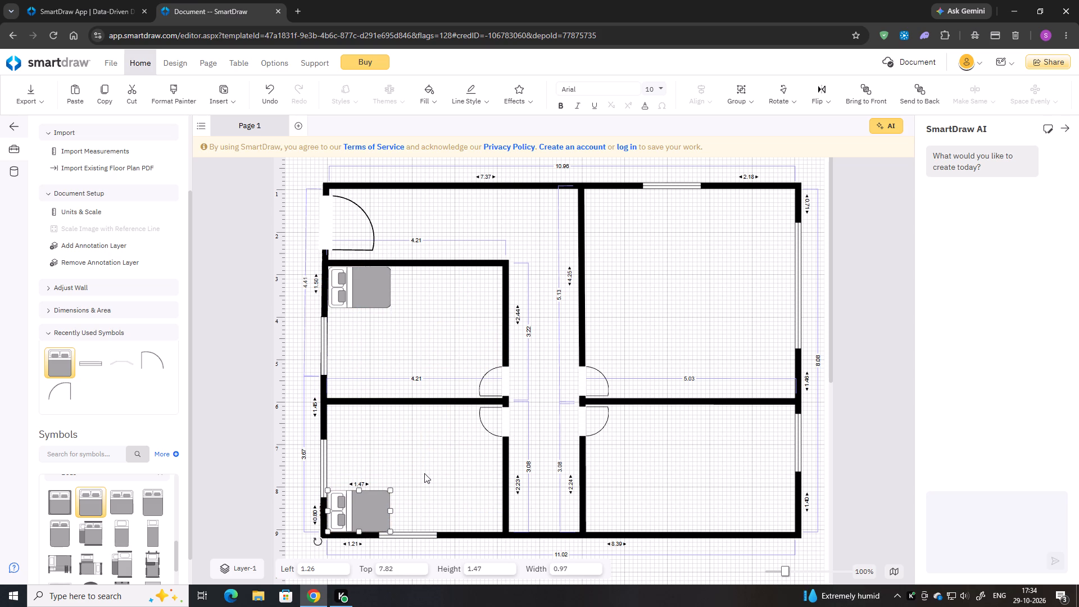
{"action": "key", "text": "Left"}
{"action": "left_click", "coordinate": [424, 480]}
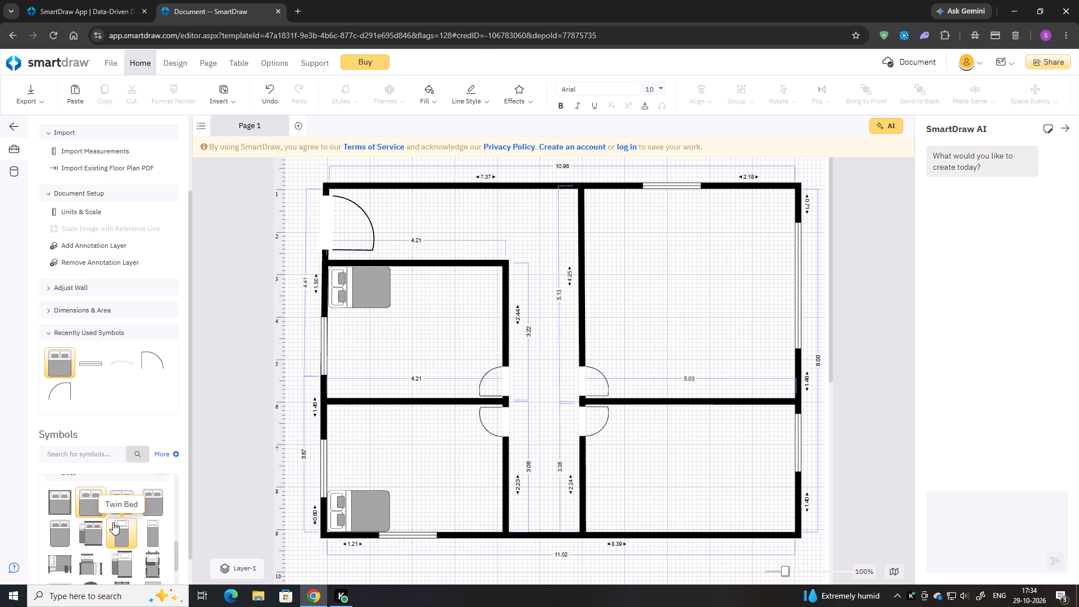
Place a Table Leaf - Center along the upper-left room's window wall below the bed, sized about 0.61 wide by 1.83 high.
{"action": "scroll", "coordinate": [113, 522], "scroll_direction": "down", "scroll_amount": 3}
{"action": "left_click", "coordinate": [75, 553]}
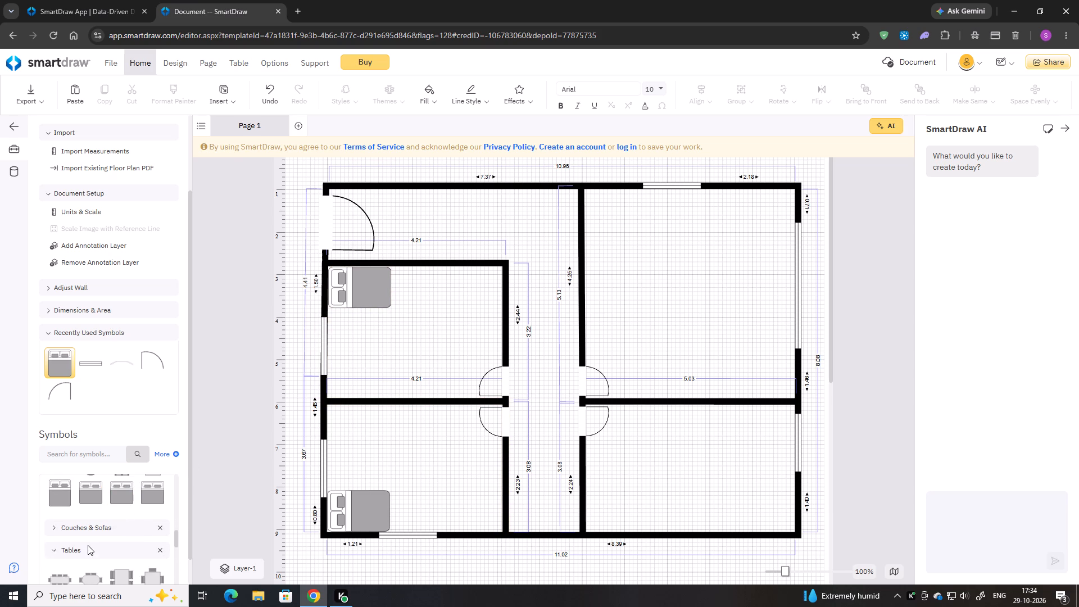
{"action": "scroll", "coordinate": [88, 545], "scroll_direction": "down", "scroll_amount": 2}
{"action": "left_click_drag", "start_coordinate": [128, 531], "coordinate": [232, 456]}
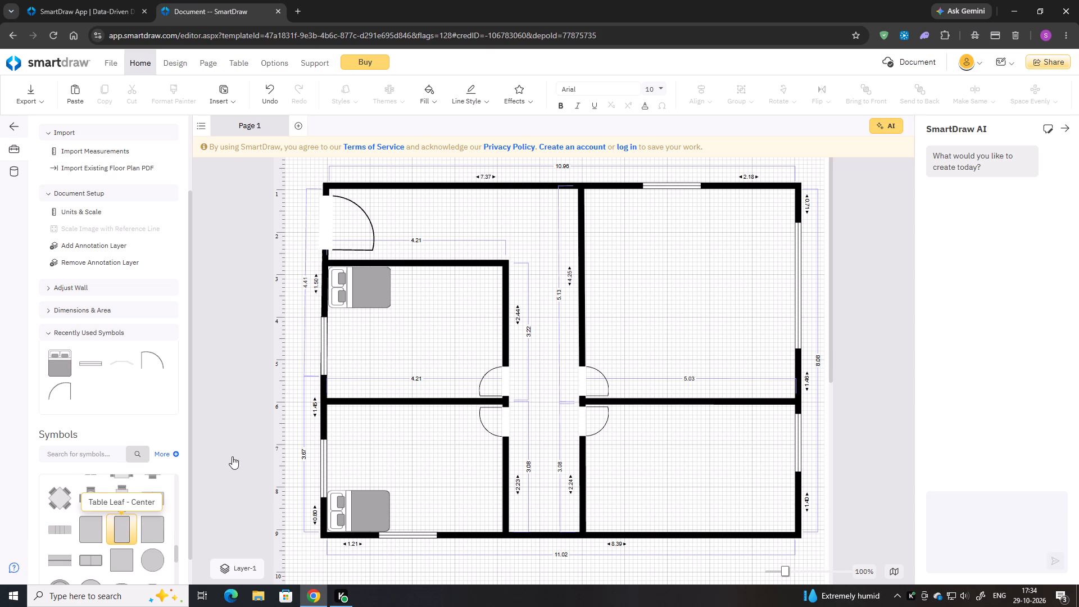
{"action": "left_click_drag", "start_coordinate": [232, 456], "coordinate": [339, 350]}
{"action": "left_click_drag", "start_coordinate": [338, 327], "coordinate": [341, 321]}
{"action": "left_click_drag", "start_coordinate": [341, 374], "coordinate": [335, 395]}
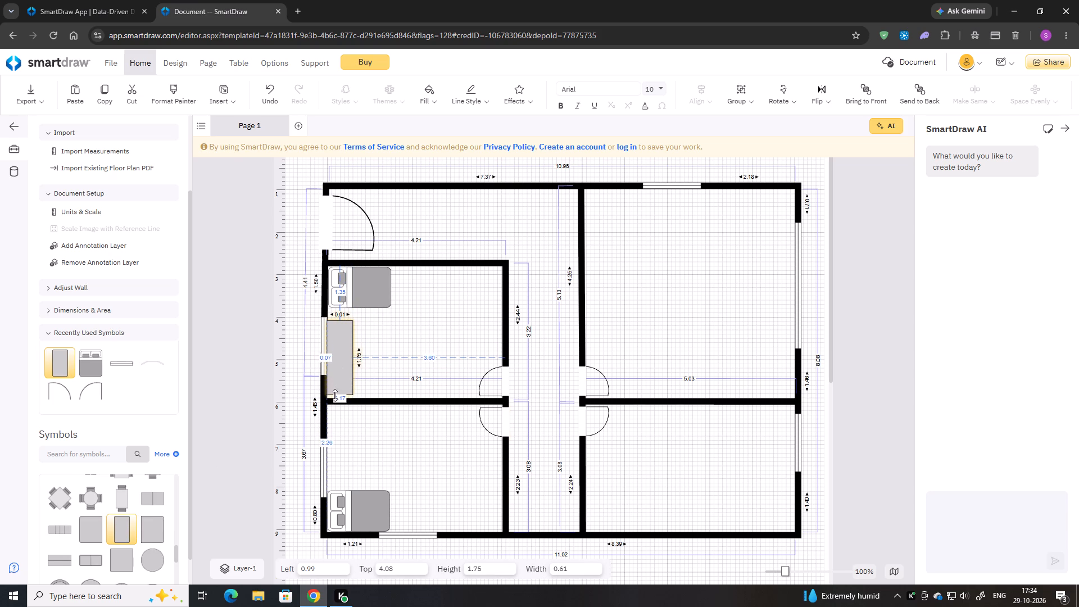
{"action": "left_click_drag", "start_coordinate": [335, 395], "coordinate": [335, 397]}
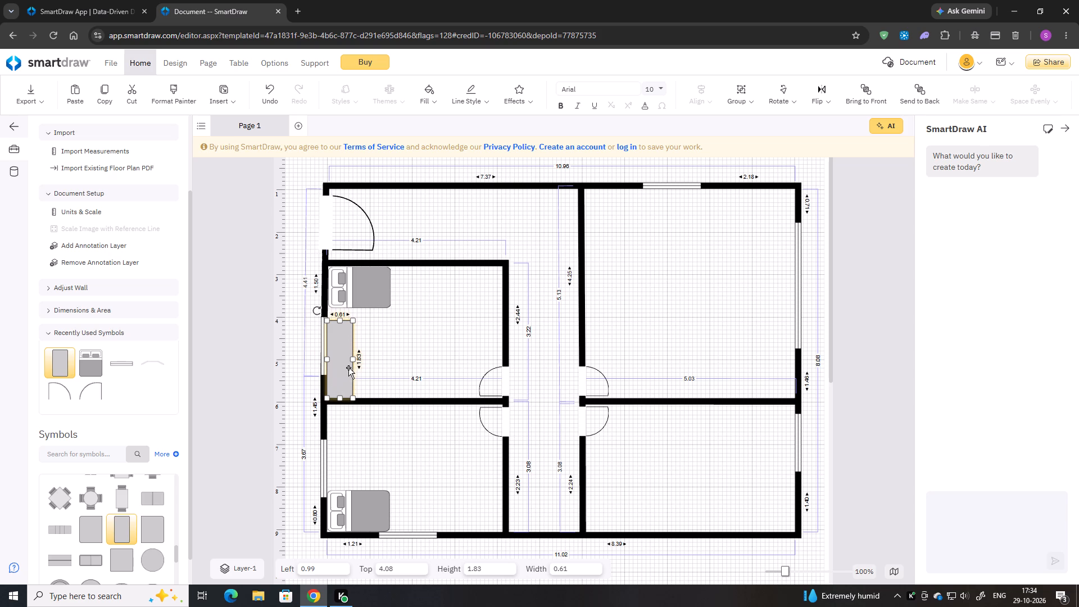
{"action": "left_click", "coordinate": [374, 350]}
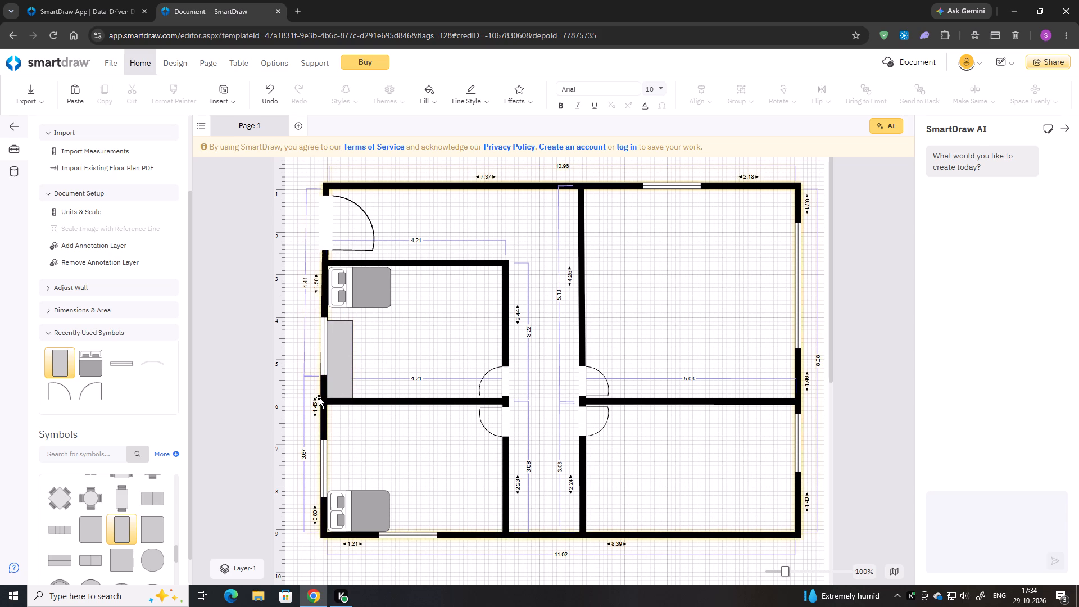
Bring the building's outer wall to the front.
{"action": "right_click", "coordinate": [324, 388]}
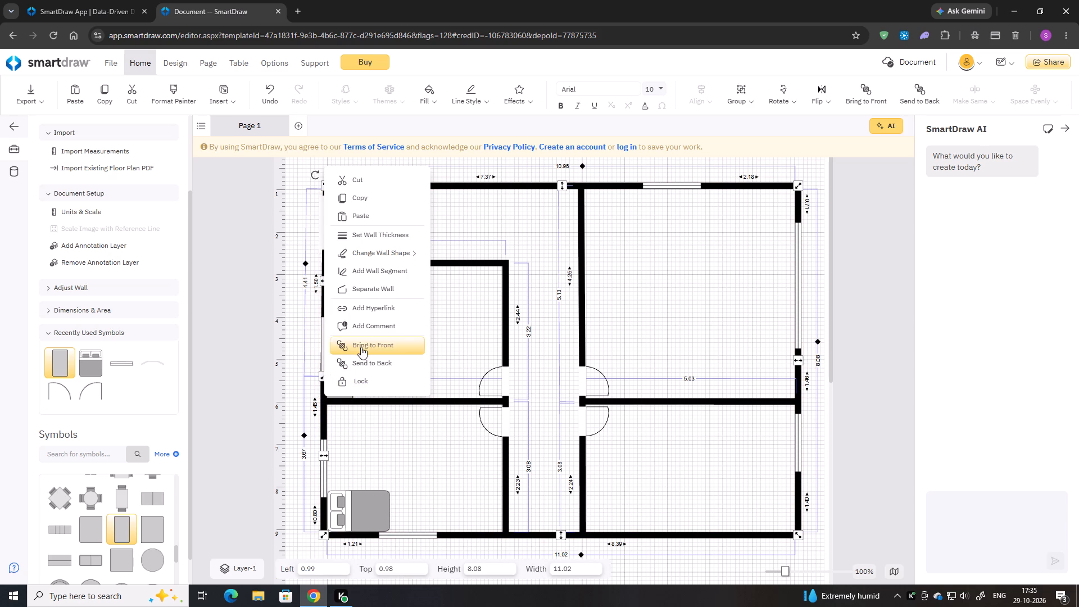
{"action": "left_click", "coordinate": [397, 338]}
{"action": "left_click", "coordinate": [409, 340]}
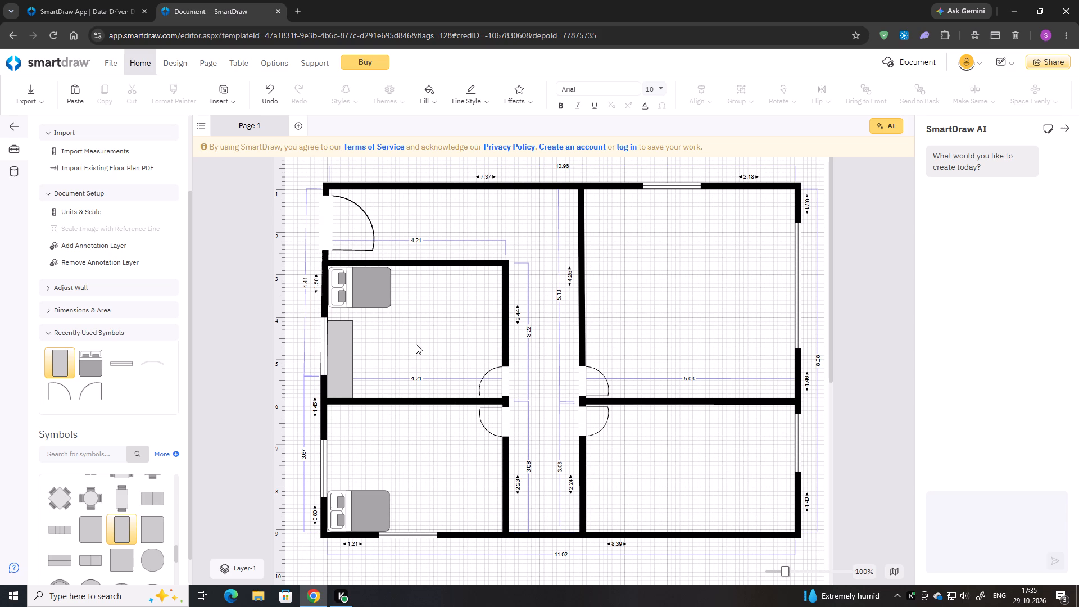
Place a Table Leaf - Center along the lower-left room's window wall above the bed, sized about 0.61 wide by 1.87 high.
{"action": "scroll", "coordinate": [148, 514], "scroll_direction": "down", "scroll_amount": 1}
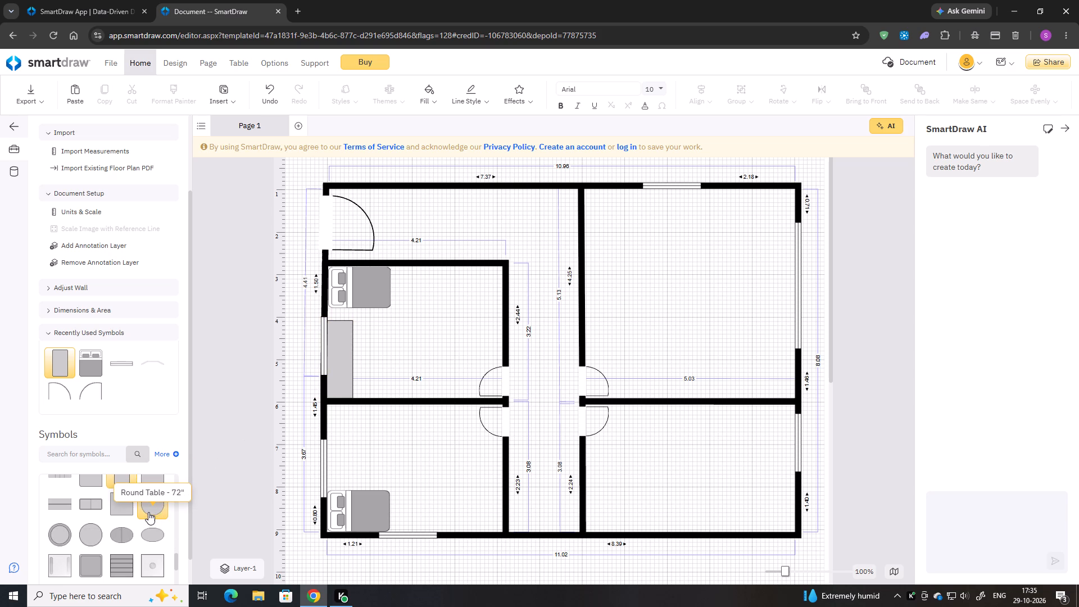
{"action": "scroll", "coordinate": [146, 516], "scroll_direction": "down", "scroll_amount": 2}
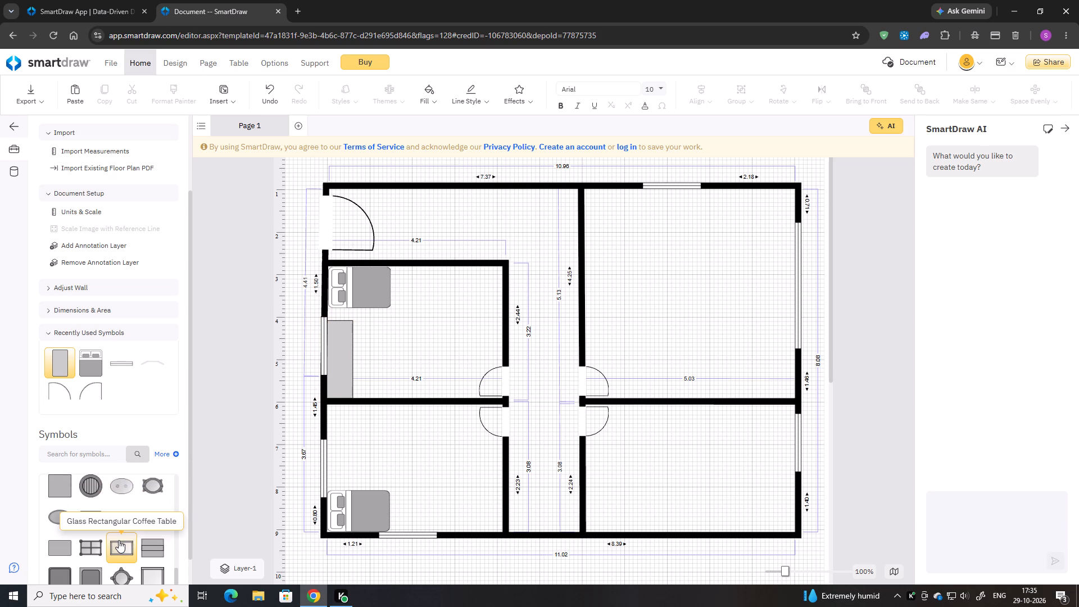
{"action": "scroll", "coordinate": [119, 540], "scroll_direction": "down", "scroll_amount": 1}
{"action": "scroll", "coordinate": [132, 524], "scroll_direction": "up", "scroll_amount": 2}
{"action": "scroll", "coordinate": [115, 521], "scroll_direction": "down", "scroll_amount": 1}
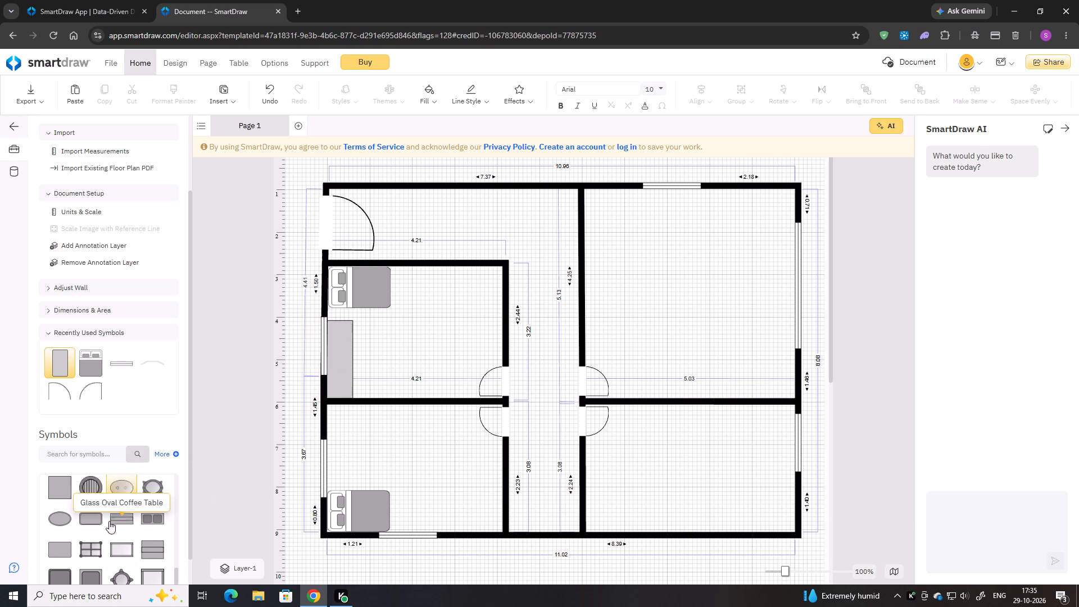
{"action": "scroll", "coordinate": [96, 526], "scroll_direction": "up", "scroll_amount": 3}
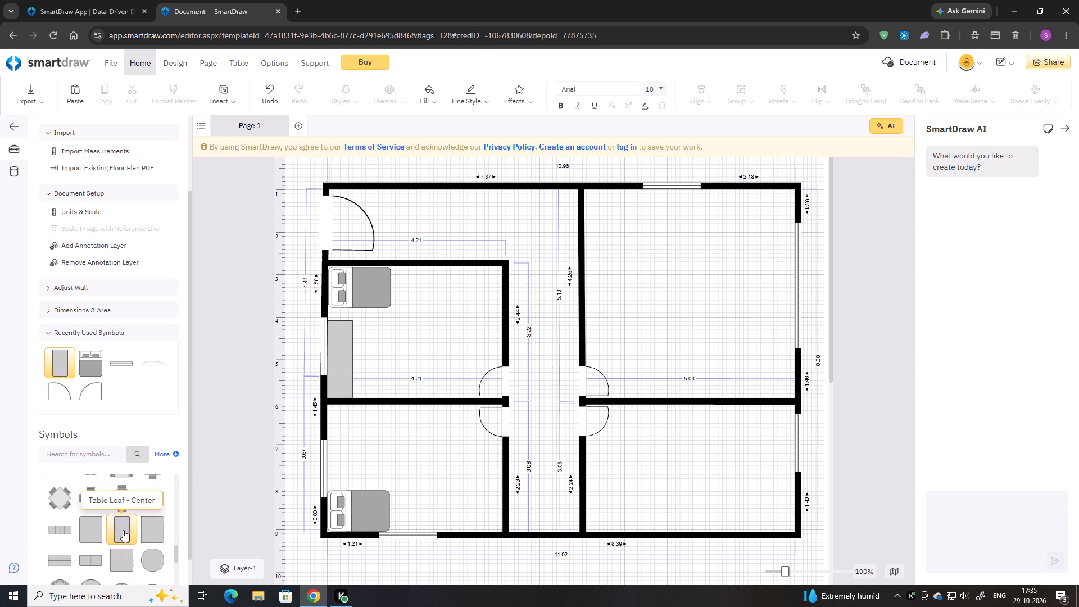
{"action": "left_click_drag", "start_coordinate": [123, 530], "coordinate": [339, 456]}
{"action": "left_click_drag", "start_coordinate": [341, 435], "coordinate": [341, 414]}
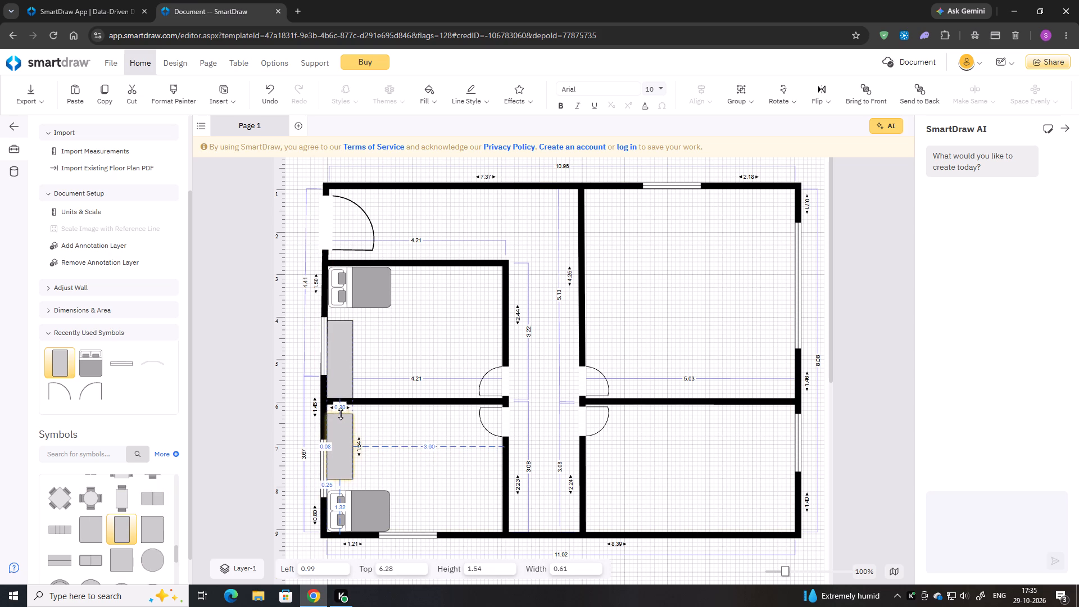
{"action": "left_click_drag", "start_coordinate": [341, 414], "coordinate": [343, 404]}
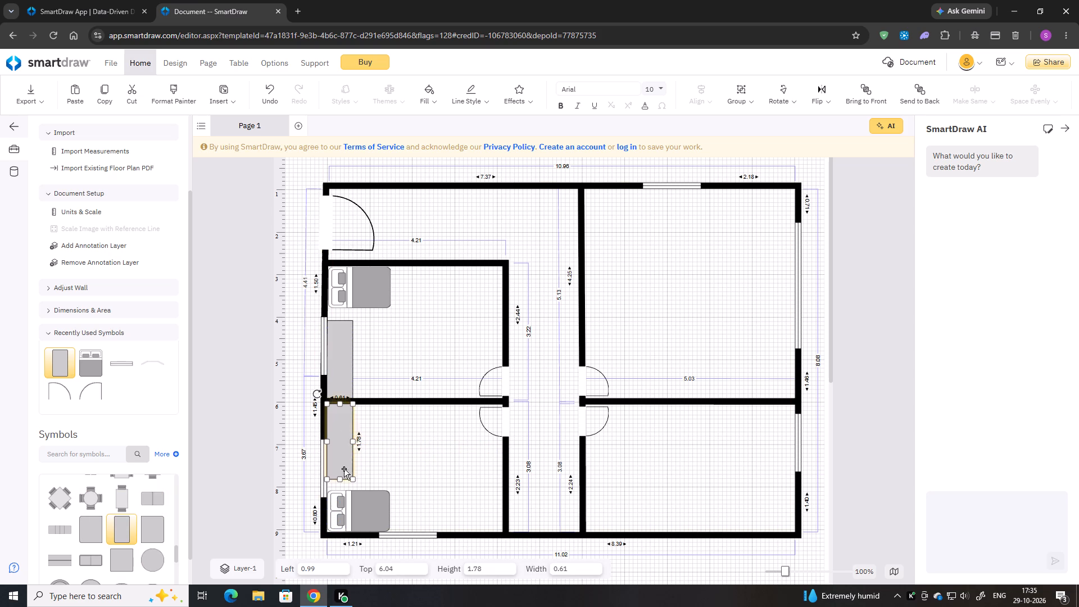
{"action": "left_click", "coordinate": [341, 479]}
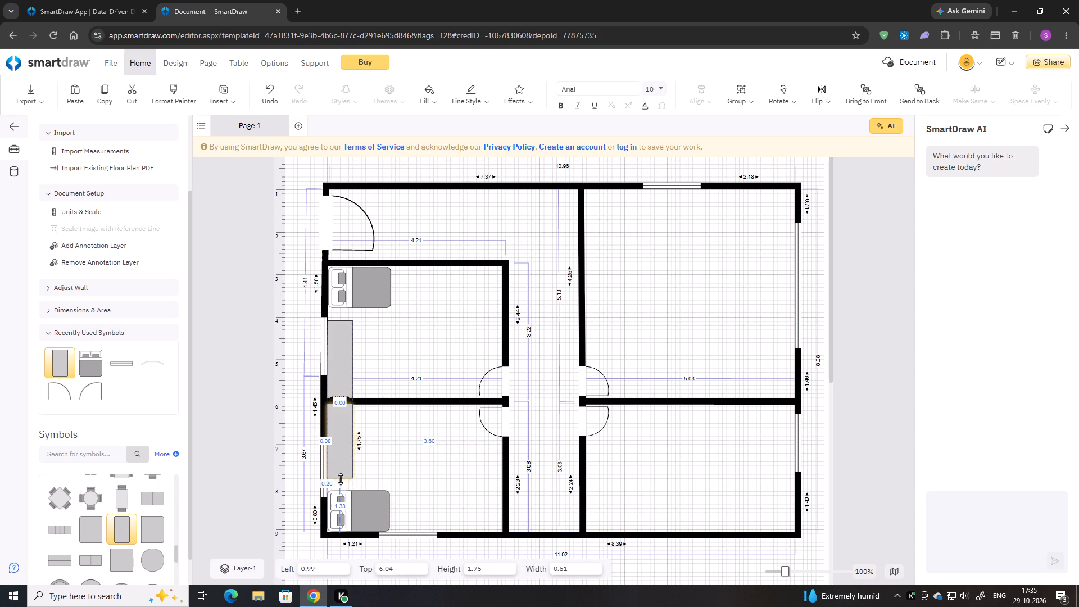
{"action": "left_click", "coordinate": [394, 452]}
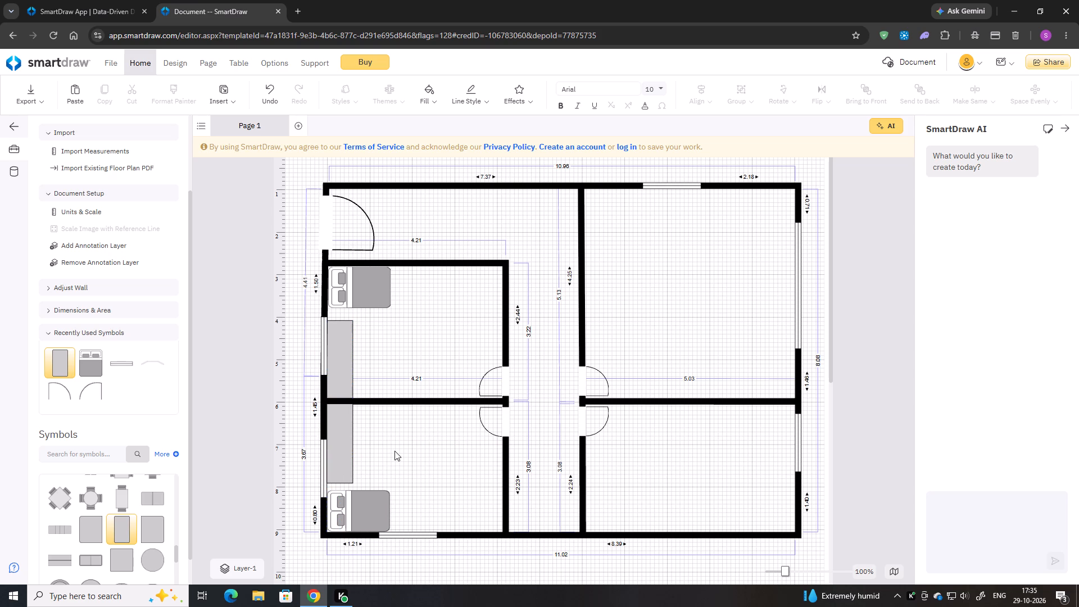
{"action": "right_click", "coordinate": [335, 432]}
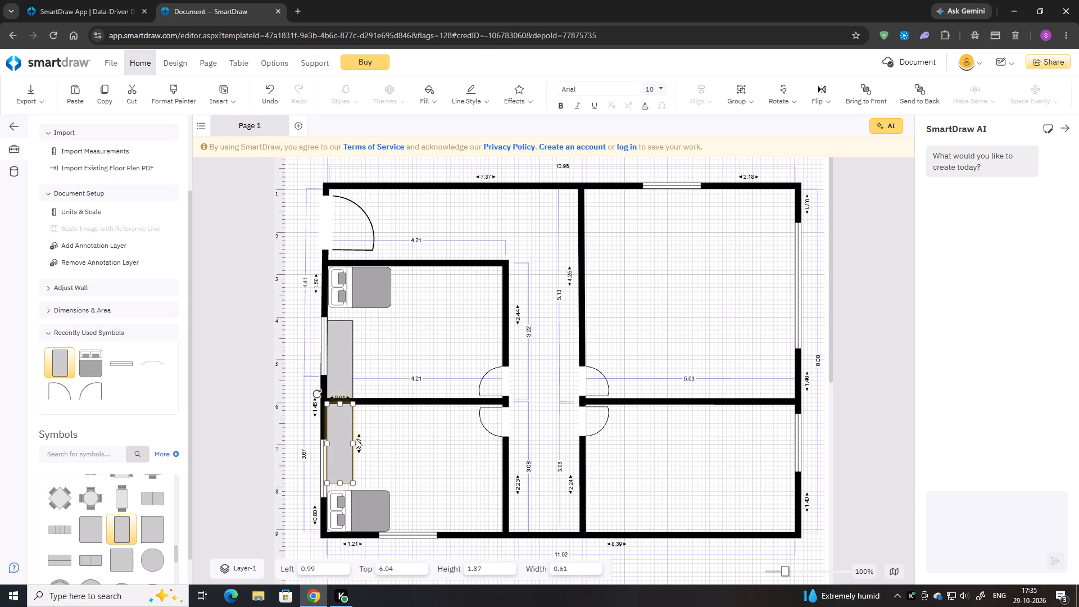
{"action": "left_click", "coordinate": [401, 405]}
{"action": "left_click", "coordinate": [400, 454]}
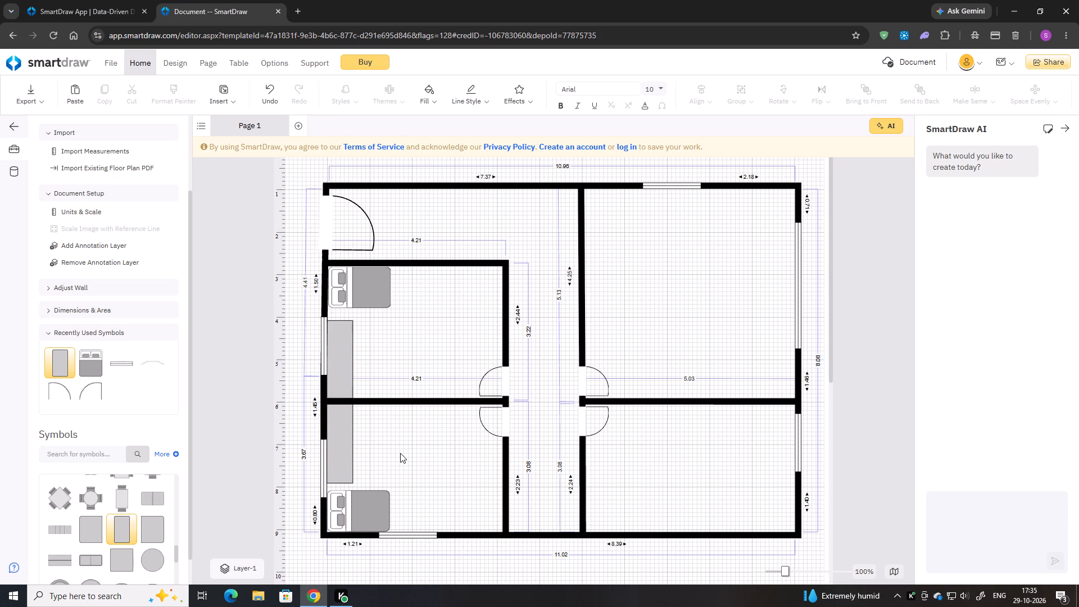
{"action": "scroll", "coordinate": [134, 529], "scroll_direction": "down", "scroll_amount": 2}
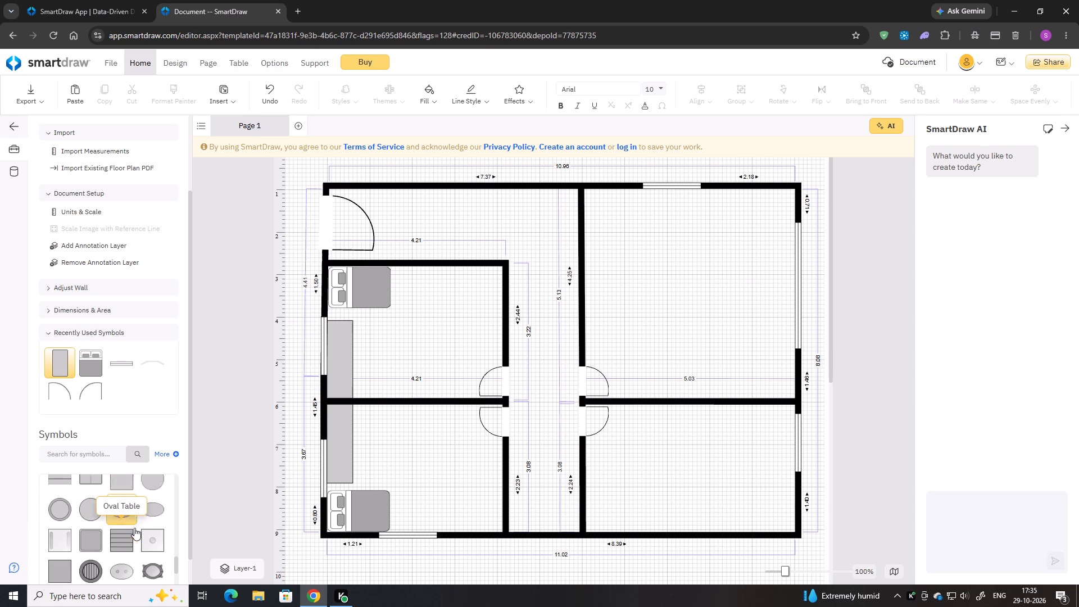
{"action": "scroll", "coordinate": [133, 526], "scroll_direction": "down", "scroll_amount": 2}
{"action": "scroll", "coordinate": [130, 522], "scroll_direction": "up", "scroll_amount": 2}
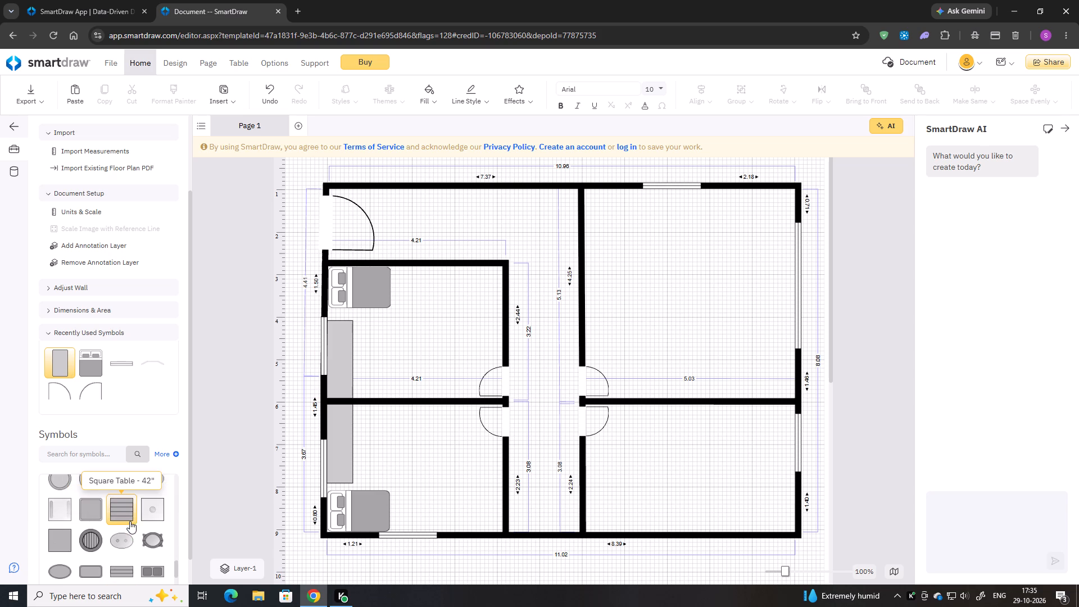
Shorten the upper-left room's table from its bed end to widen the gap between table and bed.
{"action": "left_click", "coordinate": [340, 322]}
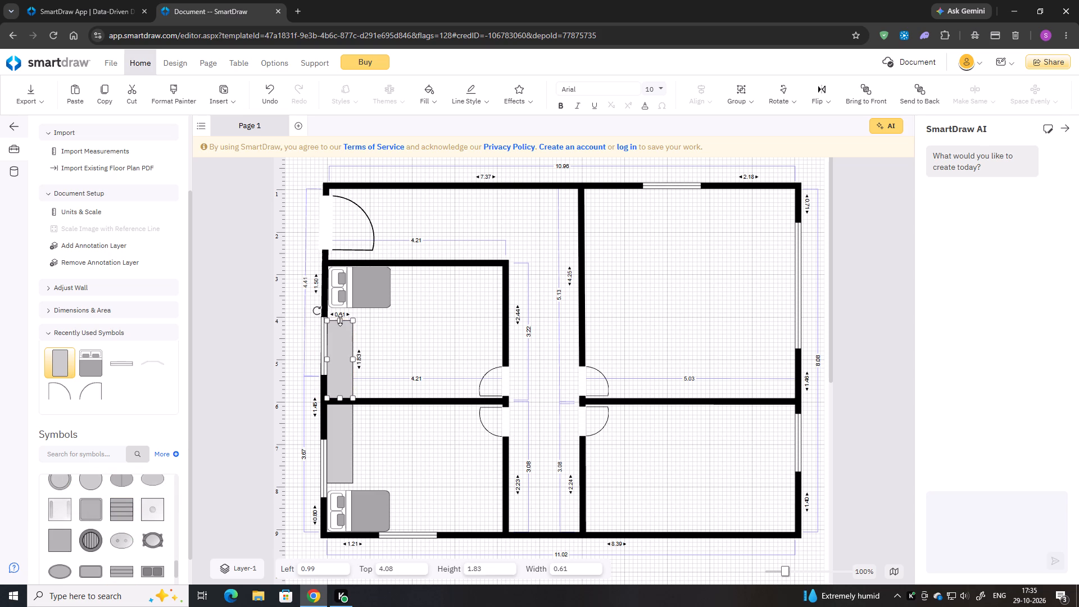
{"action": "left_click_drag", "start_coordinate": [340, 320], "coordinate": [346, 309]}
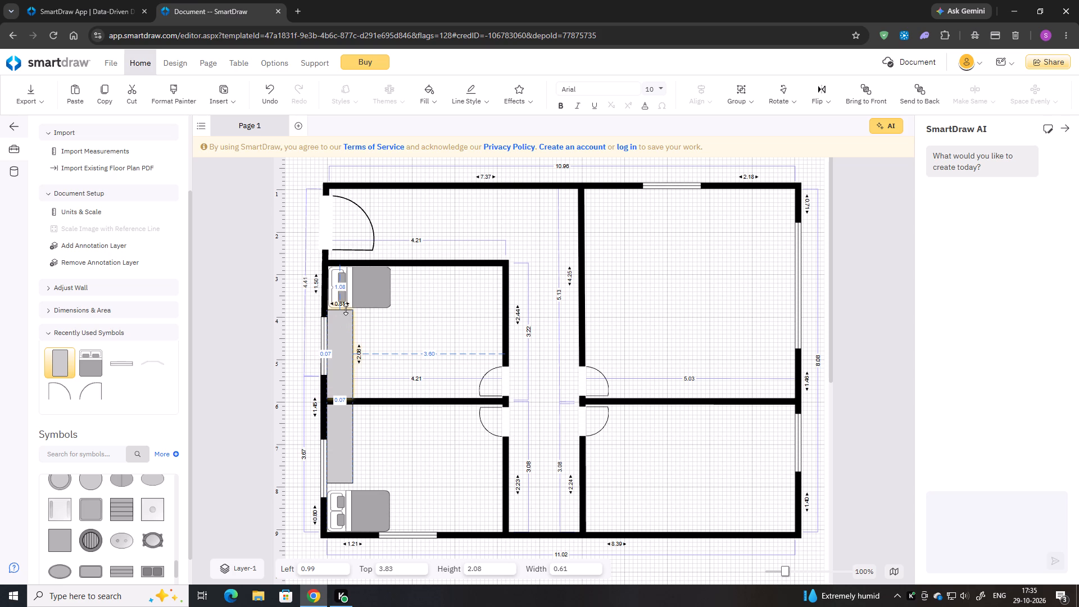
{"action": "left_click_drag", "start_coordinate": [346, 309], "coordinate": [346, 324]}
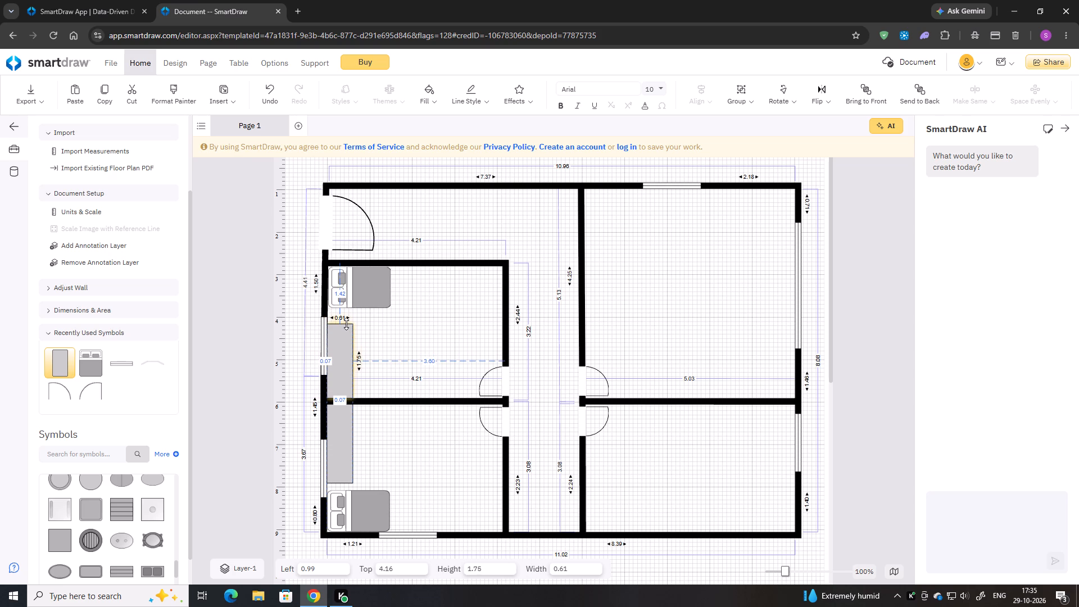
{"action": "left_click_drag", "start_coordinate": [346, 324], "coordinate": [346, 329]}
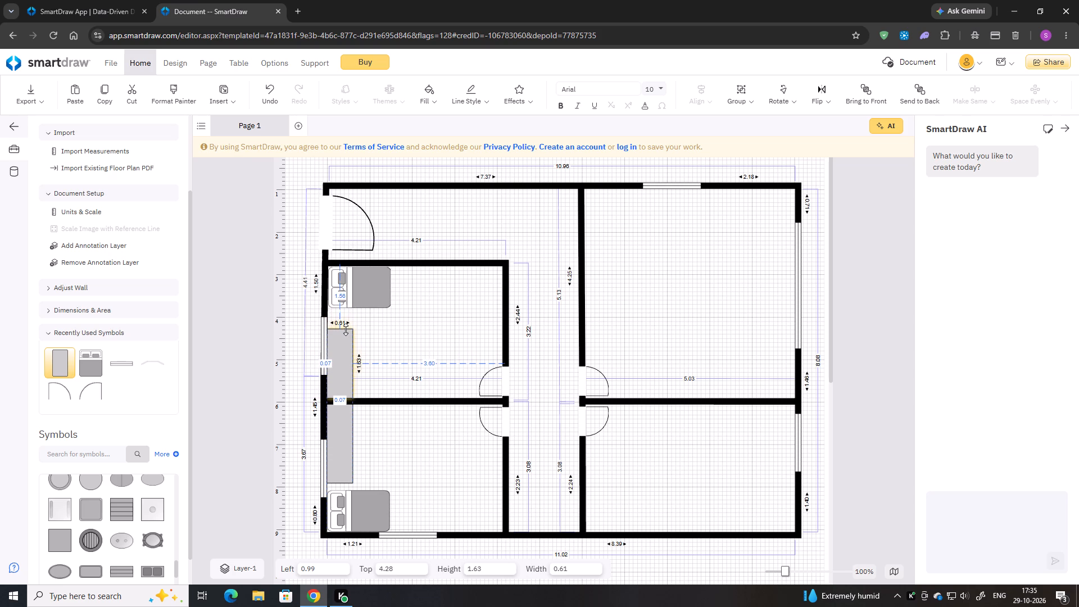
{"action": "left_click_drag", "start_coordinate": [346, 329], "coordinate": [346, 326]}
Shorten the lower-left room's table from its bed end to leave a gap beside the bed.
{"action": "left_click", "coordinate": [342, 473]}
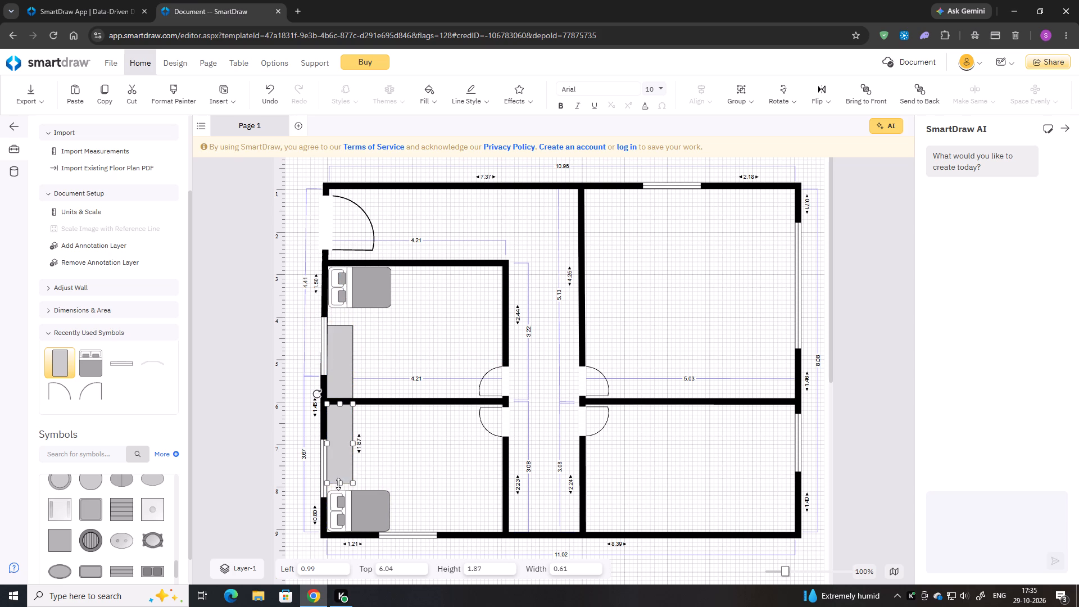
{"action": "left_click_drag", "start_coordinate": [338, 484], "coordinate": [344, 470]}
{"action": "left_click", "coordinate": [378, 473]}
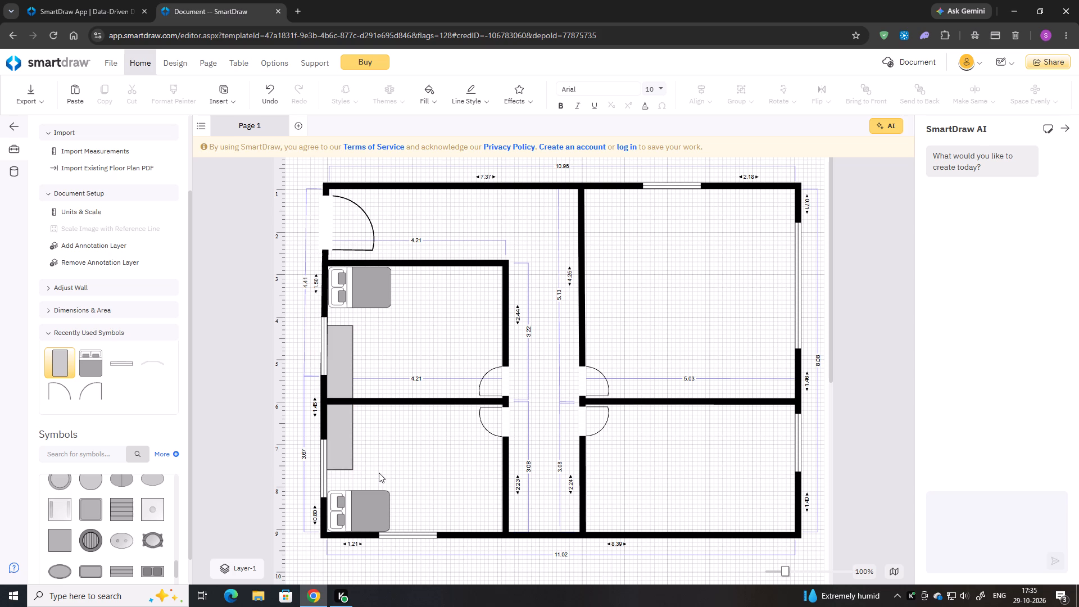
Place a double-rimmed round table between the lower-left room's table and bed, shrunk to about 0.36 by 0.37, at left 1.12, top 7.67.
{"action": "scroll", "coordinate": [86, 537], "scroll_direction": "up", "scroll_amount": 1}
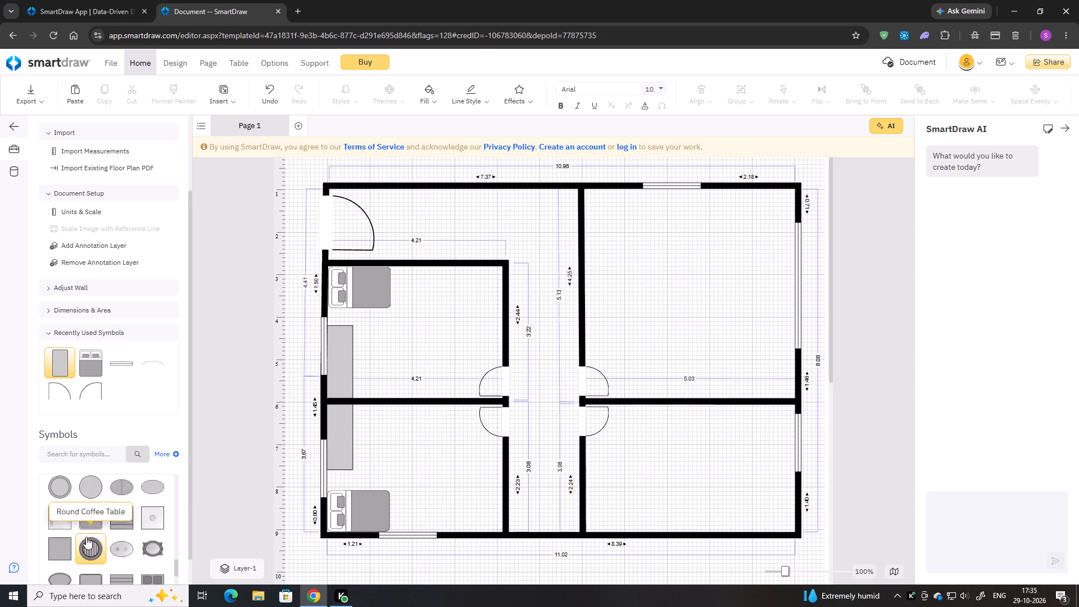
{"action": "left_click_drag", "start_coordinate": [65, 530], "coordinate": [293, 487]}
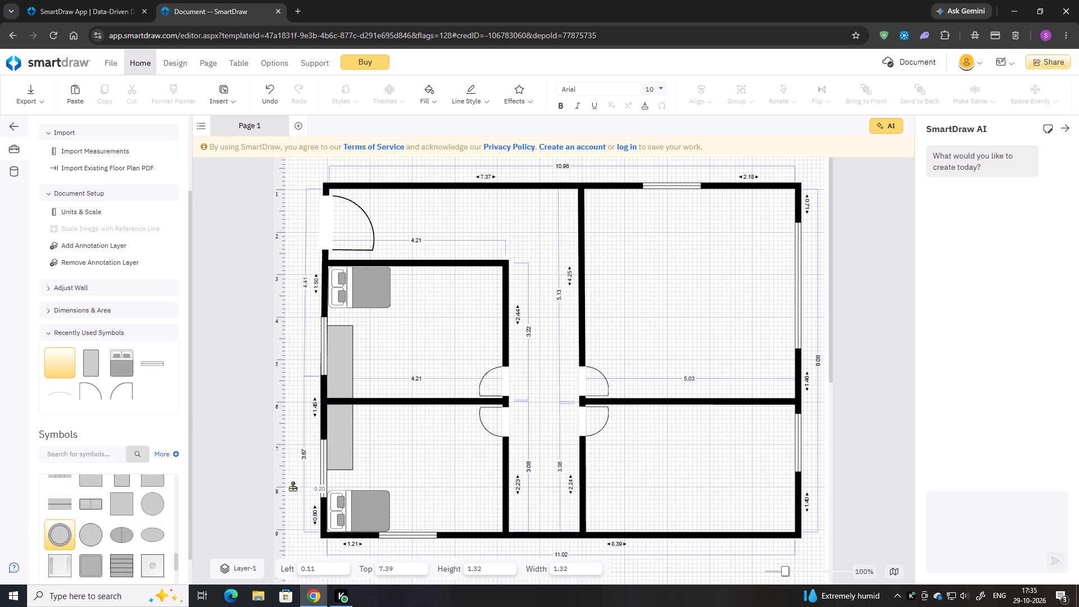
{"action": "left_click_drag", "start_coordinate": [293, 487], "coordinate": [412, 462]}
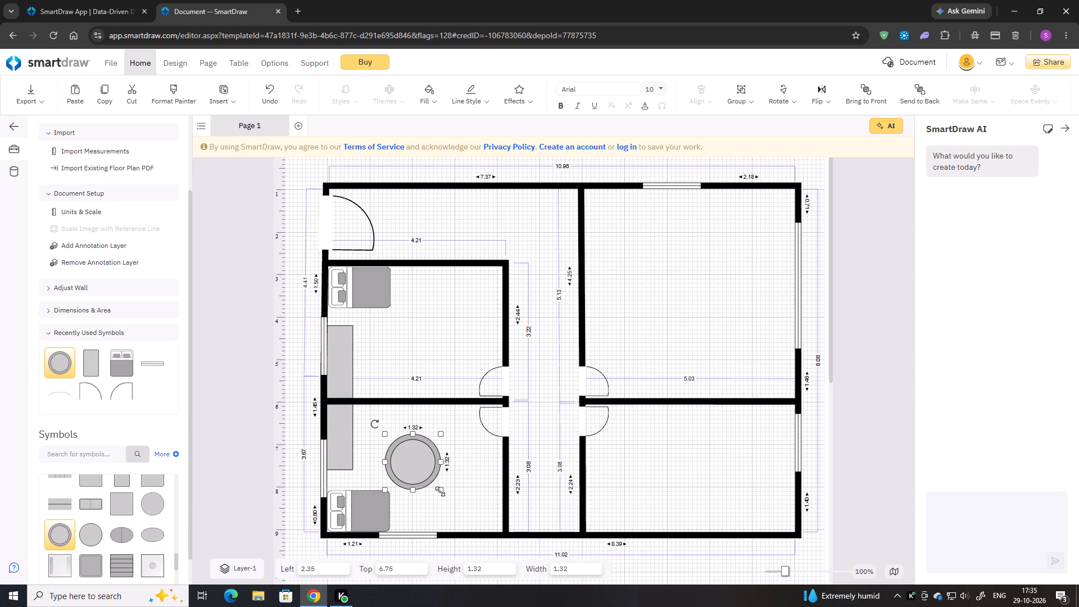
{"action": "left_click_drag", "start_coordinate": [440, 491], "coordinate": [407, 457]}
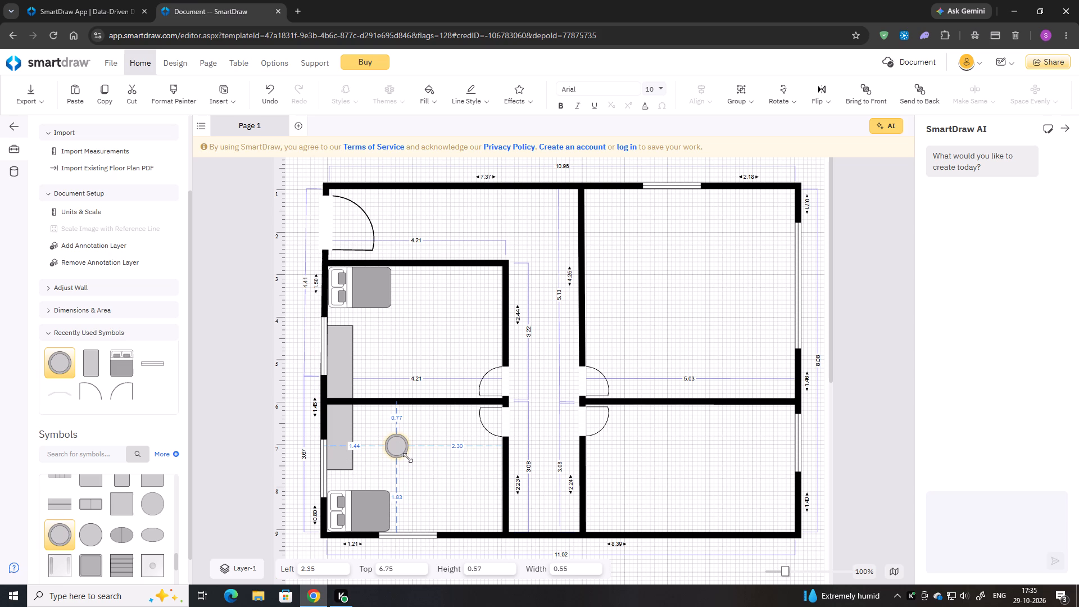
{"action": "left_click_drag", "start_coordinate": [407, 457], "coordinate": [407, 456]}
{"action": "left_click_drag", "start_coordinate": [394, 443], "coordinate": [337, 475]}
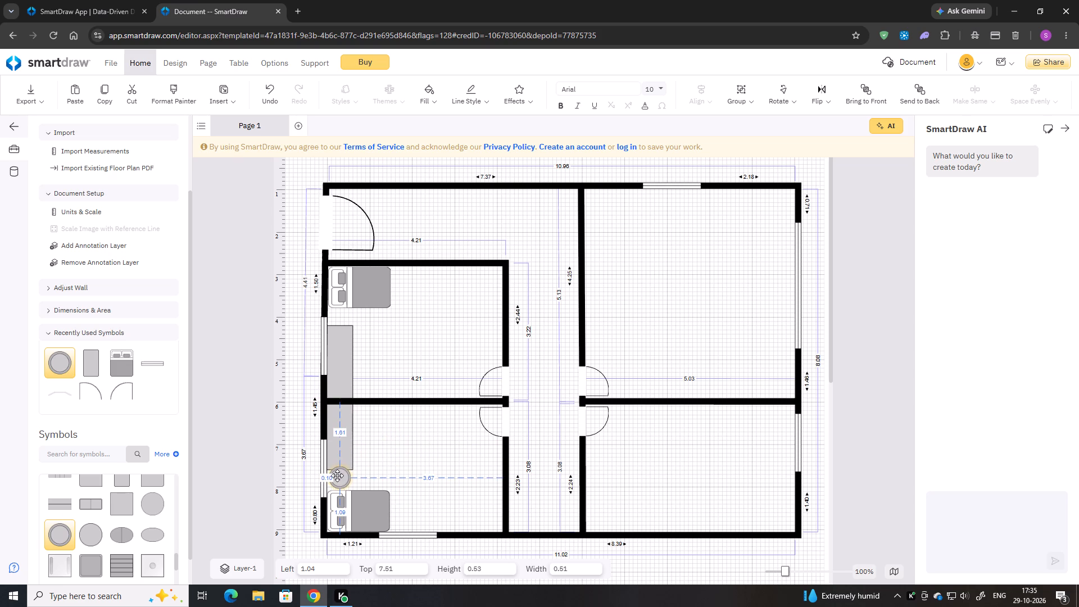
{"action": "left_click_drag", "start_coordinate": [337, 475], "coordinate": [392, 456]}
{"action": "left_click_drag", "start_coordinate": [406, 470], "coordinate": [401, 464]}
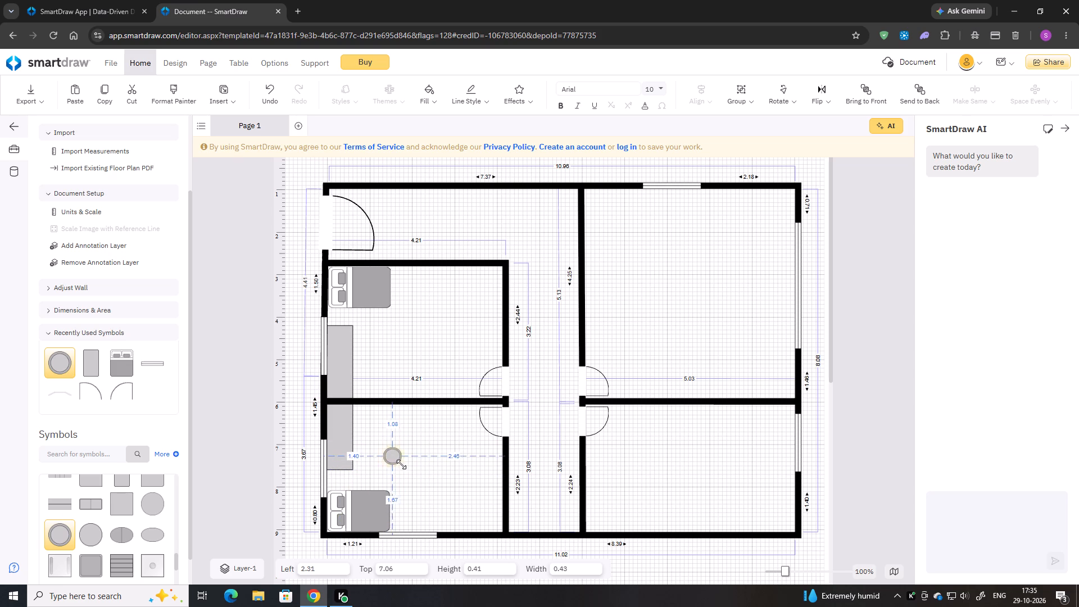
{"action": "left_click_drag", "start_coordinate": [401, 464], "coordinate": [398, 463]}
{"action": "left_click_drag", "start_coordinate": [393, 456], "coordinate": [378, 466]}
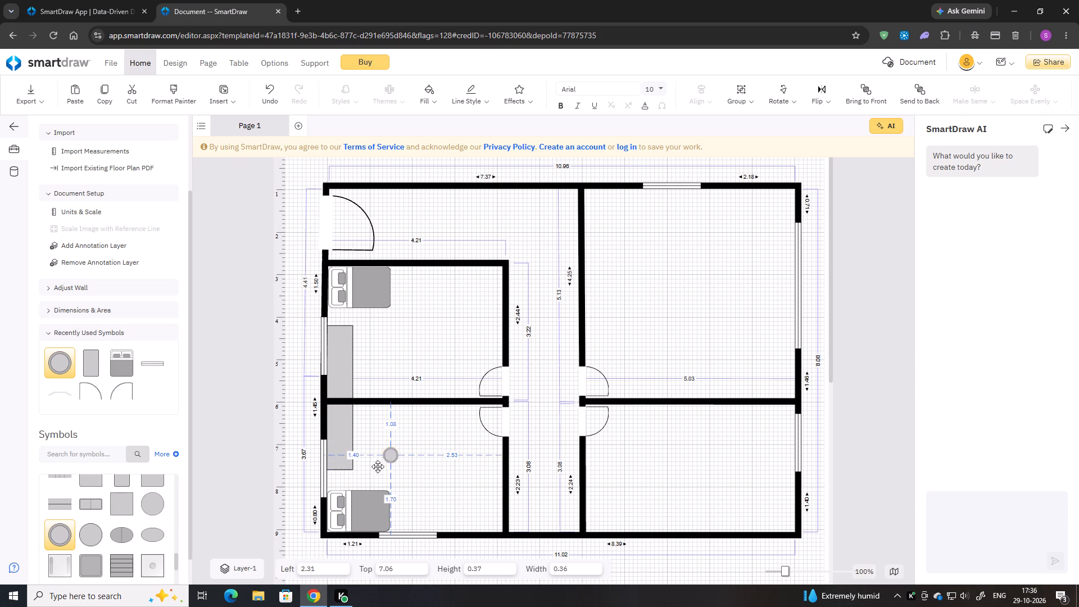
{"action": "left_click_drag", "start_coordinate": [378, 466], "coordinate": [342, 482]}
{"action": "left_click", "coordinate": [406, 457]}
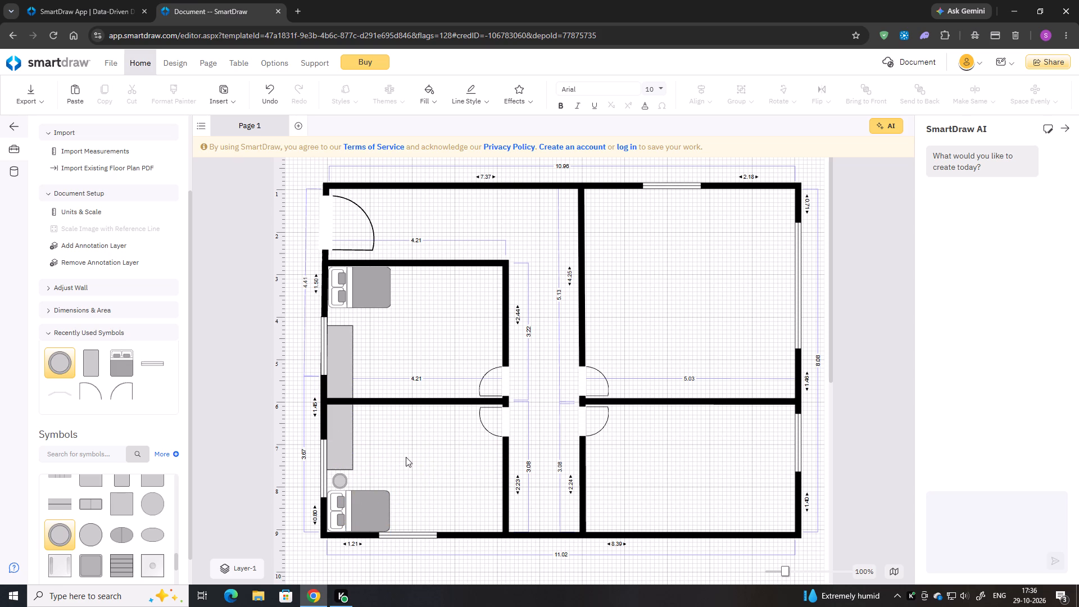
Nudge the small round table toward the window wall to left 1.03.
{"action": "left_click", "coordinate": [340, 484]}
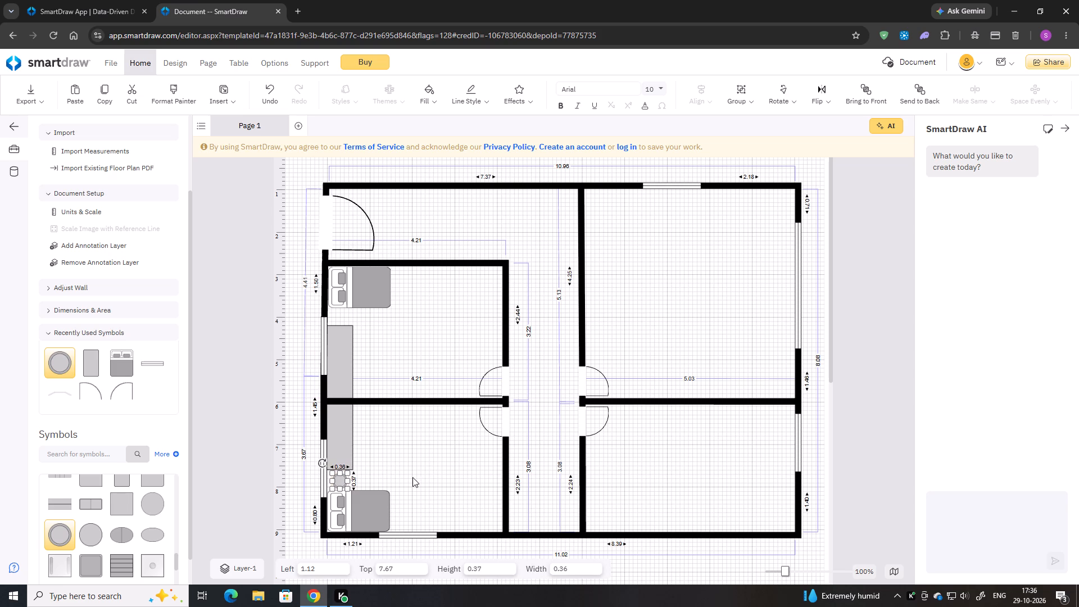
{"action": "key", "text": "Left"}
{"action": "key", "text": "Left"}
{"action": "key", "text": "Left"}
{"action": "key", "text": "Left"}
{"action": "key", "text": "Left"}
{"action": "key", "text": "Left"}
{"action": "key", "text": "Left"}
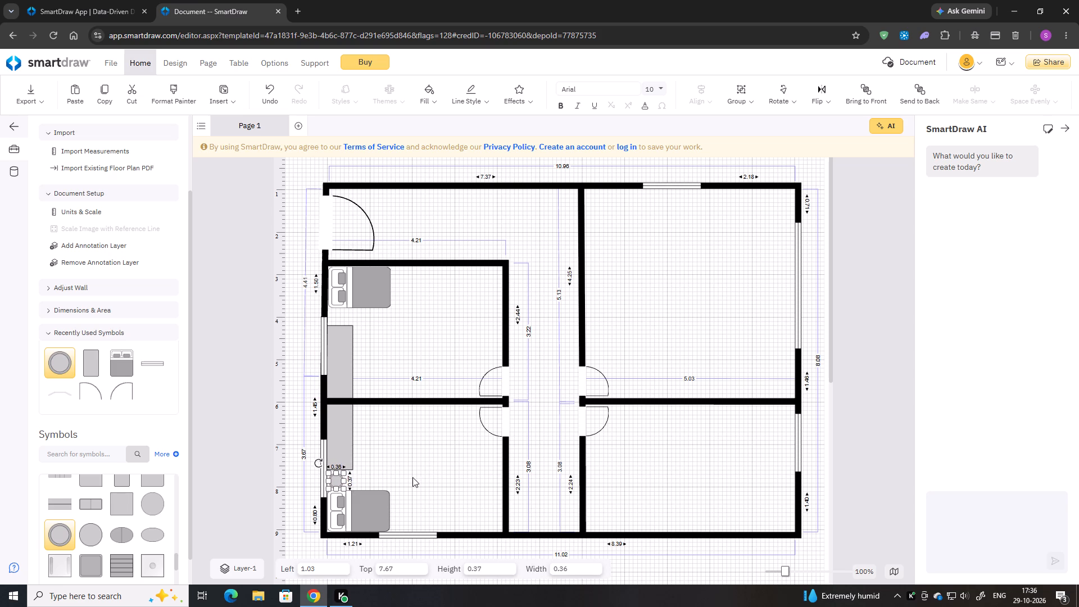
Copy the small round table into the gap between the upper-left room's bed and table, at about left 1.18, top 3.84.
{"action": "key", "text": "ctrl+c"}
{"action": "key", "text": "ctrl+v"}
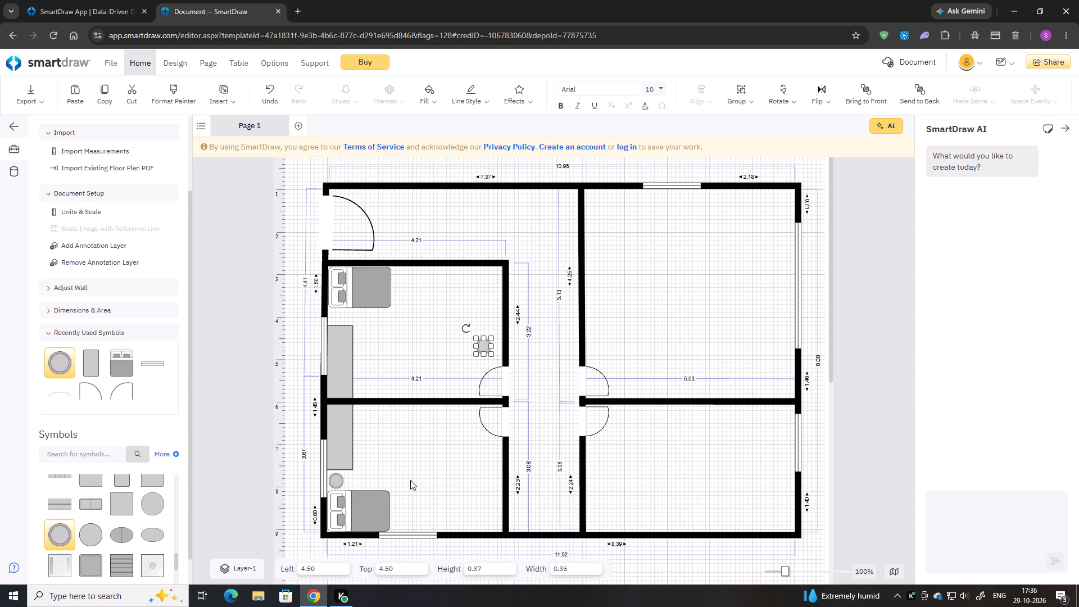
{"action": "key", "text": "Left"}
{"action": "key", "text": "Left"}
{"action": "key", "text": "Left"}
{"action": "key", "text": "Left"}
{"action": "key", "text": "Left"}
{"action": "key", "text": "Left"}
{"action": "key", "text": "Left"}
{"action": "key", "text": "Left"}
{"action": "key", "text": "Left"}
{"action": "key", "text": "Left"}
{"action": "key", "text": "Left"}
{"action": "key", "text": "Left"}
{"action": "key", "text": "Left"}
{"action": "key", "text": "Left"}
{"action": "key", "text": "Left"}
{"action": "key", "text": "Left"}
{"action": "key", "text": "Left"}
{"action": "key", "text": "Left"}
{"action": "key", "text": "Left"}
{"action": "key", "text": "Left"}
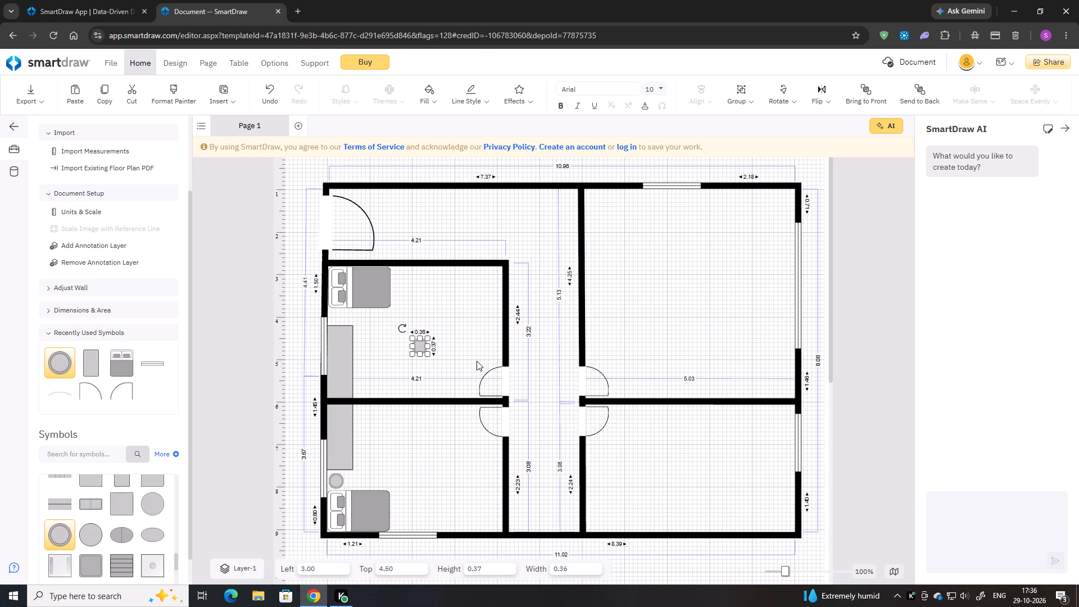
{"action": "key", "text": "Up"}
{"action": "key", "text": "Up"}
{"action": "key", "text": "Up"}
{"action": "key", "text": "Up"}
{"action": "key", "text": "Up"}
{"action": "key", "text": "Up"}
{"action": "key", "text": "Up"}
{"action": "key", "text": "Up"}
{"action": "key", "text": "Up"}
{"action": "key", "text": "Up"}
{"action": "key", "text": "Up"}
{"action": "key", "text": "Up"}
{"action": "key", "text": "Up"}
{"action": "key", "text": "Up"}
{"action": "key", "text": "Up"}
{"action": "key", "text": "Up"}
{"action": "key", "text": "Up"}
{"action": "key", "text": "Up"}
{"action": "key", "text": "Up"}
{"action": "key", "text": "Up"}
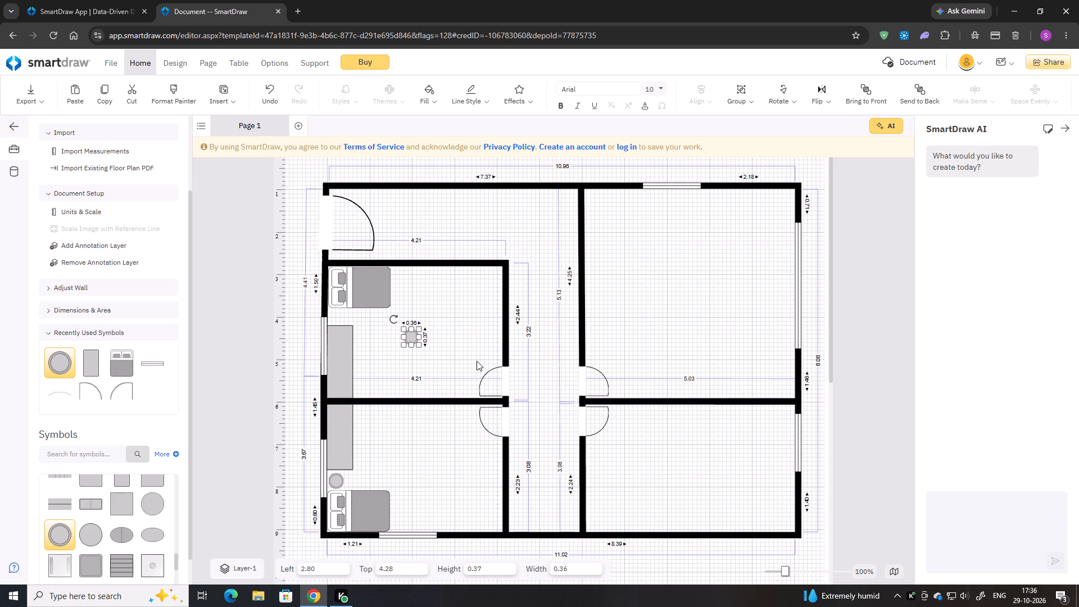
{"action": "key", "text": "Left"}
{"action": "key", "text": "Left"}
{"action": "key", "text": "Left"}
{"action": "key", "text": "Left"}
{"action": "key", "text": "Left"}
{"action": "key", "text": "Left"}
{"action": "key", "text": "Left"}
{"action": "key", "text": "Left"}
{"action": "key", "text": "Left"}
{"action": "key", "text": "Left"}
{"action": "key", "text": "Left"}
{"action": "key", "text": "Left"}
{"action": "key", "text": "Left"}
{"action": "key", "text": "Left"}
{"action": "key", "text": "Left"}
{"action": "key", "text": "Left"}
{"action": "key", "text": "Left"}
{"action": "key", "text": "Left"}
{"action": "key", "text": "Left"}
{"action": "key", "text": "Left"}
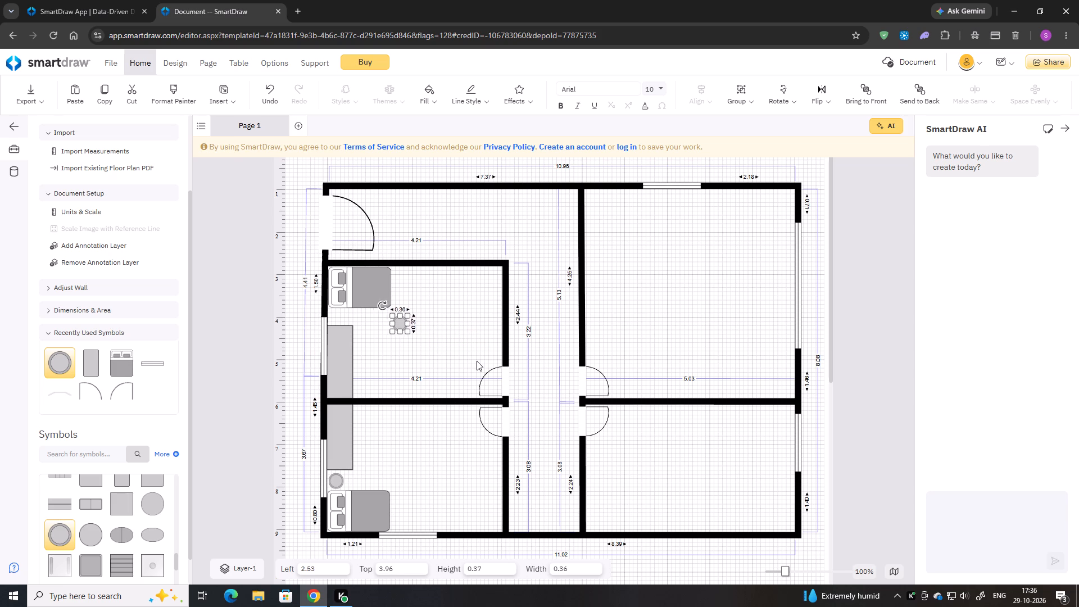
{"action": "key", "text": "Up"}
{"action": "key", "text": "Up"}
{"action": "key", "text": "Up"}
{"action": "key", "text": "Up"}
{"action": "key", "text": "Up"}
{"action": "key", "text": "Up"}
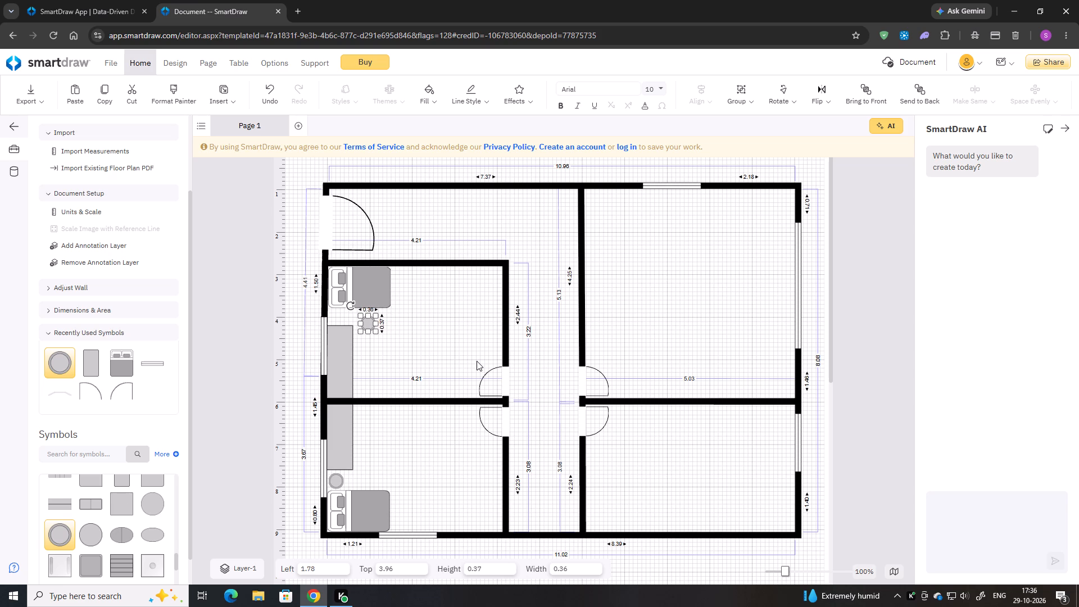
{"action": "key", "text": "Up"}
{"action": "key", "text": "Up"}
{"action": "key", "text": "Up"}
{"action": "key", "text": "Left"}
{"action": "key", "text": "Left"}
{"action": "key", "text": "Left"}
{"action": "key", "text": "Left"}
{"action": "key", "text": "Left"}
{"action": "key", "text": "Left"}
{"action": "key", "text": "Left"}
{"action": "key", "text": "Left"}
{"action": "key", "text": "Left"}
{"action": "key", "text": "Left"}
{"action": "key", "text": "Left"}
{"action": "key", "text": "Left"}
{"action": "key", "text": "Left"}
{"action": "key", "text": "Left"}
{"action": "key", "text": "Left"}
{"action": "key", "text": "Left"}
{"action": "key", "text": "Left"}
{"action": "key", "text": "Left"}
{"action": "key", "text": "Left"}
{"action": "key", "text": "Left"}
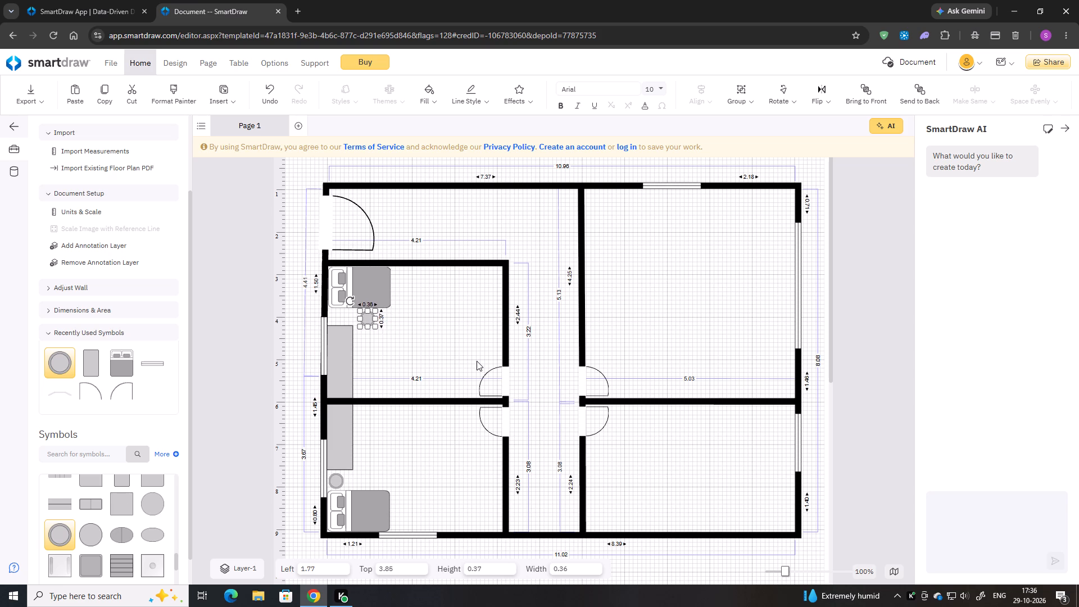
{"action": "key", "text": "Up"}
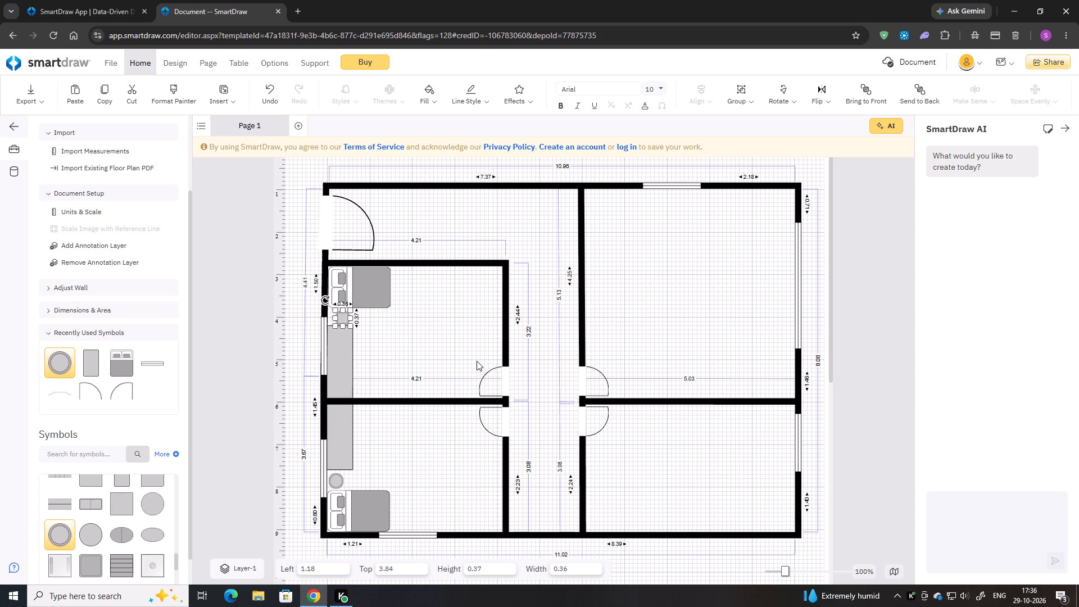
Nudge the upper-left room's small round table toward the window wall to left 1.06, top 3.82.
{"action": "key", "text": "Up"}
{"action": "key", "text": "Left"}
{"action": "key", "text": "Left"}
{"action": "key", "text": "Left"}
{"action": "key", "text": "Left"}
{"action": "key", "text": "Left"}
{"action": "key", "text": "Left"}
{"action": "key", "text": "Left"}
{"action": "key", "text": "Left"}
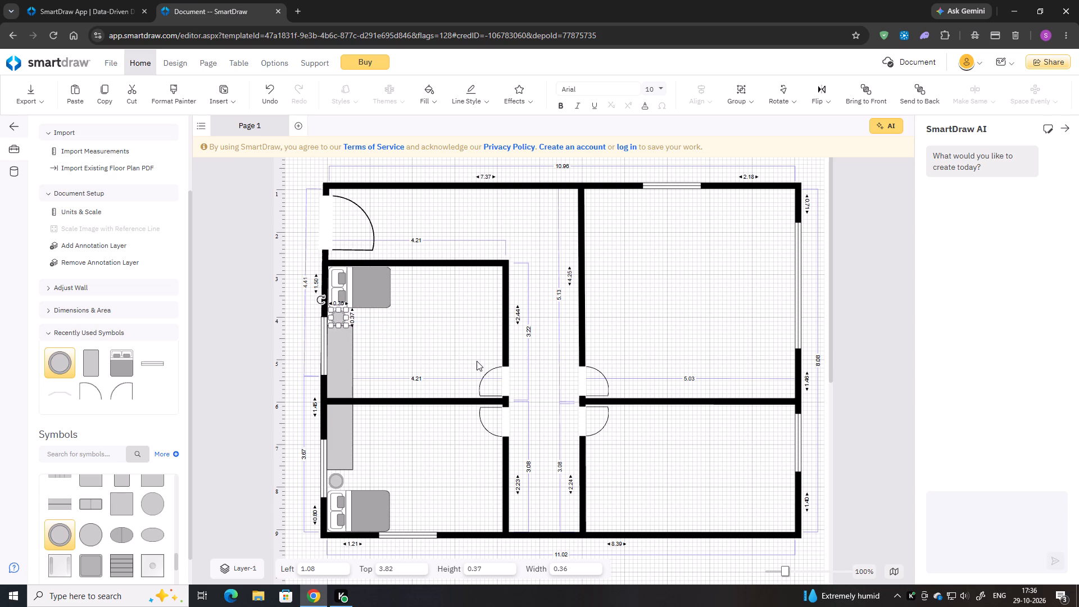
{"action": "key", "text": "Left"}
{"action": "key", "text": "Left"}
{"action": "left_click", "coordinate": [393, 369]}
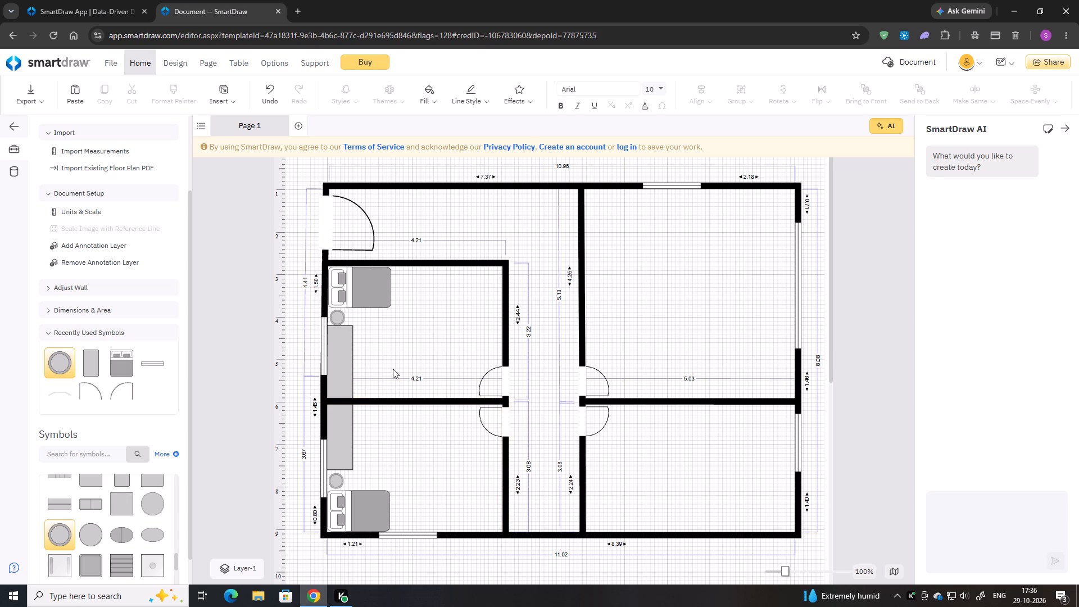
Shorten the upper-left room's long table from its bed end to widen the gap around the round table.
{"action": "left_click", "coordinate": [337, 342]}
{"action": "left_click_drag", "start_coordinate": [339, 325], "coordinate": [341, 329]}
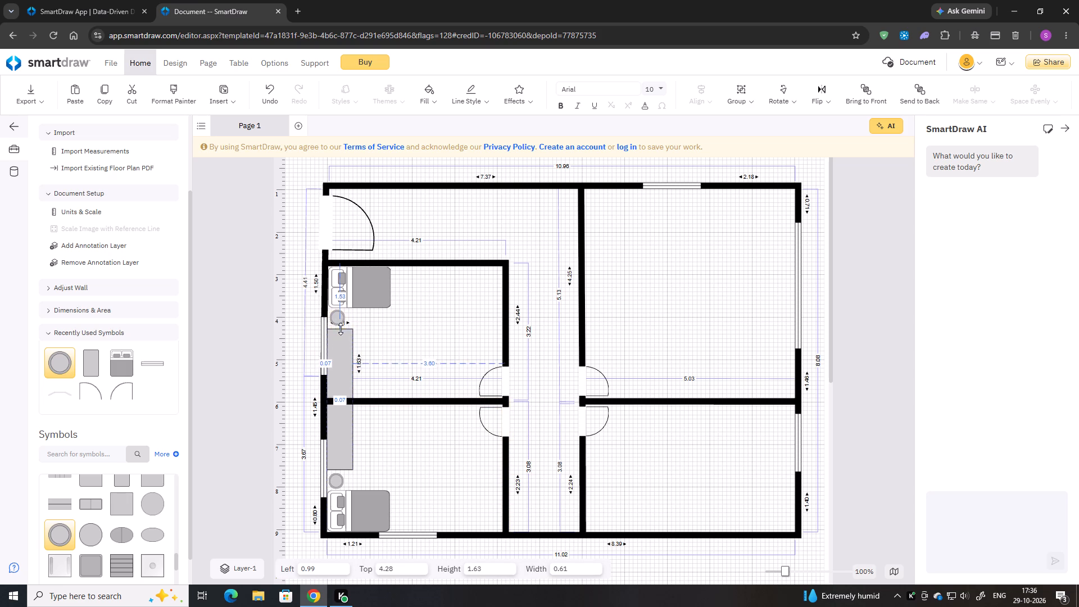
{"action": "left_click_drag", "start_coordinate": [341, 329], "coordinate": [341, 332]}
{"action": "left_click", "coordinate": [382, 328]}
Nudge the upper-left room's round table up and toward the window wall to left 1.02, top 3.80.
{"action": "left_click", "coordinate": [340, 315]}
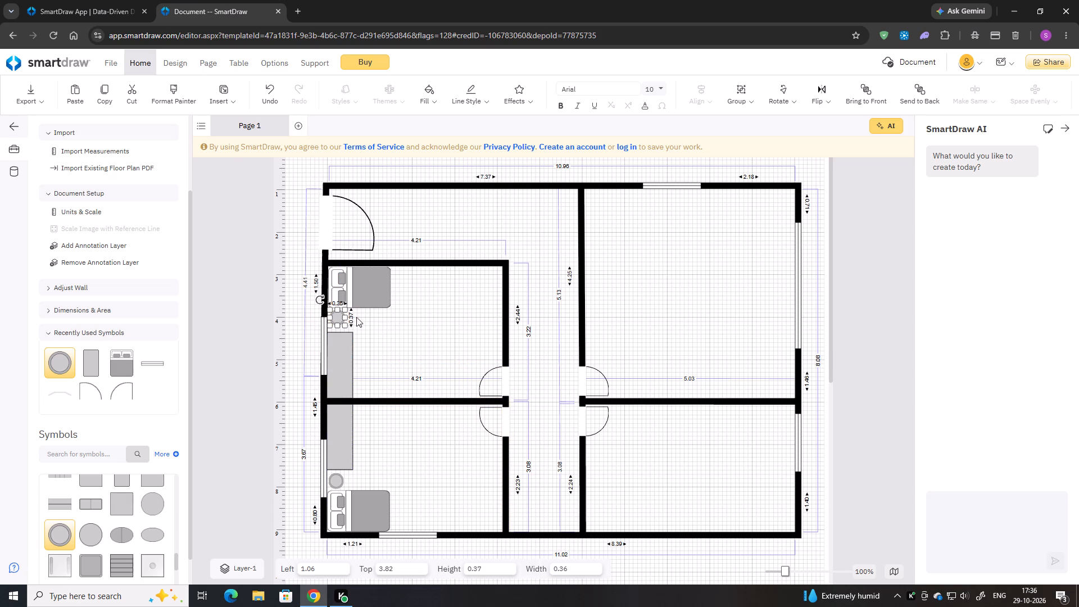
{"action": "key", "text": "Up"}
{"action": "key", "text": "Up"}
{"action": "key", "text": "Left"}
{"action": "key", "text": "Left"}
{"action": "left_click", "coordinate": [375, 331]}
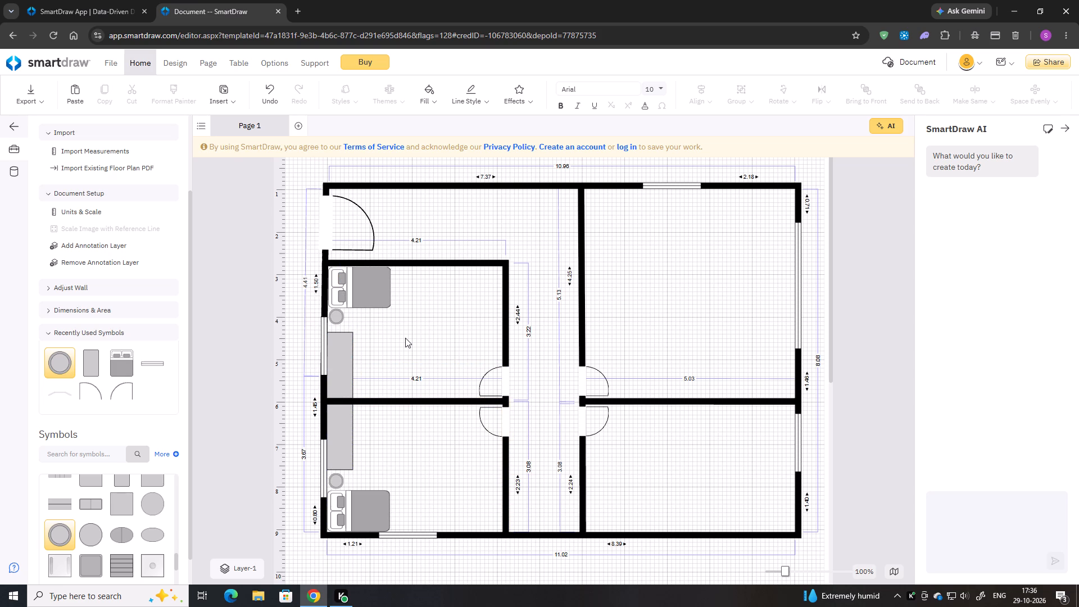
Nudge the lower-left room's round table toward the window wall to left 1.00.
{"action": "left_click", "coordinate": [337, 480]}
{"action": "key", "text": "Left"}
{"action": "key", "text": "Left"}
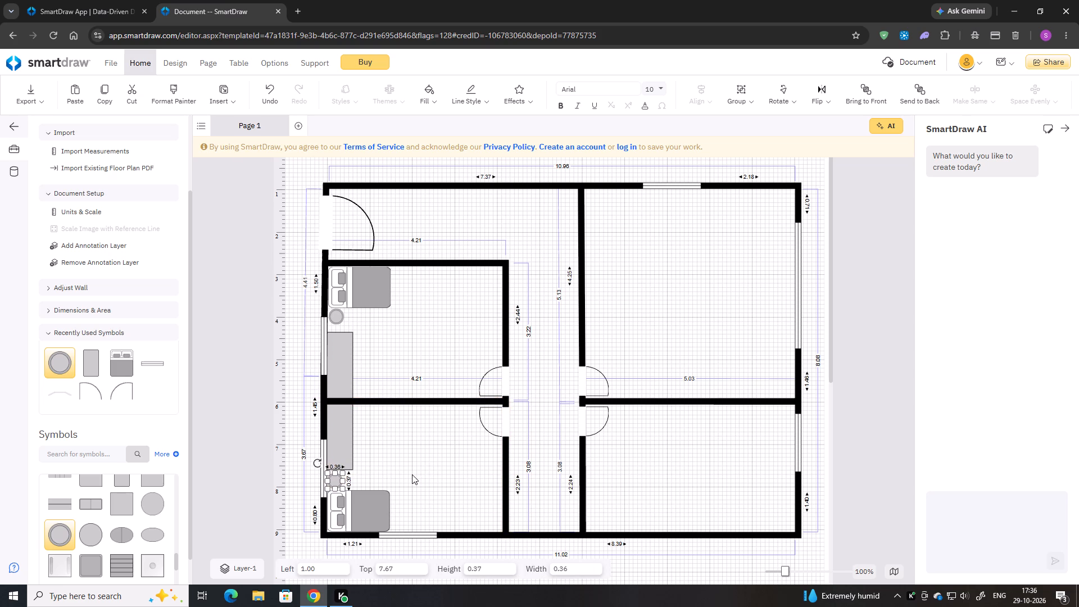
{"action": "left_click", "coordinate": [406, 472]}
Nudge the upper-left room's round table slightly closer to the window wall.
{"action": "left_click", "coordinate": [340, 315]}
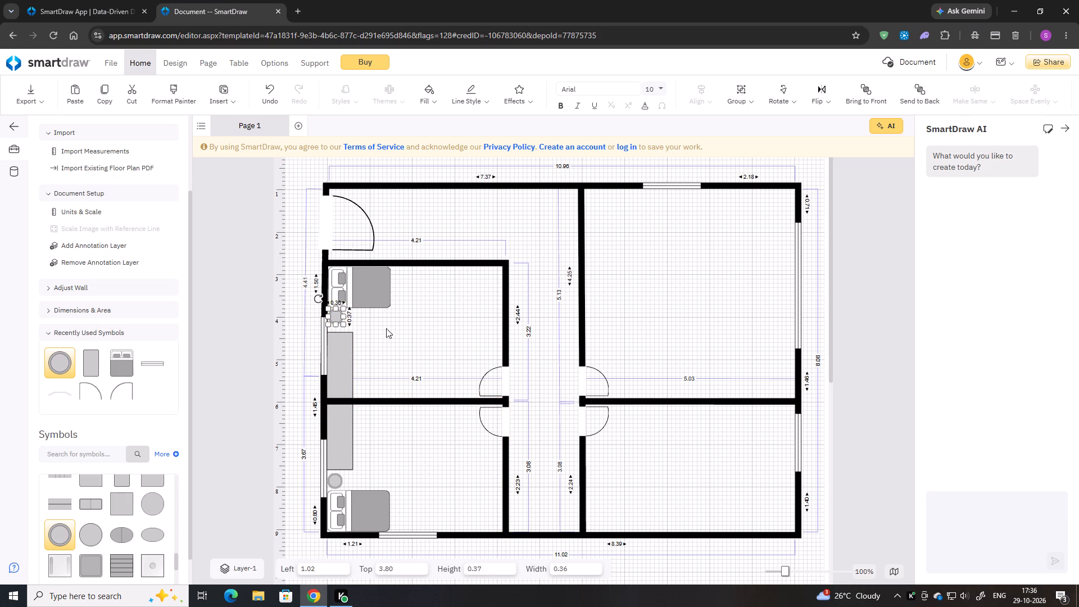
{"action": "key", "text": "Left"}
{"action": "left_click", "coordinate": [390, 338]}
{"action": "left_click", "coordinate": [333, 312]}
{"action": "key", "text": "Left"}
{"action": "left_click", "coordinate": [421, 332]}
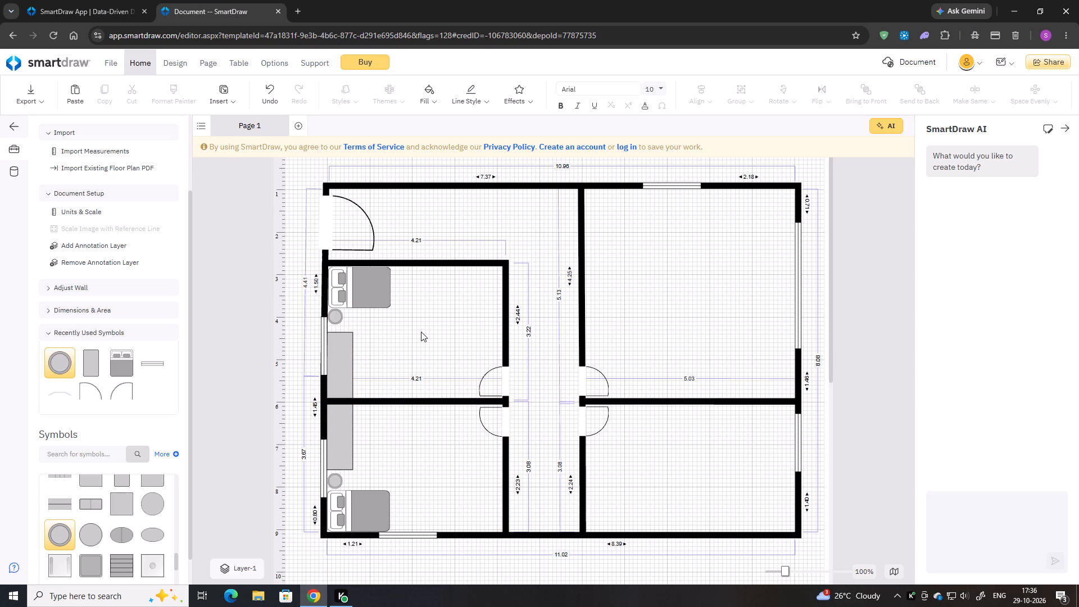
Search the symbol library for "closet".
{"action": "scroll", "coordinate": [438, 362], "scroll_direction": "down", "scroll_amount": 1}
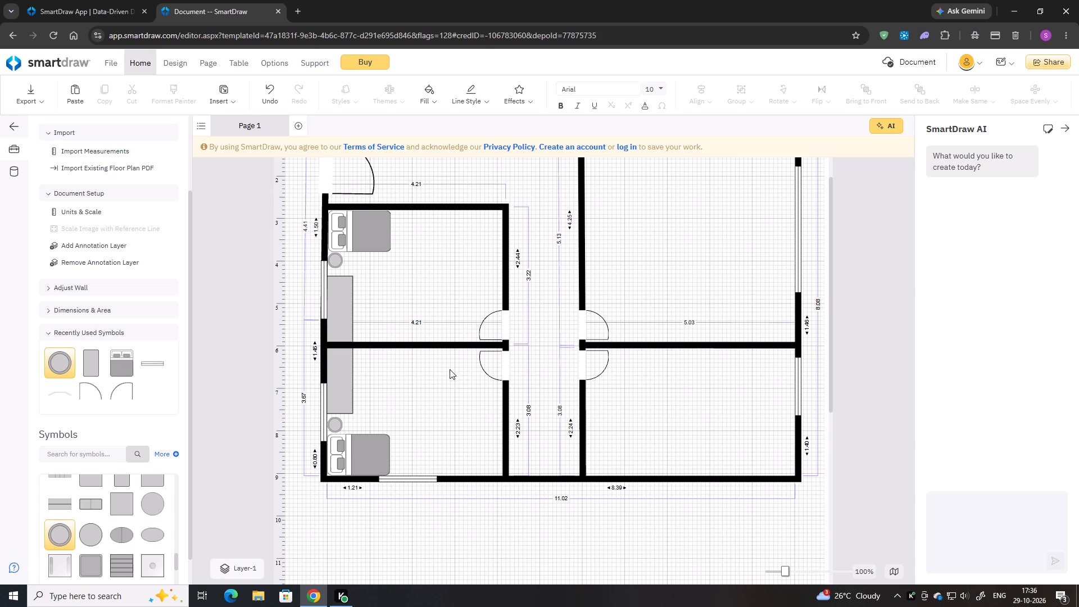
{"action": "scroll", "coordinate": [447, 371], "scroll_direction": "up", "scroll_amount": 1}
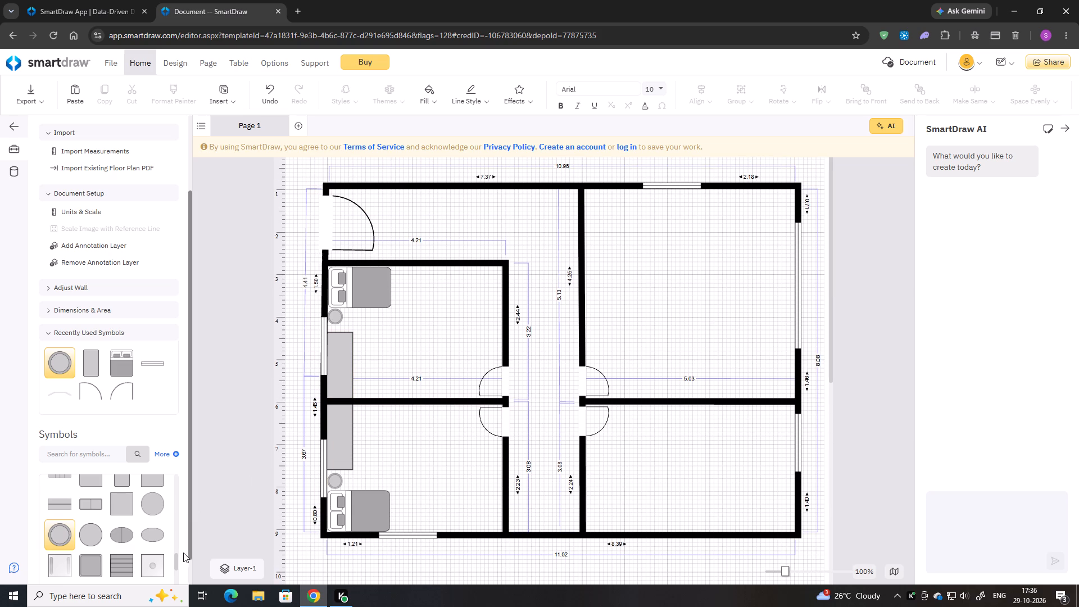
{"action": "scroll", "coordinate": [132, 545], "scroll_direction": "down", "scroll_amount": 1}
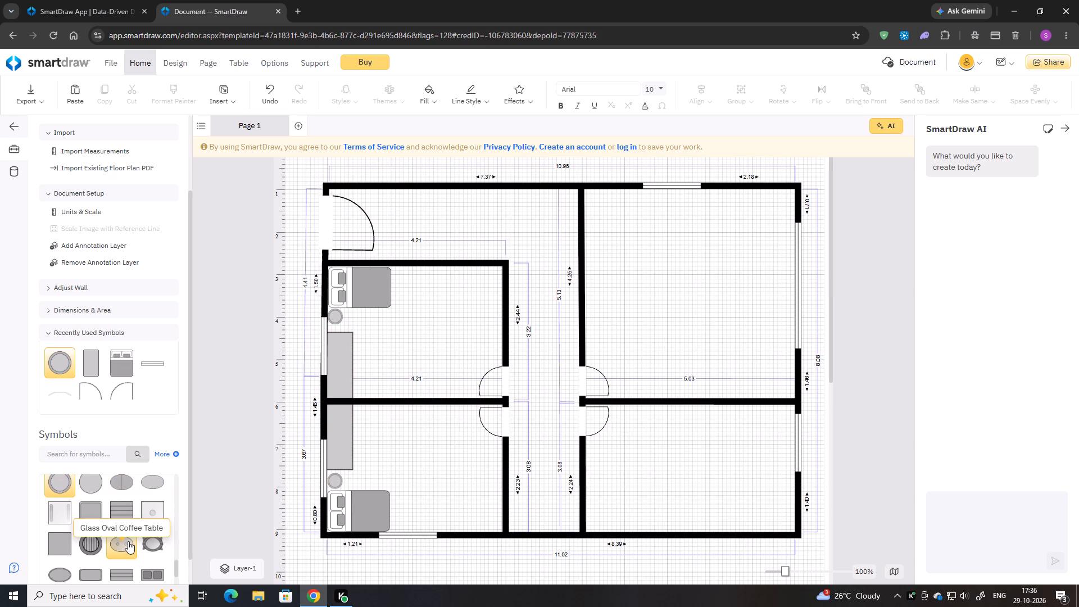
{"action": "scroll", "coordinate": [126, 540], "scroll_direction": "down", "scroll_amount": 3}
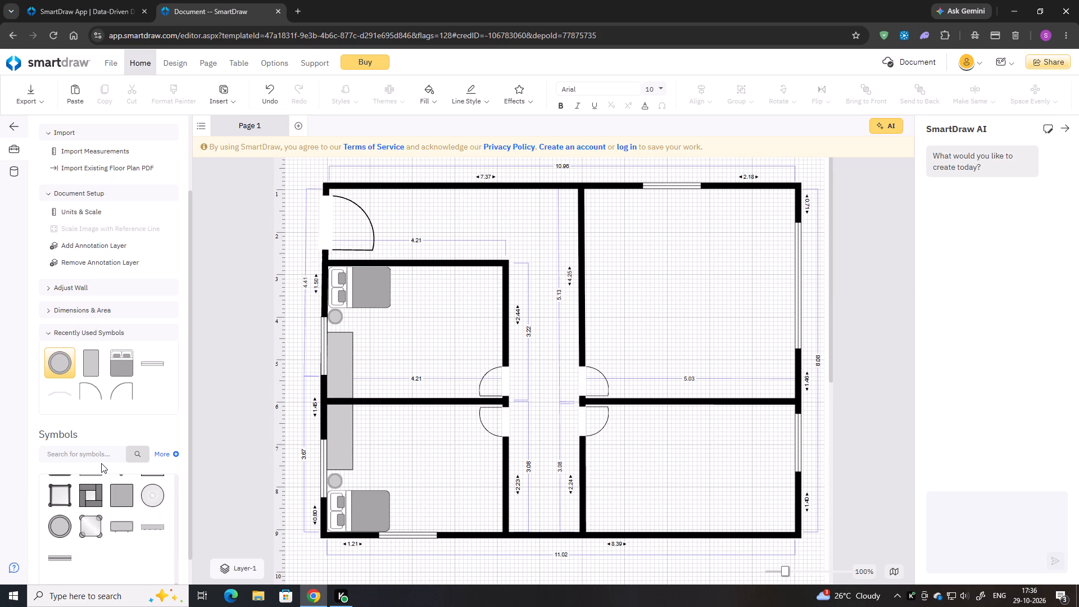
{"action": "left_click", "coordinate": [85, 452]}
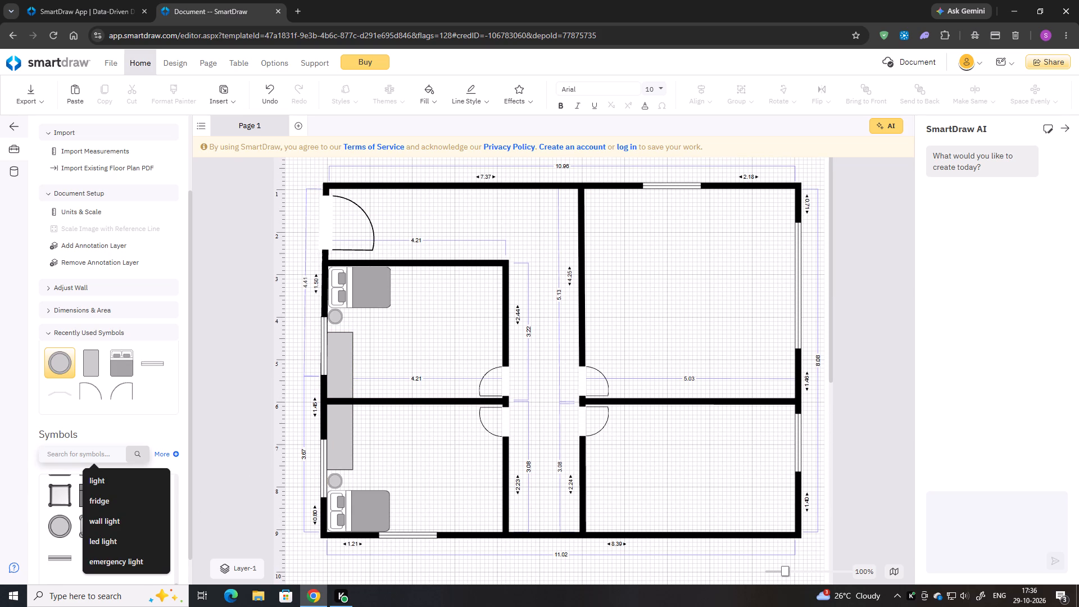
{"action": "type", "text": "closet"}
{"action": "key", "text": "Return"}
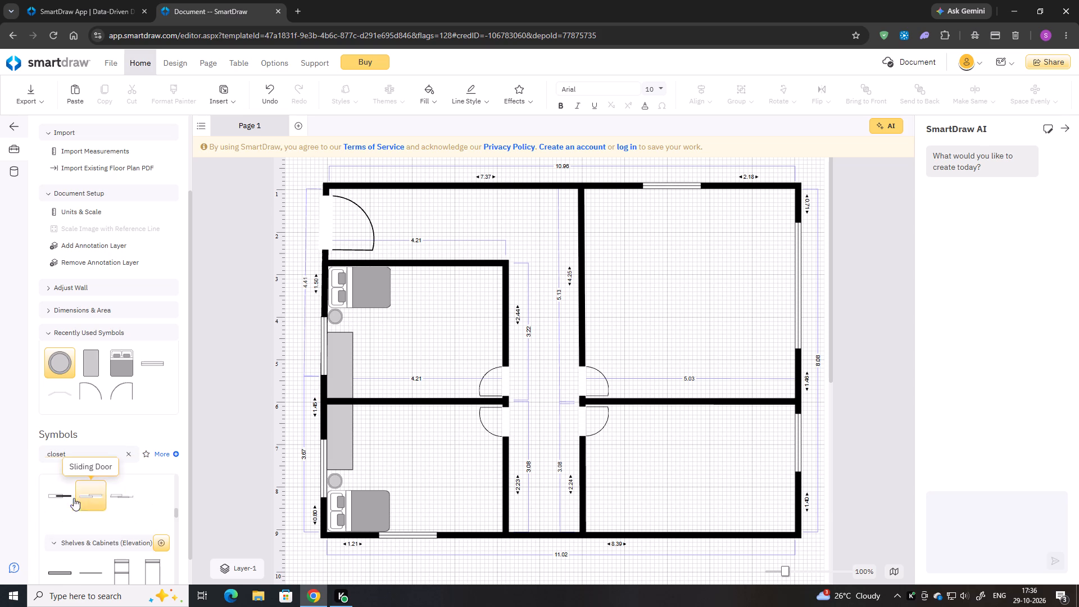
Place a Wardrobe from the Storage Furniture symbols in the entrance hall beside the door, at about left 2.47, top 1.81.
{"action": "scroll", "coordinate": [99, 506], "scroll_direction": "down", "scroll_amount": 2}
{"action": "scroll", "coordinate": [92, 503], "scroll_direction": "up", "scroll_amount": 1}
{"action": "scroll", "coordinate": [104, 507], "scroll_direction": "down", "scroll_amount": 1}
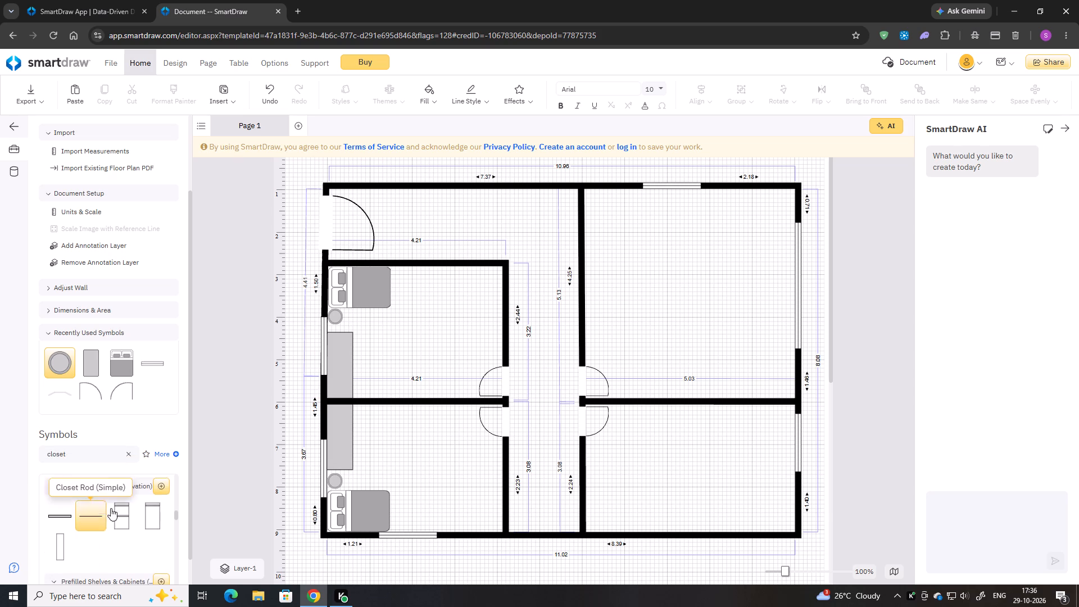
{"action": "scroll", "coordinate": [93, 506], "scroll_direction": "up", "scroll_amount": 1}
{"action": "scroll", "coordinate": [92, 506], "scroll_direction": "down", "scroll_amount": 4}
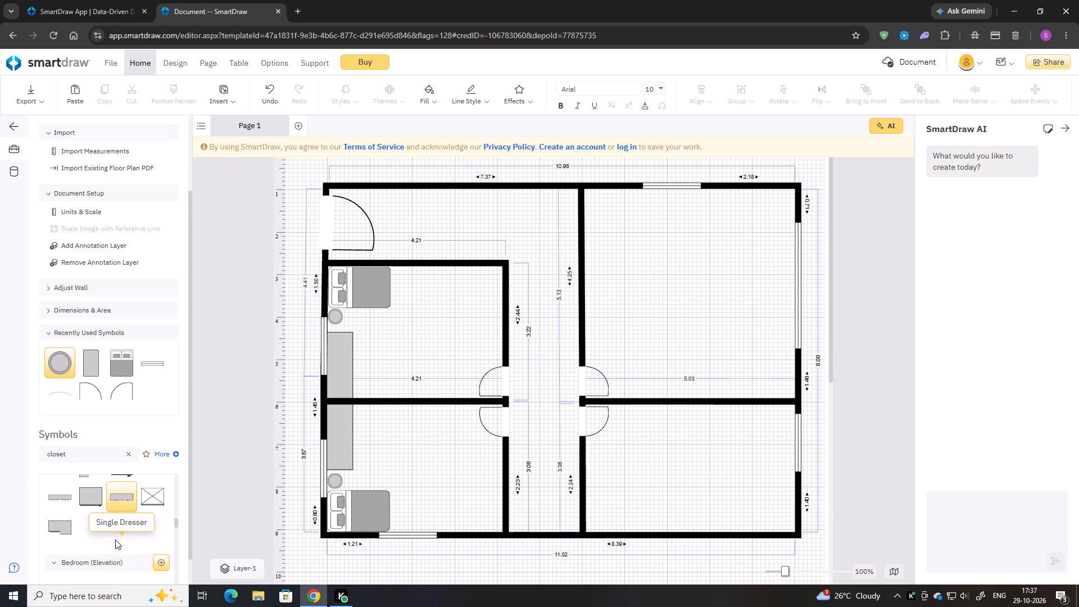
{"action": "scroll", "coordinate": [114, 537], "scroll_direction": "up", "scroll_amount": 1}
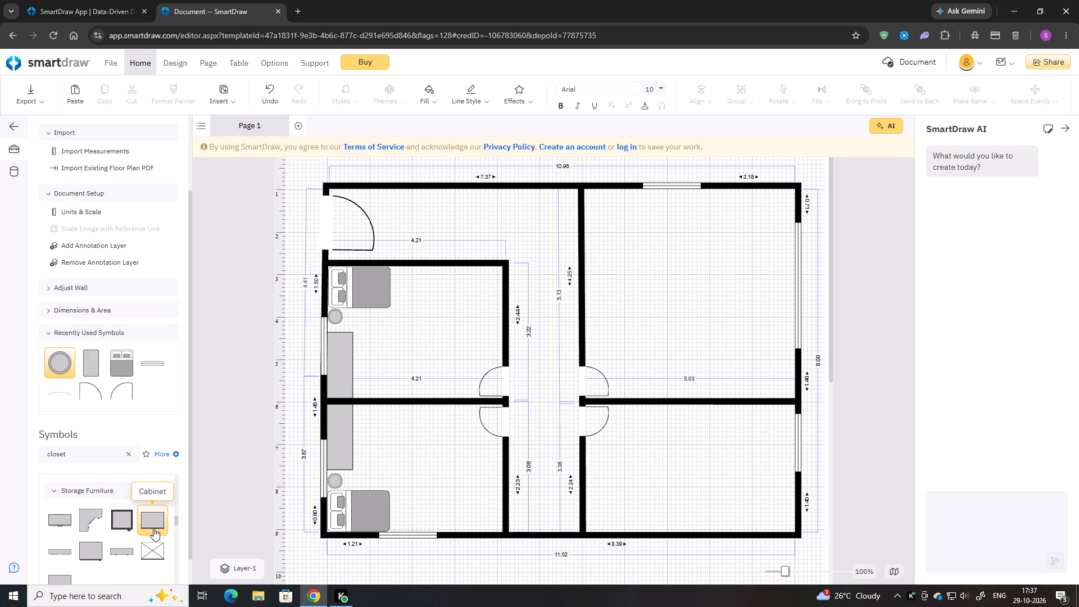
{"action": "scroll", "coordinate": [87, 563], "scroll_direction": "down", "scroll_amount": 1}
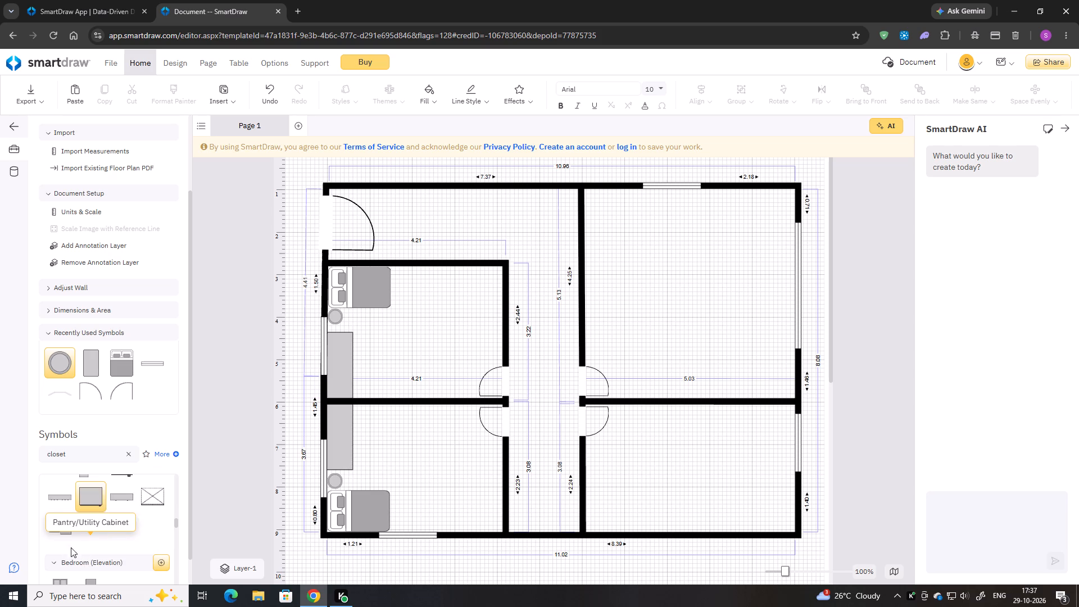
{"action": "scroll", "coordinate": [57, 533], "scroll_direction": "up", "scroll_amount": 1}
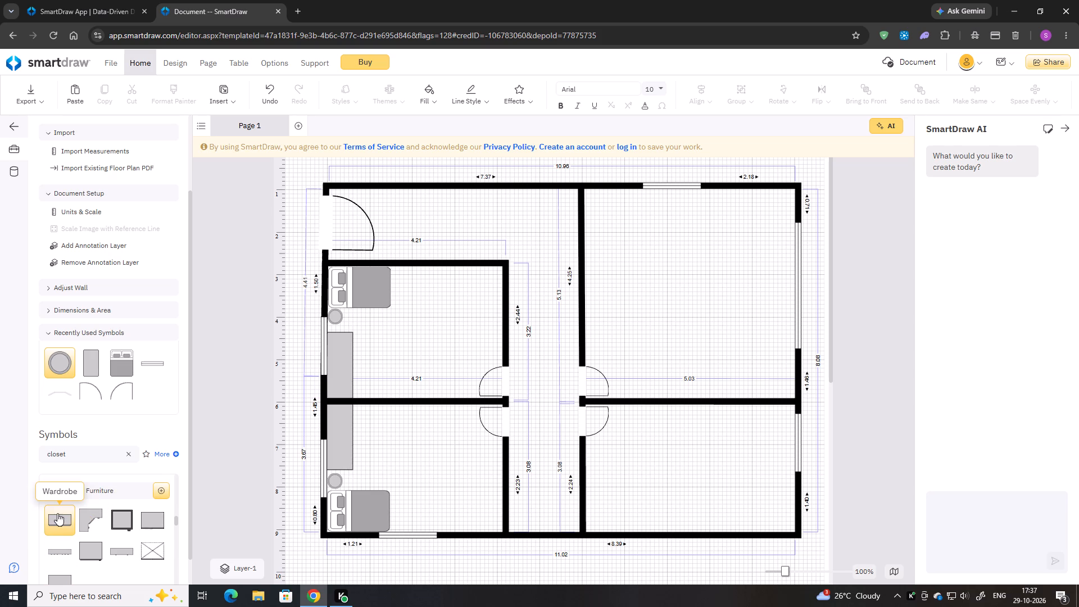
{"action": "left_click_drag", "start_coordinate": [61, 519], "coordinate": [178, 385]}
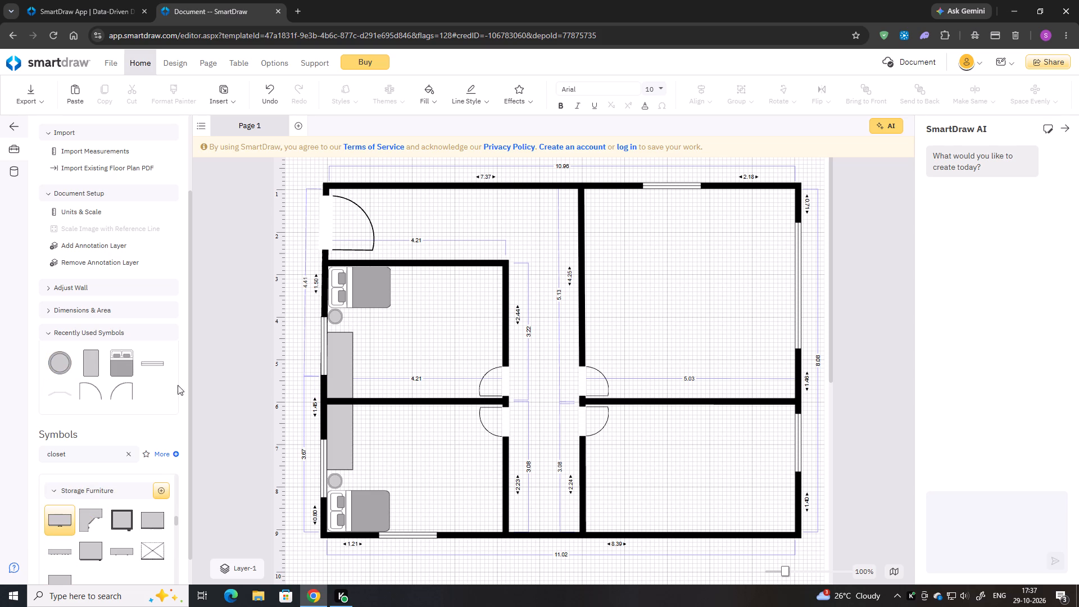
{"action": "left_click_drag", "start_coordinate": [178, 385], "coordinate": [409, 234]}
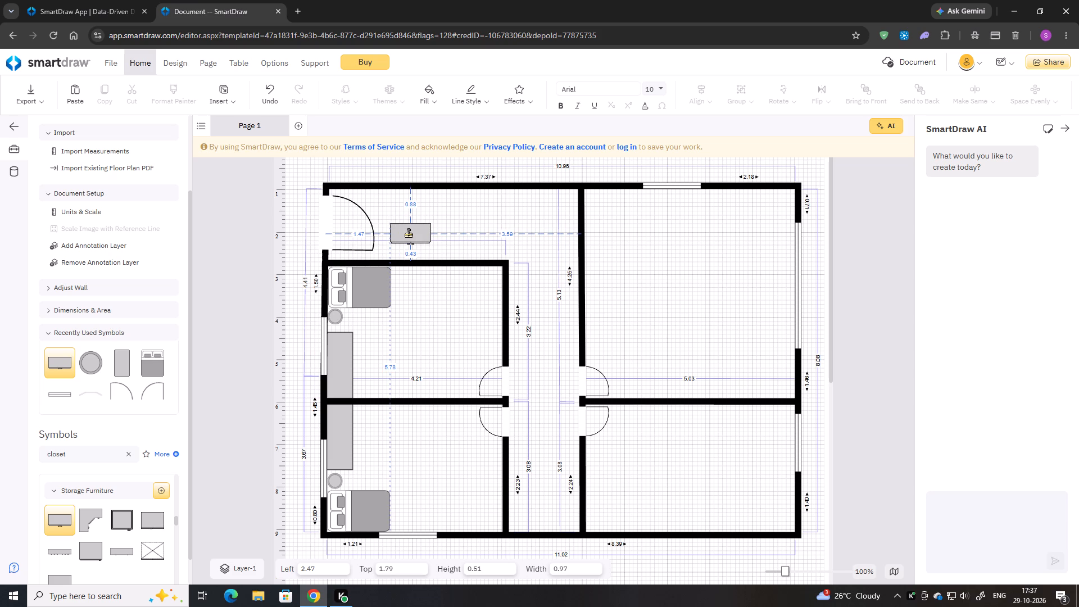
{"action": "left_click_drag", "start_coordinate": [409, 234], "coordinate": [409, 235]}
Rotate the wardrobe half a turn so its front faces the upper outer wall.
{"action": "left_click_drag", "start_coordinate": [382, 215], "coordinate": [454, 215]}
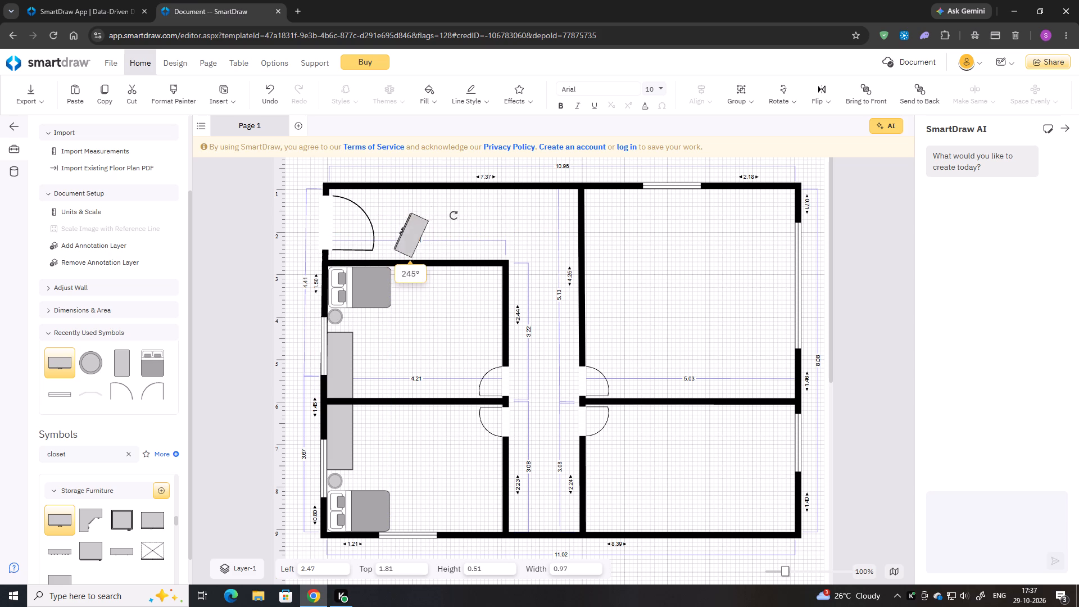
{"action": "left_click_drag", "start_coordinate": [454, 215], "coordinate": [454, 262]}
Move the wardrobe against the upper-left room's top wall beside the entrance door, at about left 2.20, top 2.15.
{"action": "left_click_drag", "start_coordinate": [421, 233], "coordinate": [416, 237]}
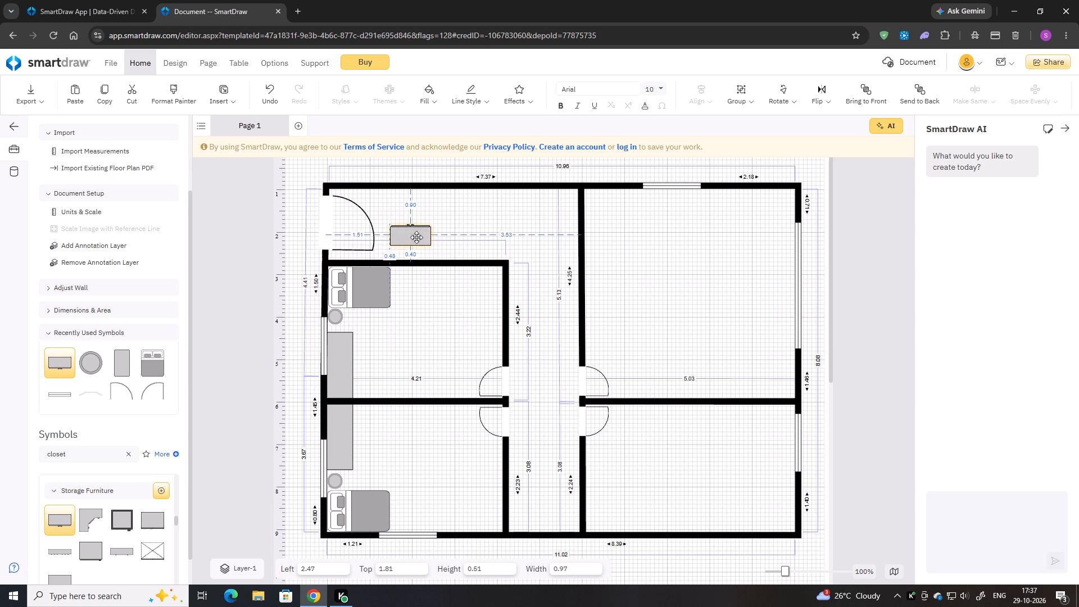
{"action": "left_click_drag", "start_coordinate": [416, 237], "coordinate": [409, 246]}
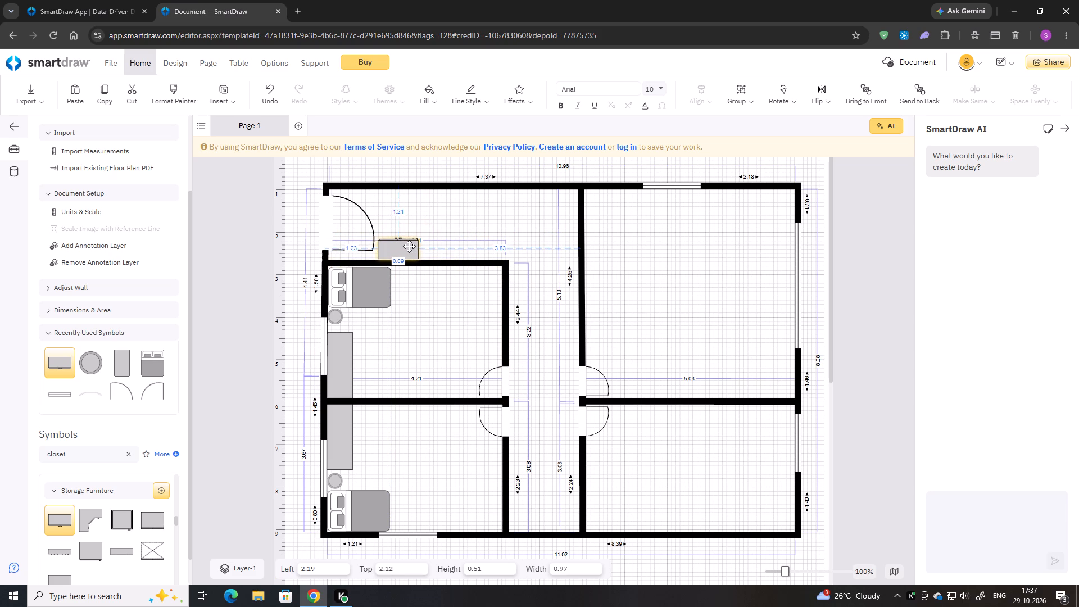
{"action": "left_click_drag", "start_coordinate": [409, 246], "coordinate": [410, 247]}
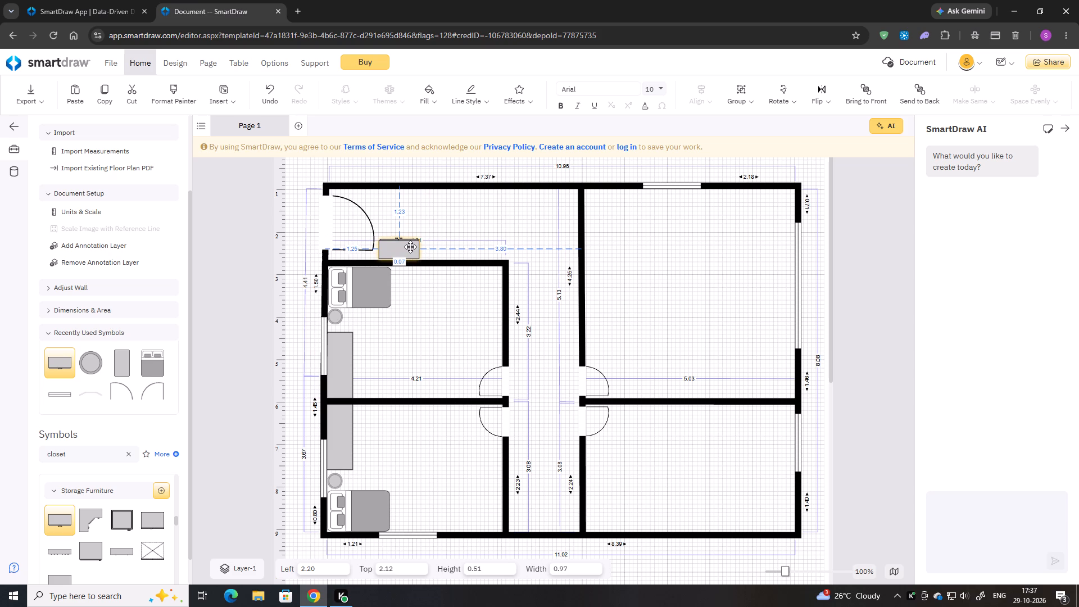
{"action": "left_click_drag", "start_coordinate": [410, 247], "coordinate": [410, 247]}
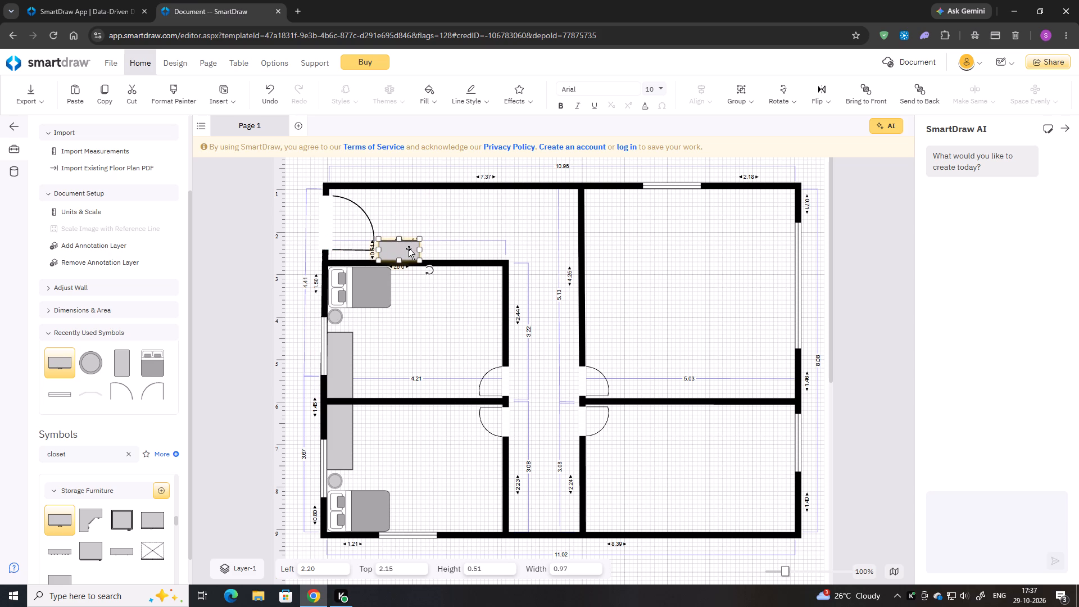
Duplicate the entrance hall wardrobe.
{"action": "key", "text": "ctrl+c"}
{"action": "key", "text": "ctrl+v"}
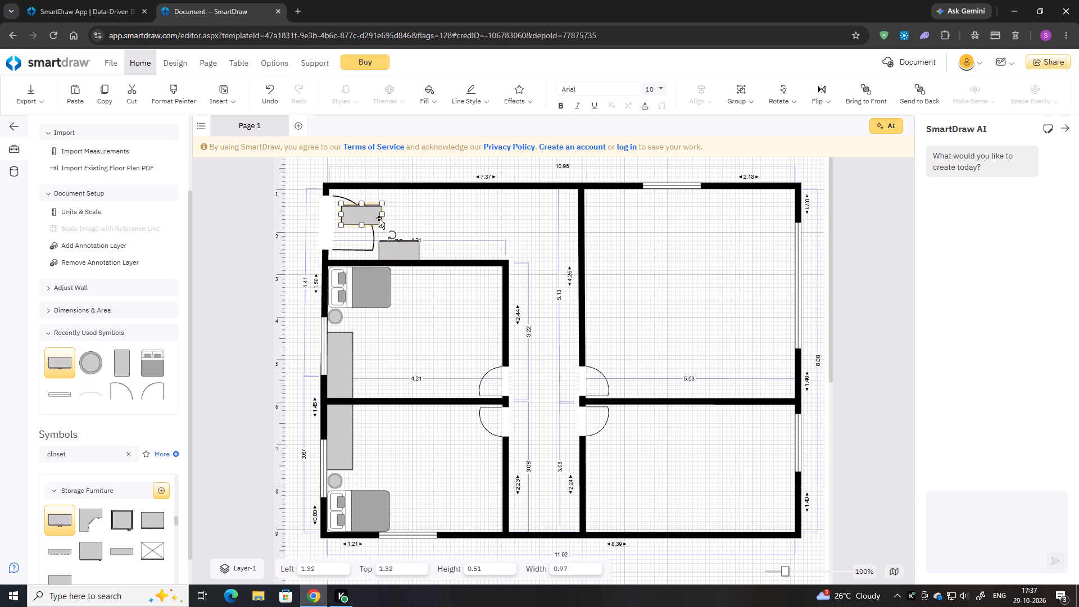
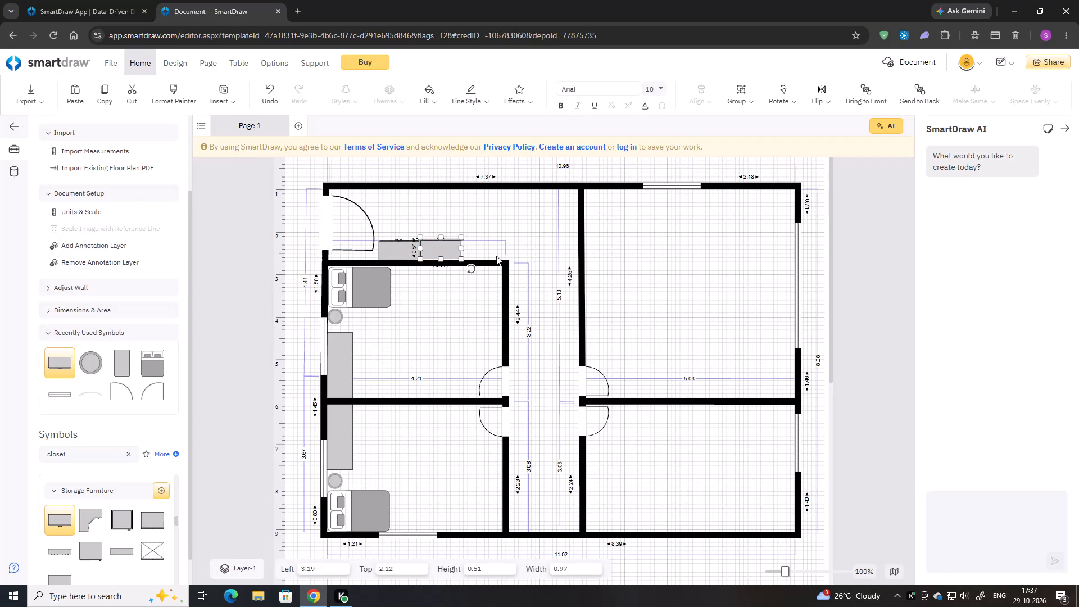
Nudge the duplicated entrance hall wardrobe flush against the first wardrobe and the upper-left room's top wall.
{"action": "left_click", "coordinate": [499, 244]}
{"action": "key", "text": "Left"}
{"action": "left_click", "coordinate": [443, 238]}
{"action": "key", "text": "Left"}
{"action": "key", "text": "Down"}
{"action": "left_click", "coordinate": [475, 242]}
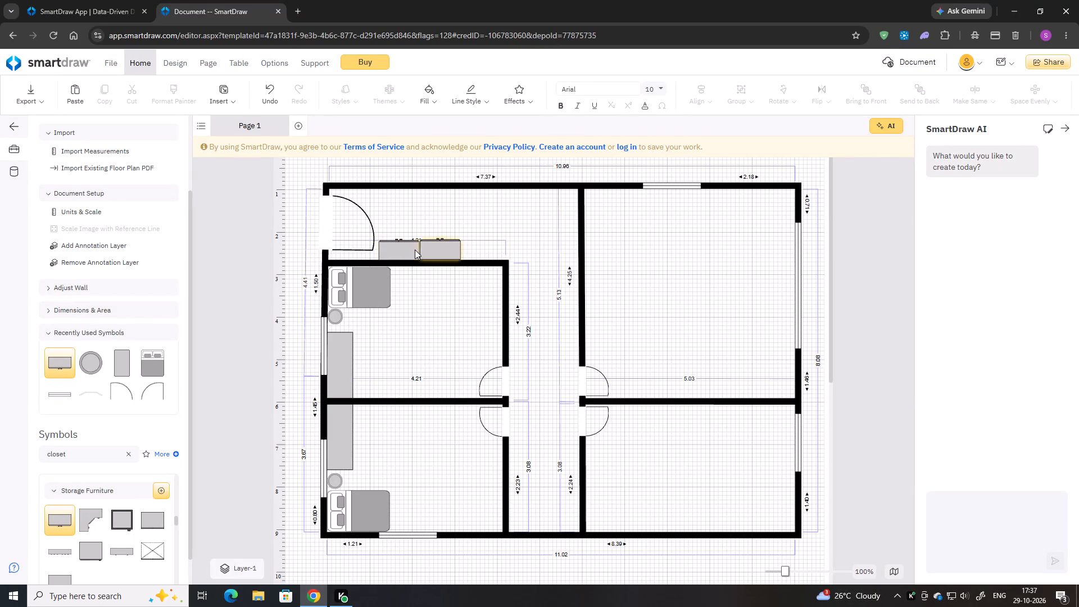
{"action": "left_click", "coordinate": [438, 248]}
{"action": "key", "text": "Down"}
{"action": "left_click", "coordinate": [478, 243]}
{"action": "left_click", "coordinate": [444, 245]}
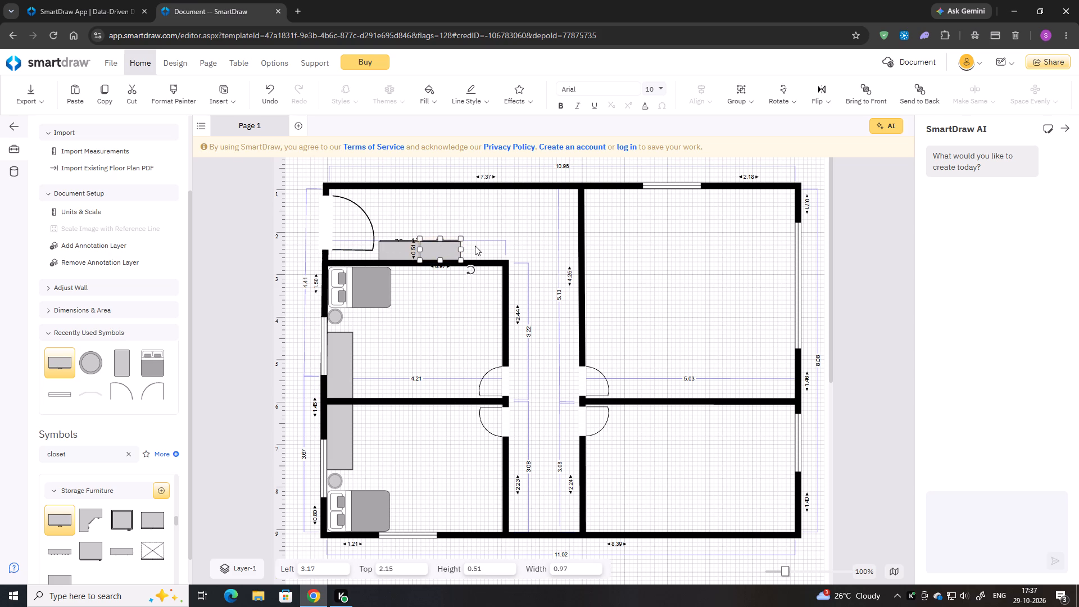
{"action": "key", "text": "Left"}
{"action": "left_click", "coordinate": [474, 245]}
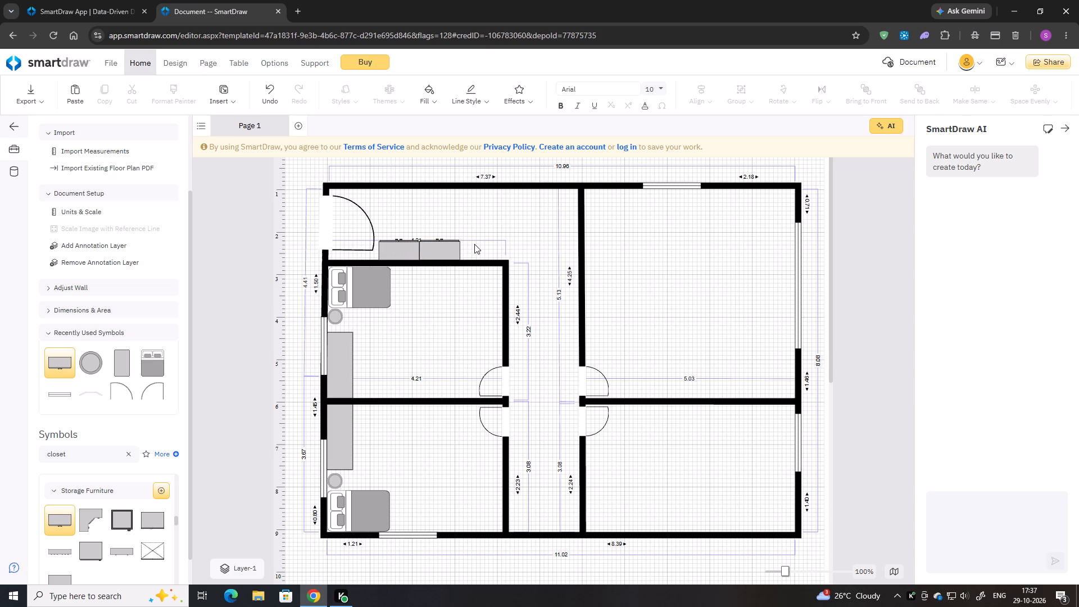
{"action": "left_click", "coordinate": [441, 244]}
{"action": "key", "text": "Left"}
{"action": "left_click", "coordinate": [507, 244]}
{"action": "left_click", "coordinate": [436, 257]}
{"action": "key", "text": "Down"}
{"action": "left_click", "coordinate": [491, 239]}
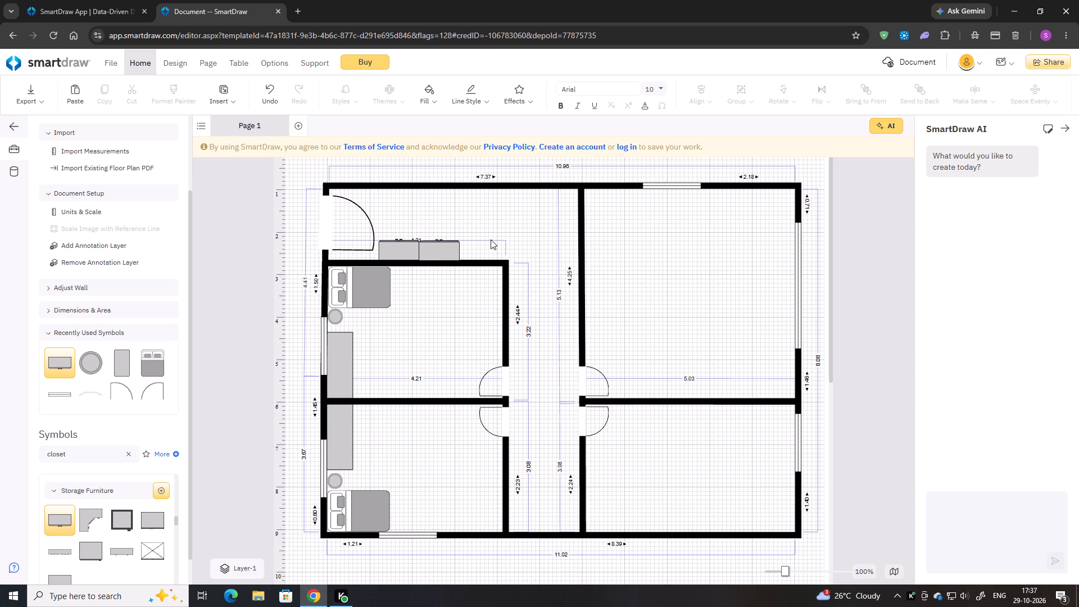
{"action": "left_click", "coordinate": [442, 247]}
{"action": "key", "text": "Up"}
{"action": "left_click", "coordinate": [489, 237]}
Look through the storage, Bedroom (Elevation) and Elevator Evacuation Plan symbols for further pieces of furniture.
{"action": "scroll", "coordinate": [427, 393], "scroll_direction": "down", "scroll_amount": 1}
{"action": "scroll", "coordinate": [425, 395], "scroll_direction": "up", "scroll_amount": 1}
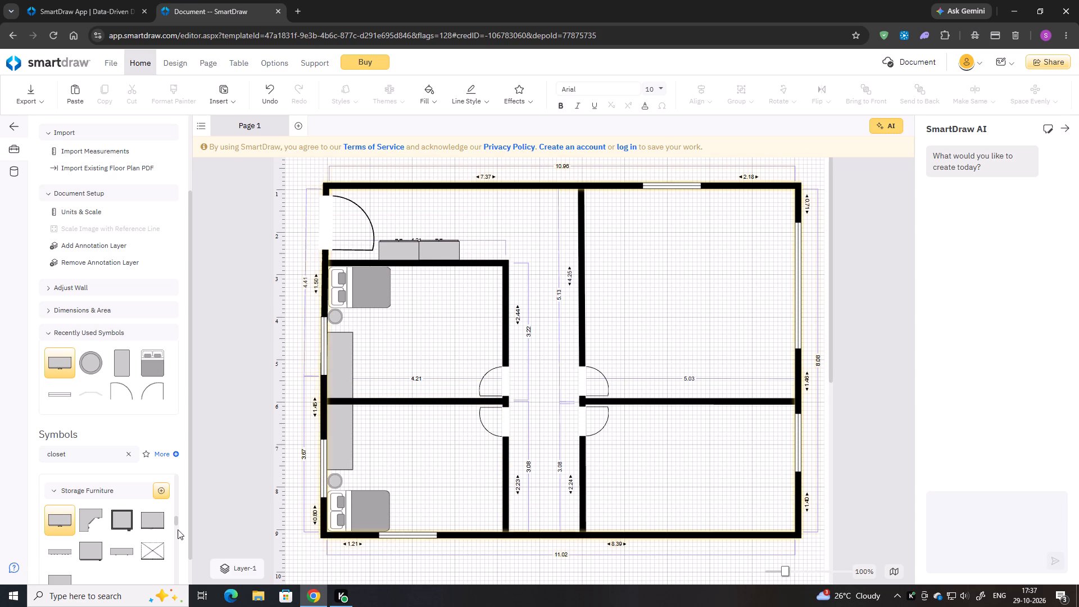
{"action": "scroll", "coordinate": [134, 547], "scroll_direction": "down", "scroll_amount": 1}
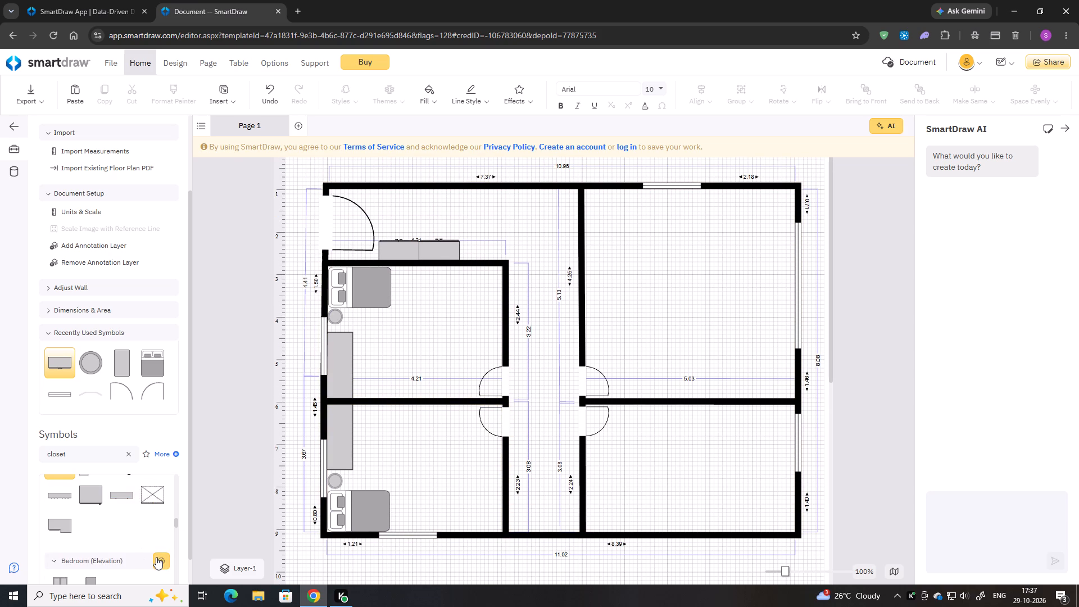
{"action": "scroll", "coordinate": [156, 557], "scroll_direction": "down", "scroll_amount": 2}
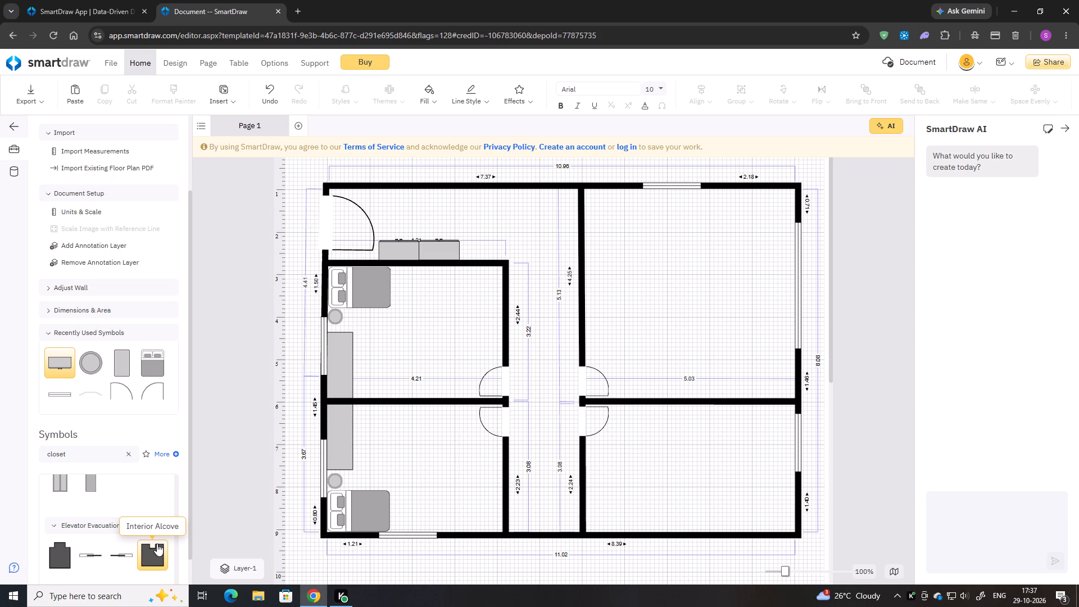
{"action": "scroll", "coordinate": [59, 513], "scroll_direction": "up", "scroll_amount": 1}
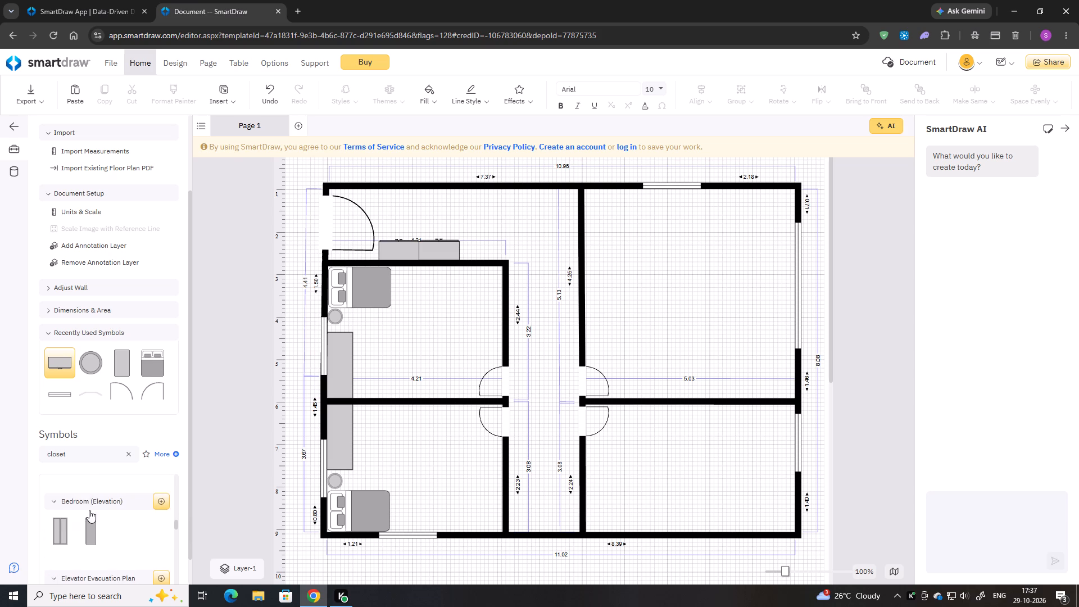
{"action": "scroll", "coordinate": [124, 531], "scroll_direction": "down", "scroll_amount": 1}
{"action": "scroll", "coordinate": [113, 529], "scroll_direction": "up", "scroll_amount": 1}
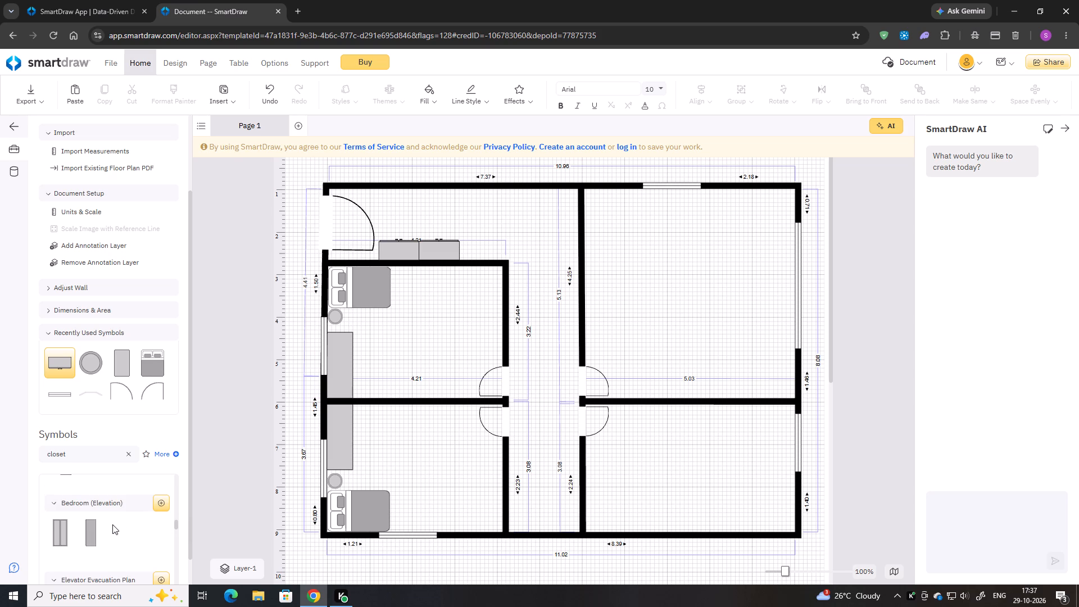
{"action": "scroll", "coordinate": [112, 524], "scroll_direction": "down", "scroll_amount": 2}
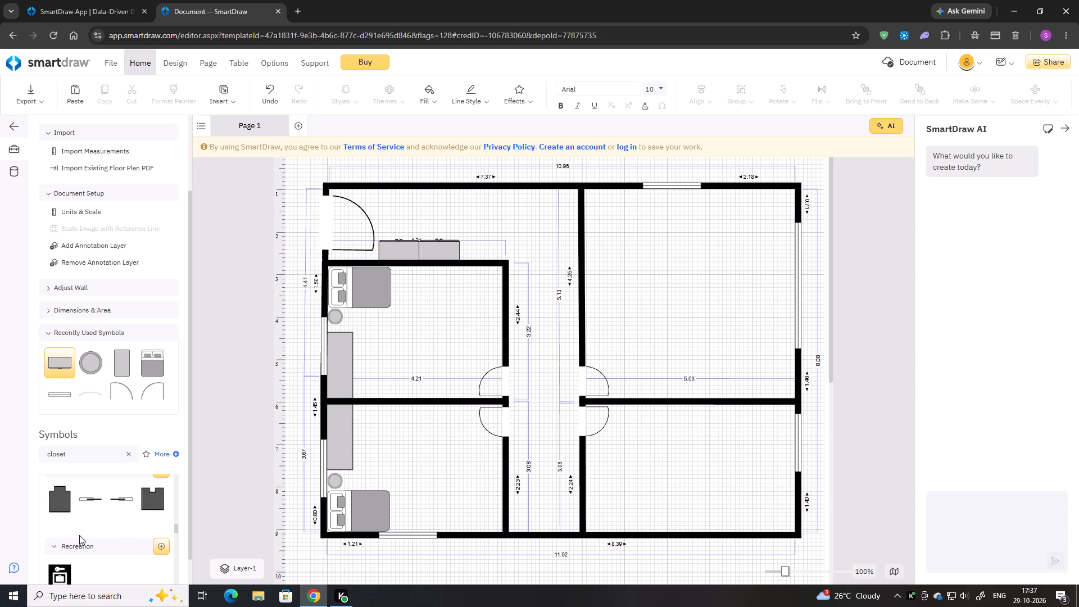
{"action": "scroll", "coordinate": [85, 530], "scroll_direction": "up", "scroll_amount": 2}
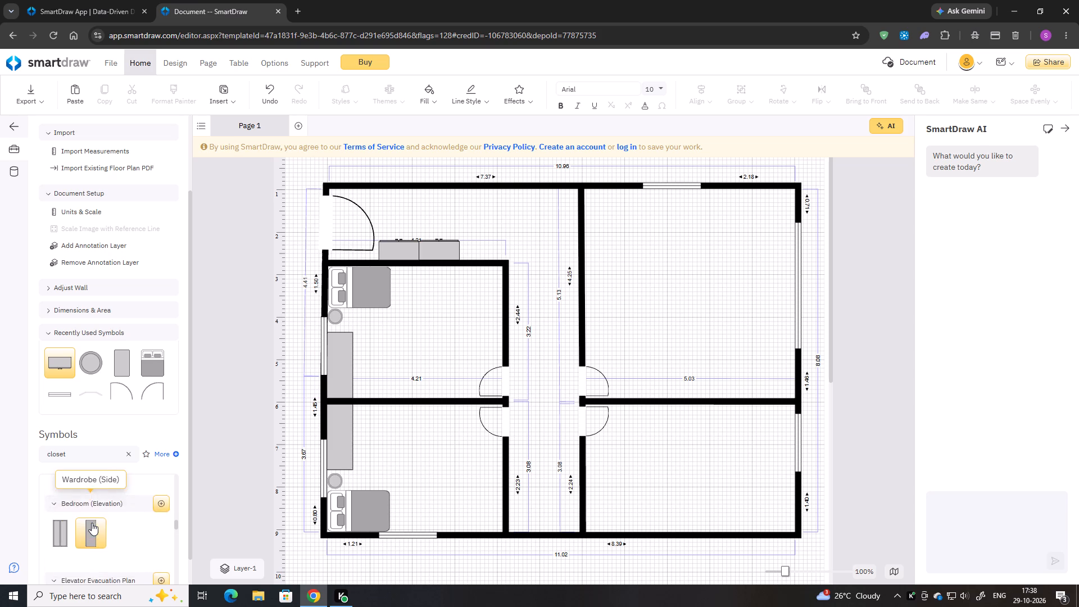
{"action": "scroll", "coordinate": [92, 523], "scroll_direction": "up", "scroll_amount": 7}
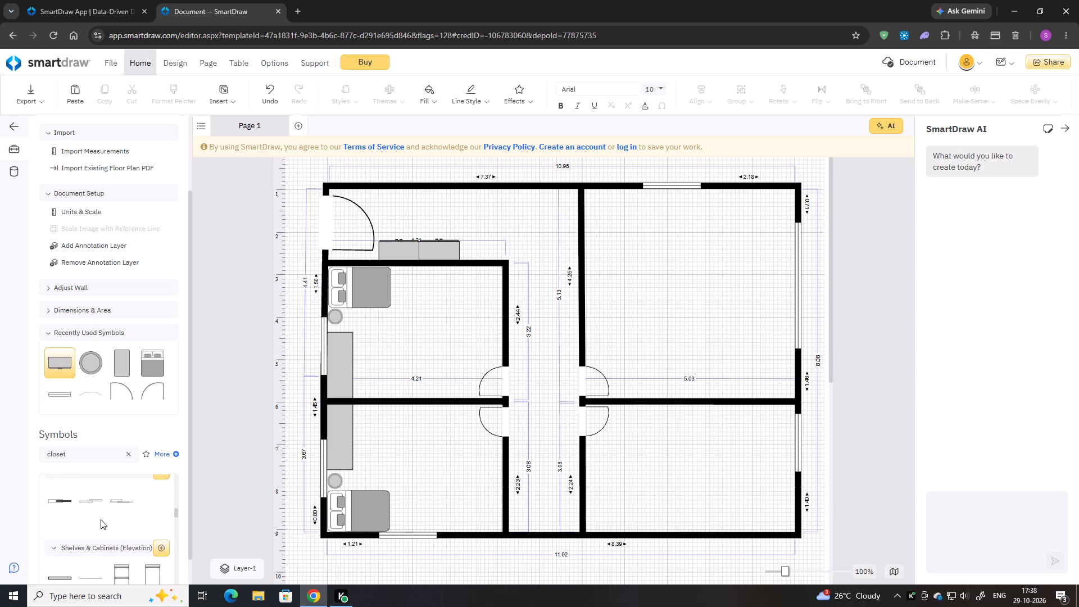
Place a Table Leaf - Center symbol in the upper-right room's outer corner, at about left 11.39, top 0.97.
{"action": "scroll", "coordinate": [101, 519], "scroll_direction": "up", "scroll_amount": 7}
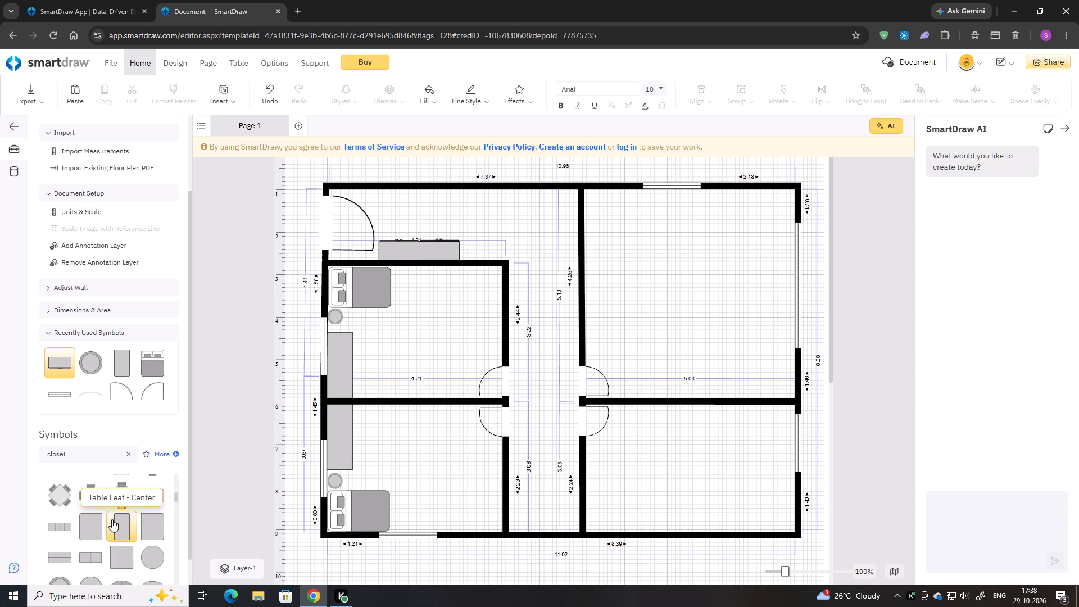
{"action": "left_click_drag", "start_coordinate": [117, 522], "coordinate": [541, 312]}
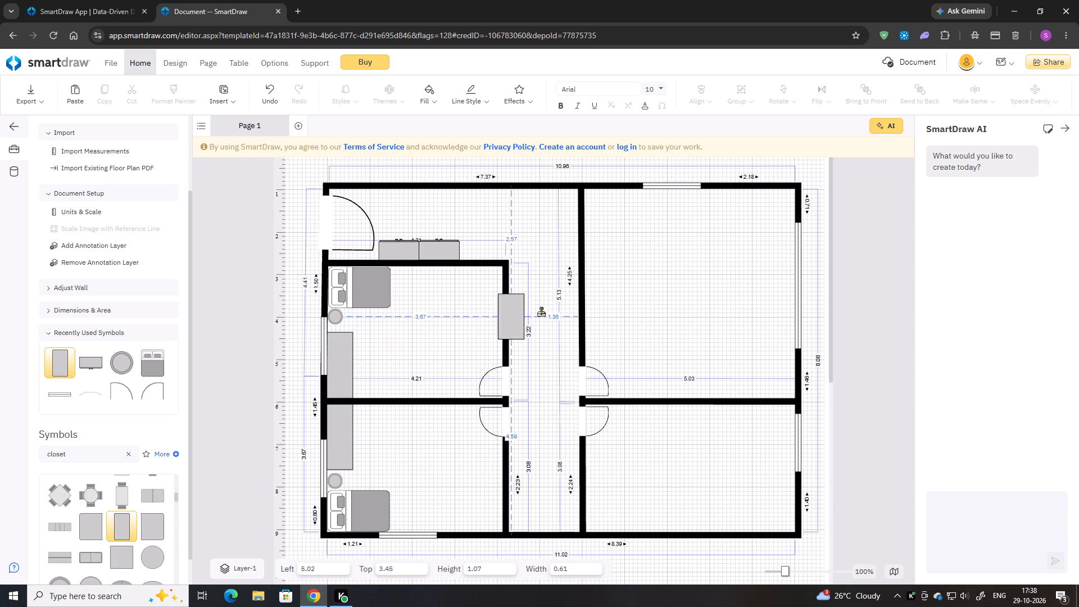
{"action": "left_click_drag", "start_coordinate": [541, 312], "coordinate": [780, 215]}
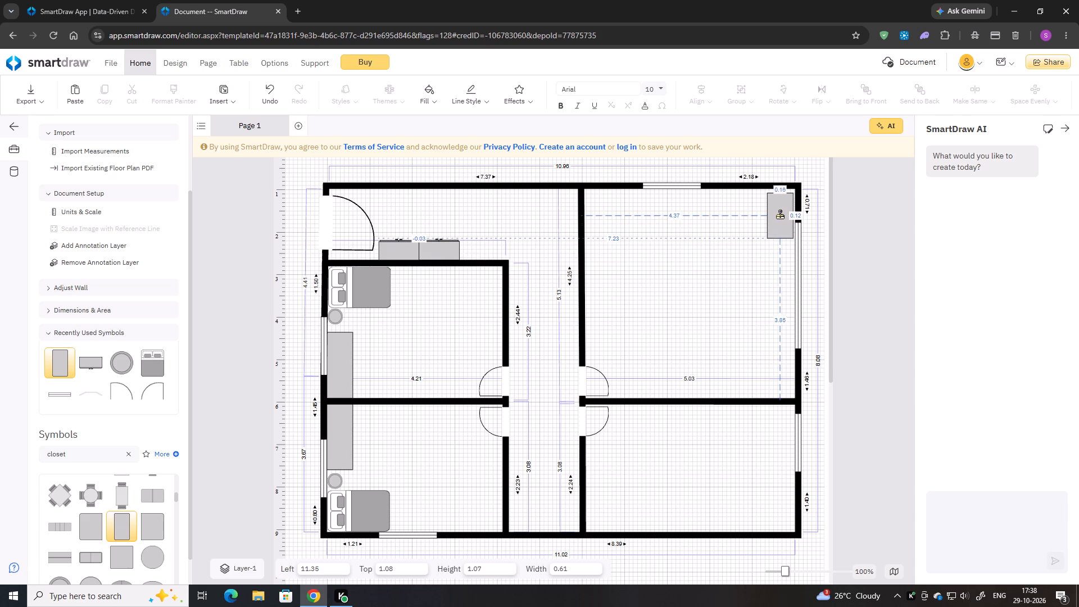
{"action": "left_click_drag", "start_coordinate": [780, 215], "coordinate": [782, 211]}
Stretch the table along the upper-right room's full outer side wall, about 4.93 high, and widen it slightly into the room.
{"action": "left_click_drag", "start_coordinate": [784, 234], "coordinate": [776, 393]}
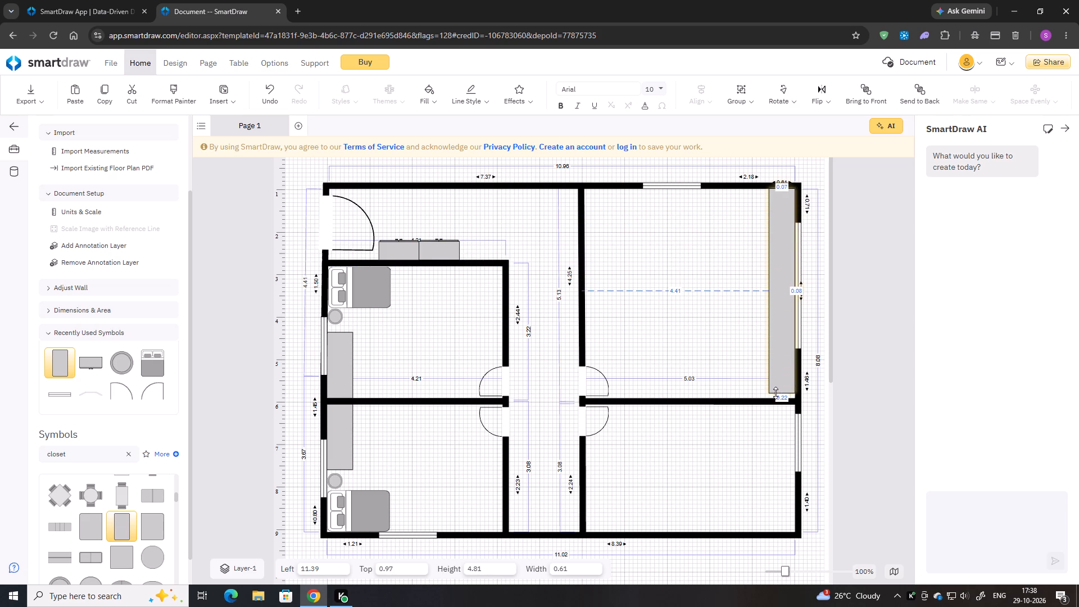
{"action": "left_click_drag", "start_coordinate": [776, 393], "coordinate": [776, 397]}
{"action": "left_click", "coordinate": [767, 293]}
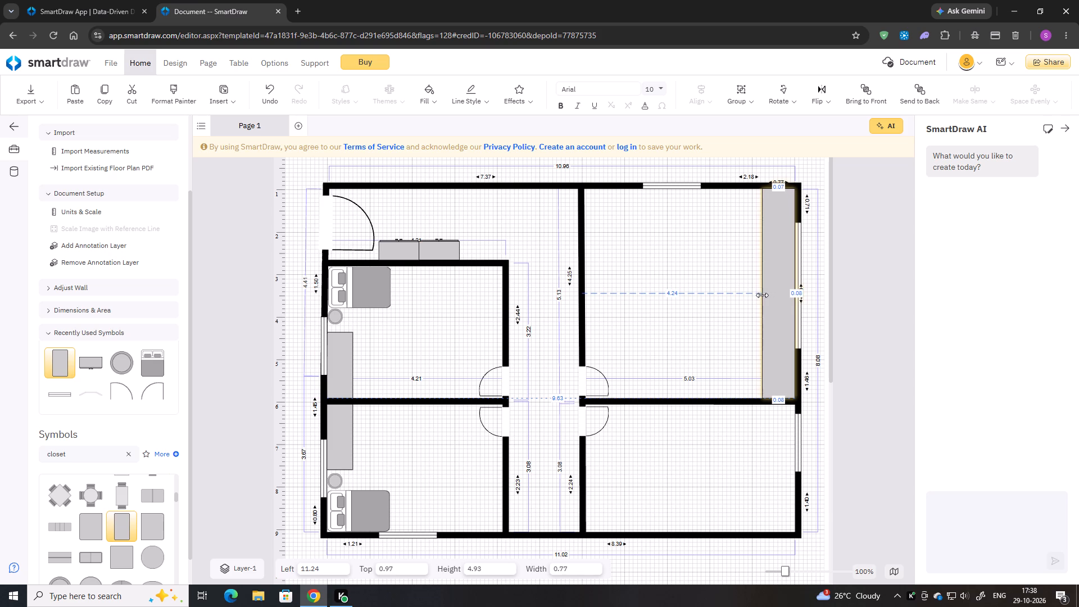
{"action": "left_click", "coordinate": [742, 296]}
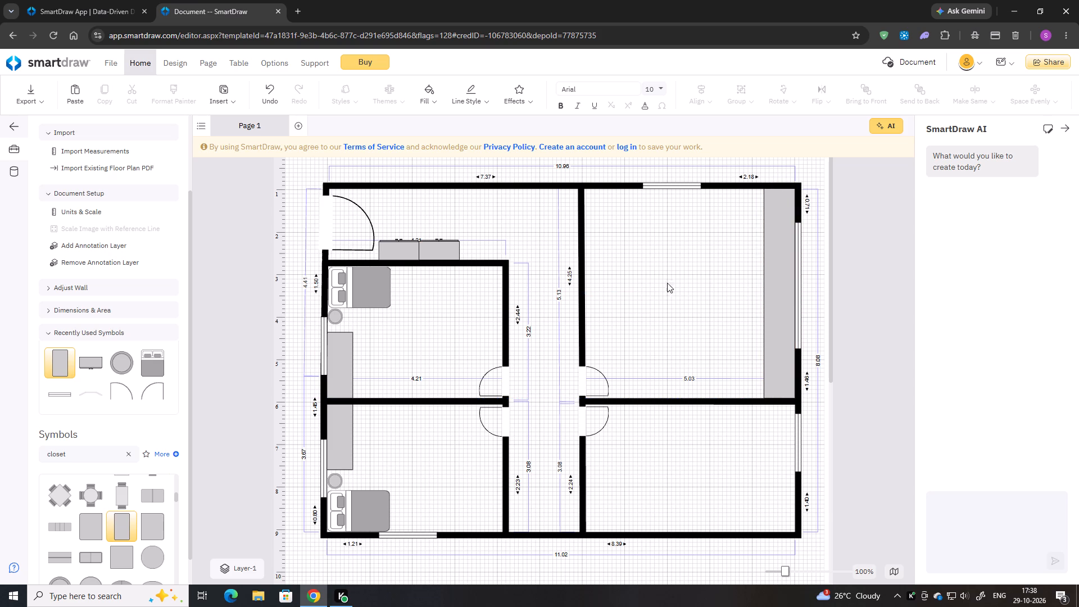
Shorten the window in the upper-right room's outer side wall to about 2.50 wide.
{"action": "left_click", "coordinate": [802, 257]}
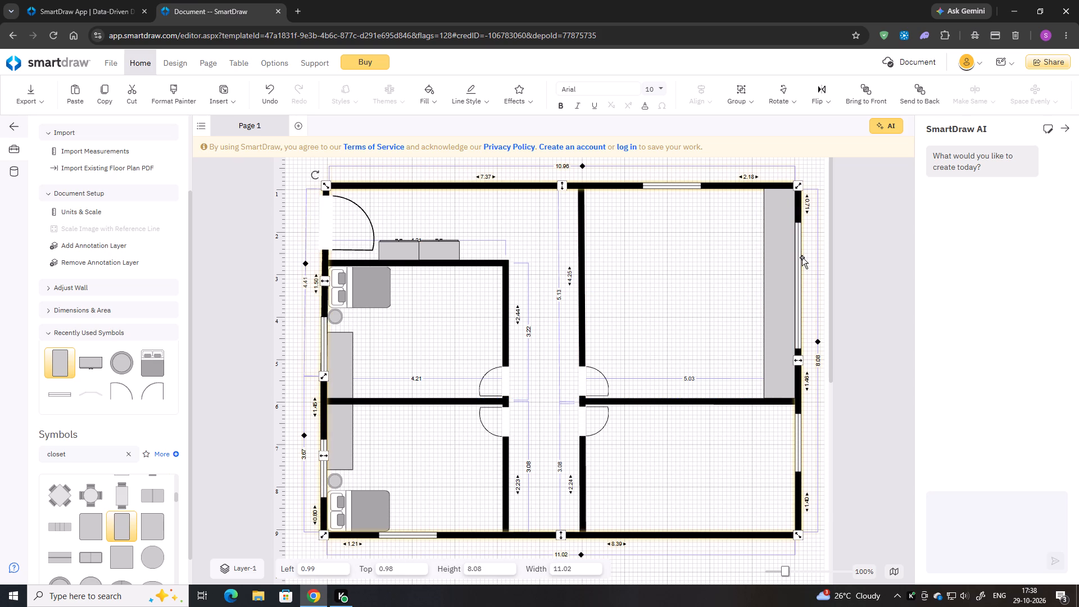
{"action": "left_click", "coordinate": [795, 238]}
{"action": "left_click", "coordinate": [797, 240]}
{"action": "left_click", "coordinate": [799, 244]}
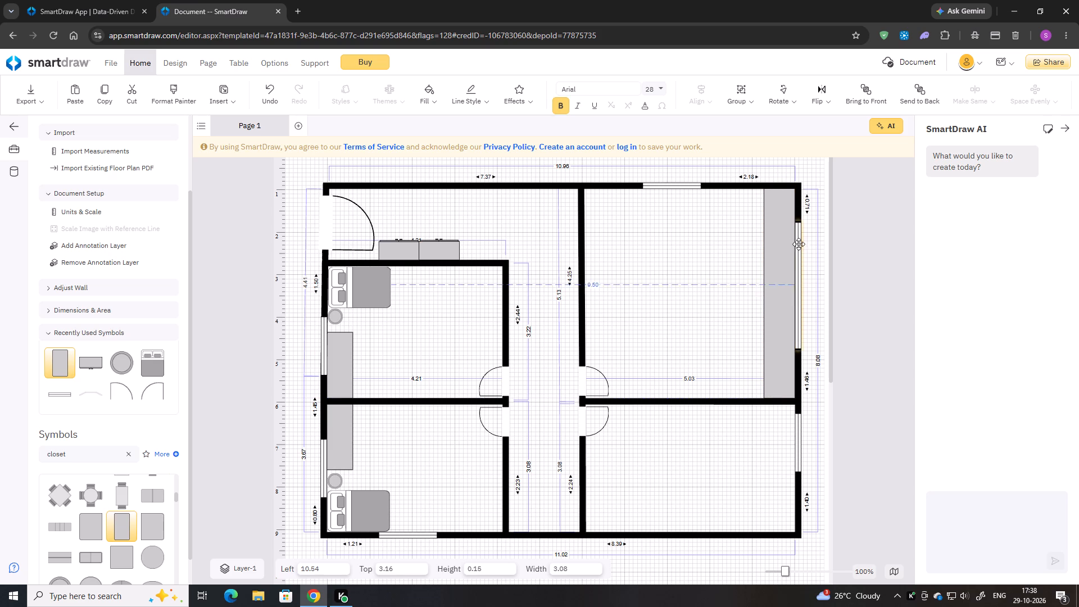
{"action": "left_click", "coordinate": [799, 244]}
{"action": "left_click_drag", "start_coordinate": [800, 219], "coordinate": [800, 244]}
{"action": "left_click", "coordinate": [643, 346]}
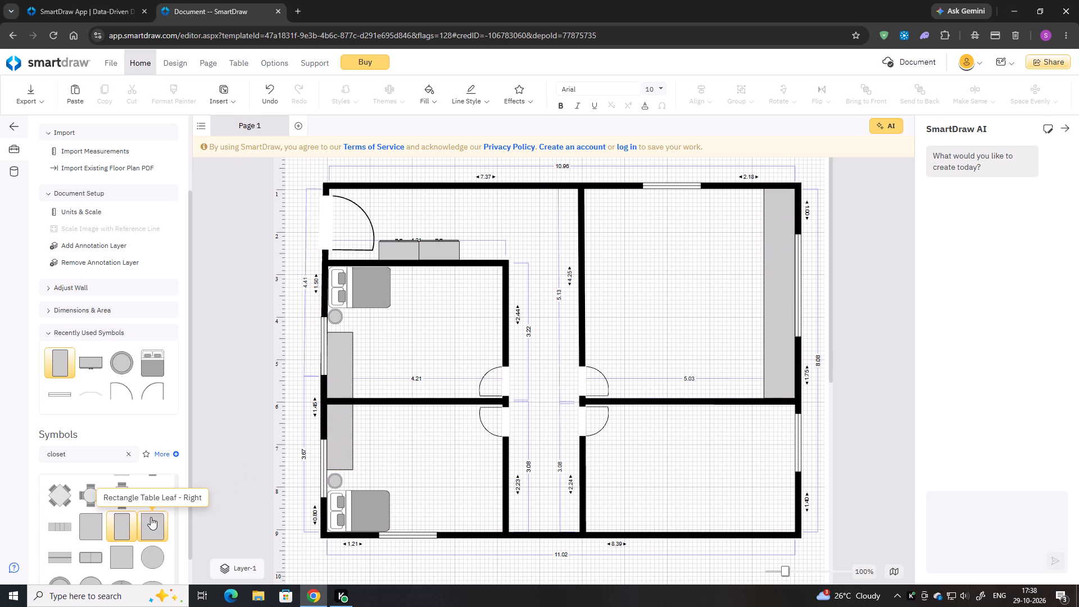
Look through the table, Bathtubs & Showers, Doors & Windows and cabinet symbols for suitable furnishings.
{"action": "scroll", "coordinate": [137, 522], "scroll_direction": "down", "scroll_amount": 4}
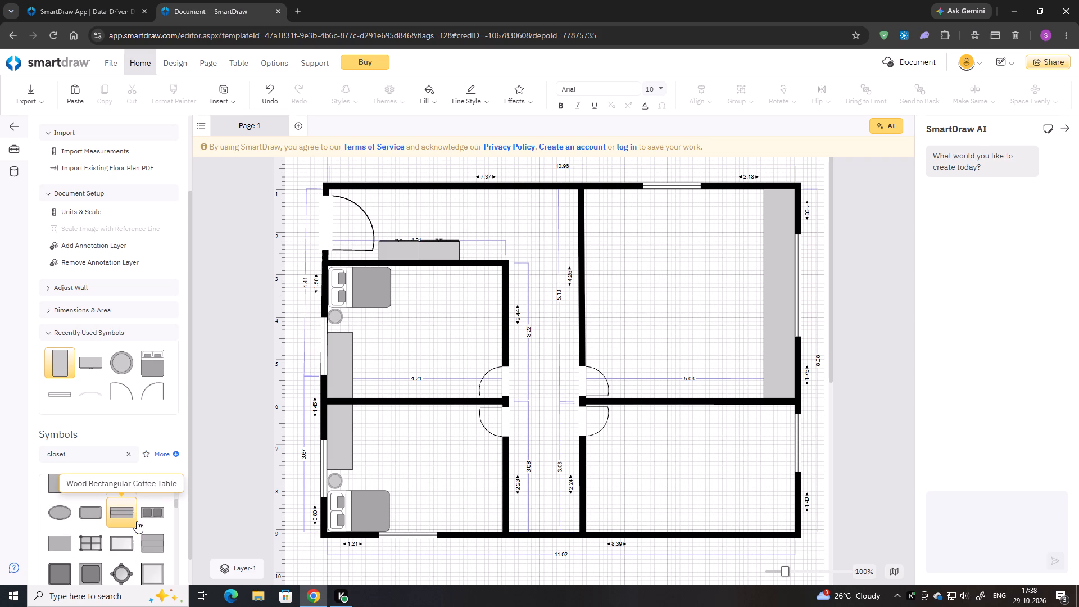
{"action": "scroll", "coordinate": [137, 521], "scroll_direction": "down", "scroll_amount": 4}
{"action": "scroll", "coordinate": [90, 523], "scroll_direction": "up", "scroll_amount": 2}
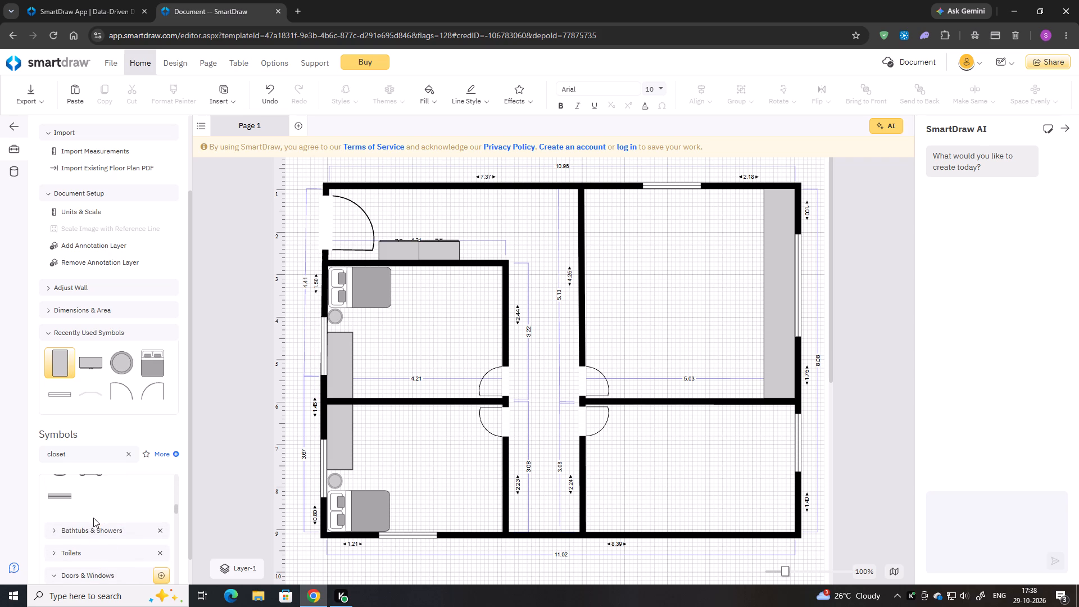
{"action": "left_click", "coordinate": [74, 531]}
{"action": "scroll", "coordinate": [86, 522], "scroll_direction": "down", "scroll_amount": 1}
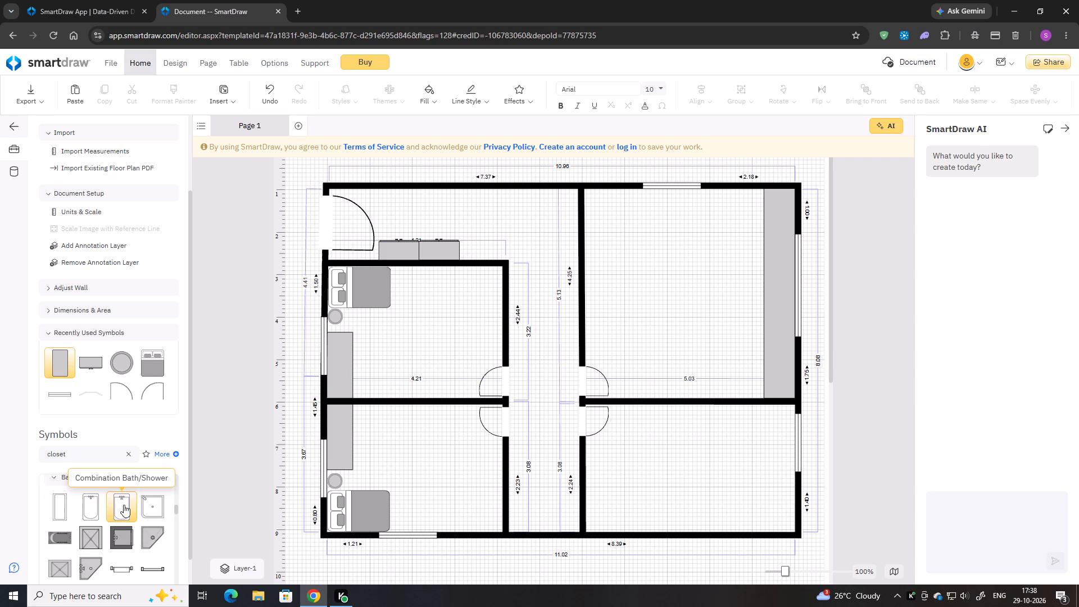
{"action": "left_click", "coordinate": [75, 481]}
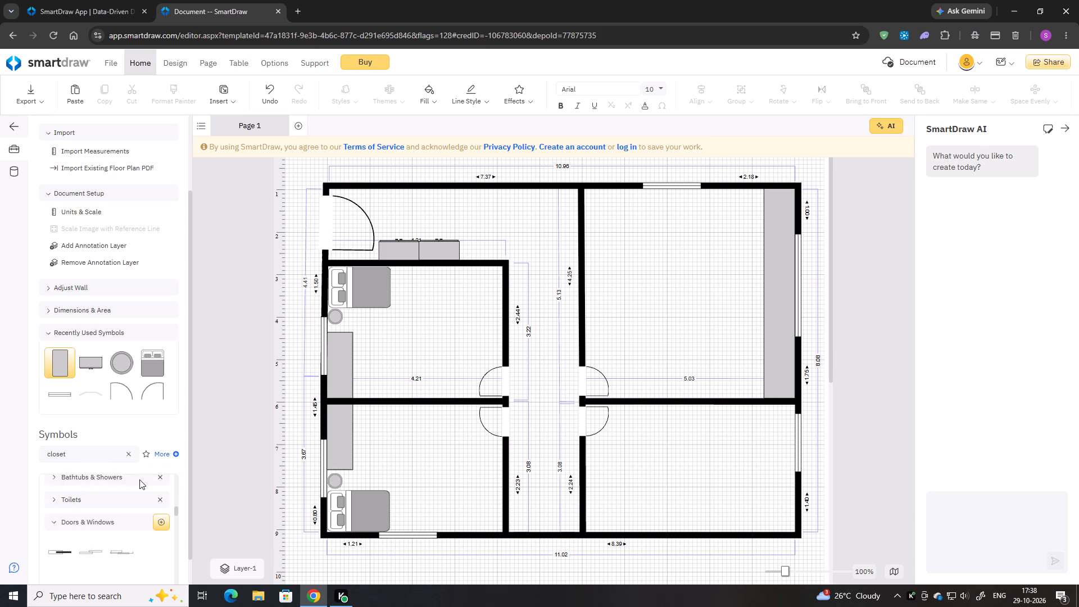
{"action": "scroll", "coordinate": [139, 479], "scroll_direction": "down", "scroll_amount": 1}
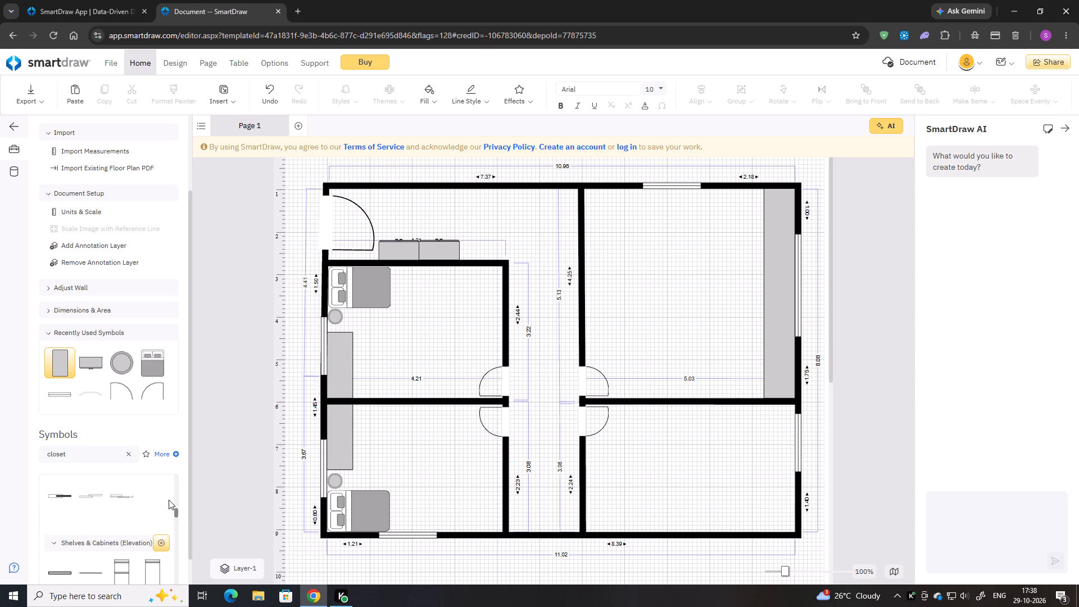
{"action": "scroll", "coordinate": [116, 488], "scroll_direction": "up", "scroll_amount": 1}
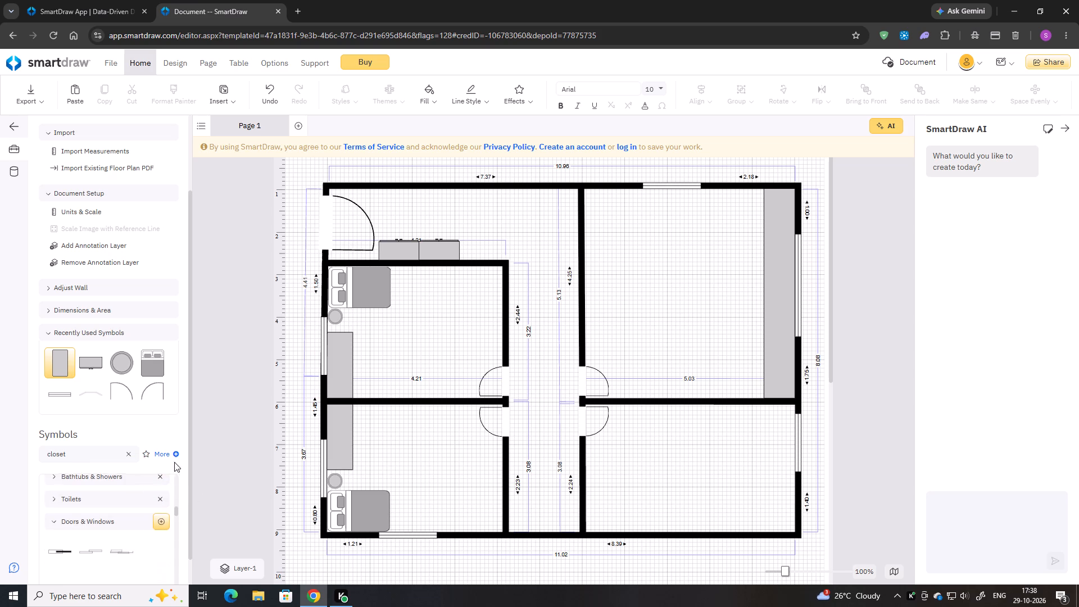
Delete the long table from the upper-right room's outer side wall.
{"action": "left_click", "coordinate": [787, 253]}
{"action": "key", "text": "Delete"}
Delete both windows of the upper-right room, in its outer side wall and its top wall.
{"action": "left_click", "coordinate": [796, 252]}
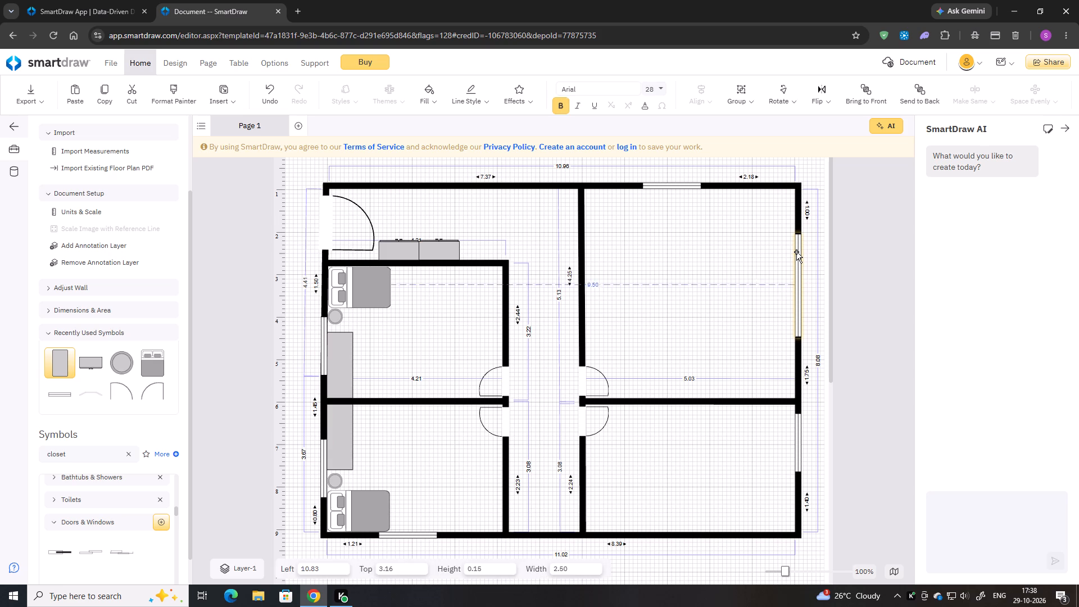
{"action": "key", "text": "Delete"}
{"action": "left_click", "coordinate": [689, 185]}
{"action": "key", "text": "Delete"}
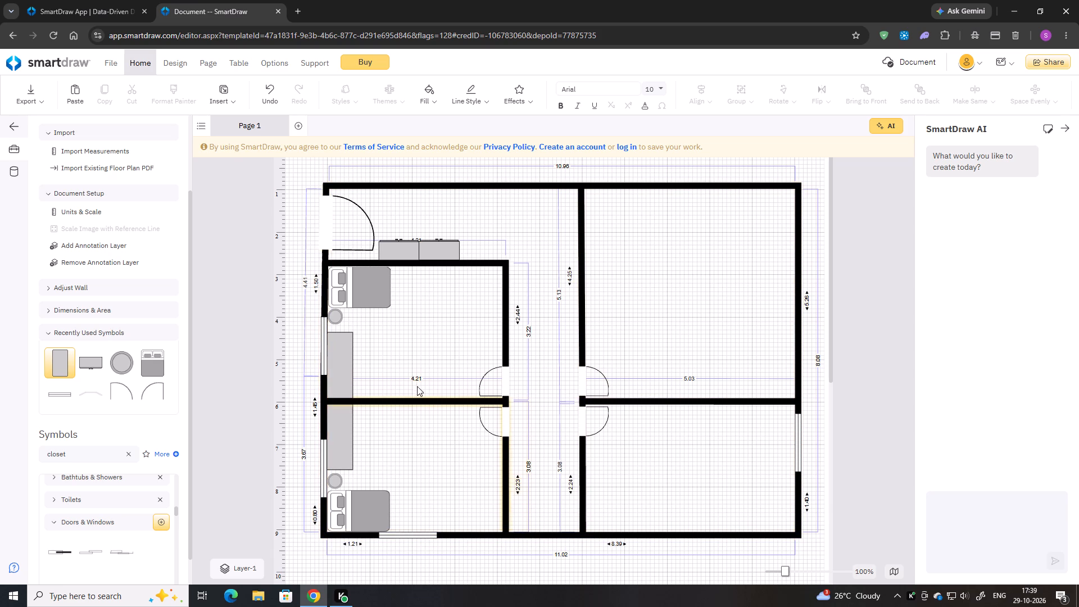
Delete the lower-right room's corridor door and the window in its outer side wall.
{"action": "left_click", "coordinate": [589, 418]}
{"action": "key", "text": "Delete"}
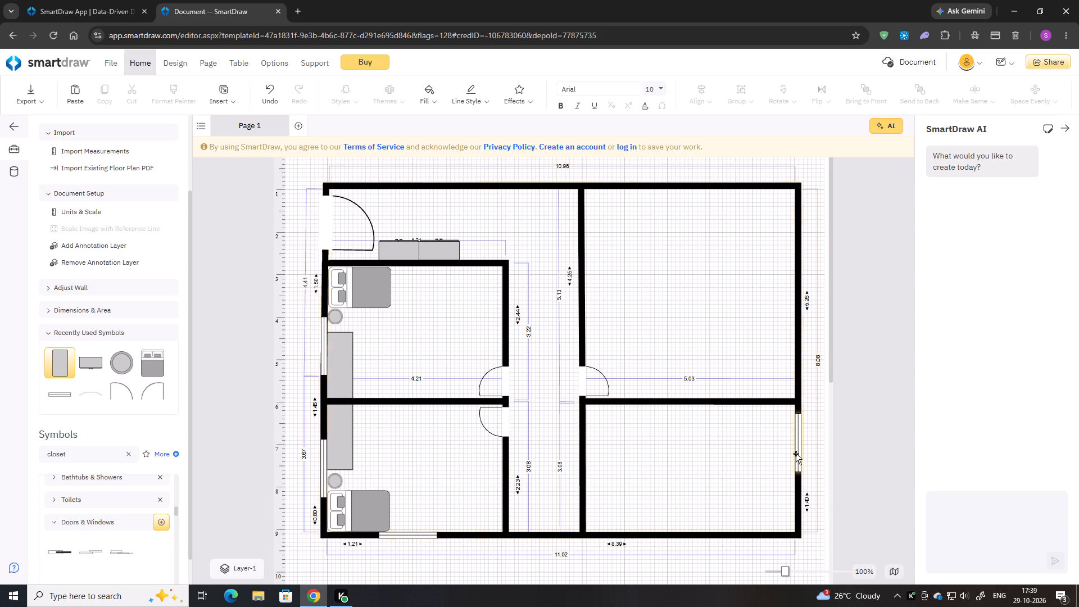
{"action": "left_click", "coordinate": [798, 452]}
{"action": "key", "text": "Delete"}
Move the partition wall between the two right-hand rooms down to about 1.62 m above the bottom outer wall.
{"action": "left_click", "coordinate": [738, 396]}
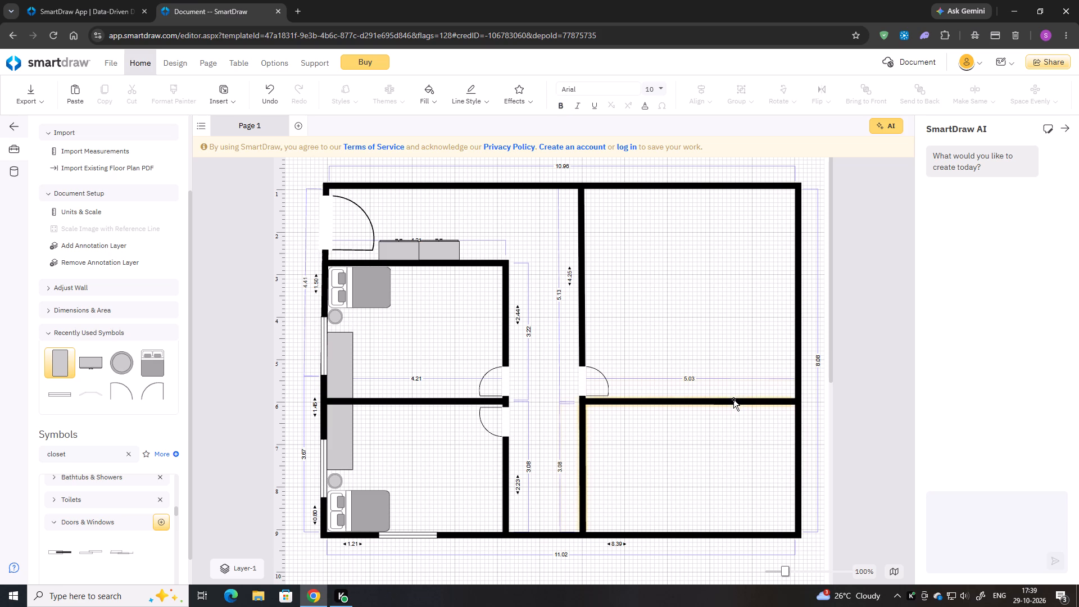
{"action": "left_click", "coordinate": [733, 400]}
{"action": "left_click_drag", "start_coordinate": [583, 401], "coordinate": [586, 463]}
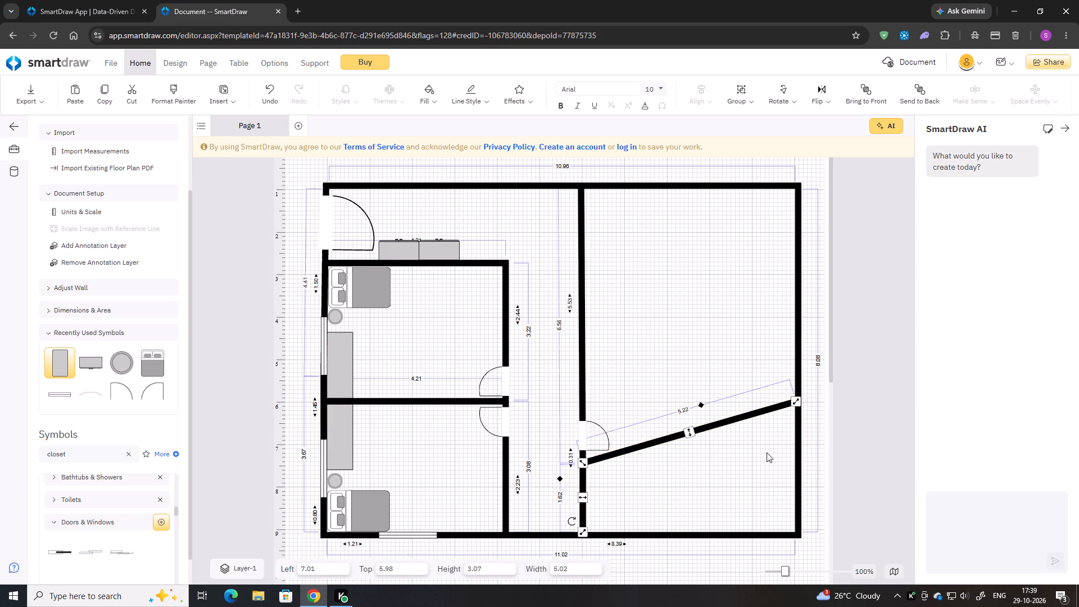
{"action": "left_click_drag", "start_coordinate": [797, 404], "coordinate": [790, 468]}
Delete the upper-right room's door from the corridor wall.
{"action": "left_click_drag", "start_coordinate": [584, 443], "coordinate": [584, 420]}
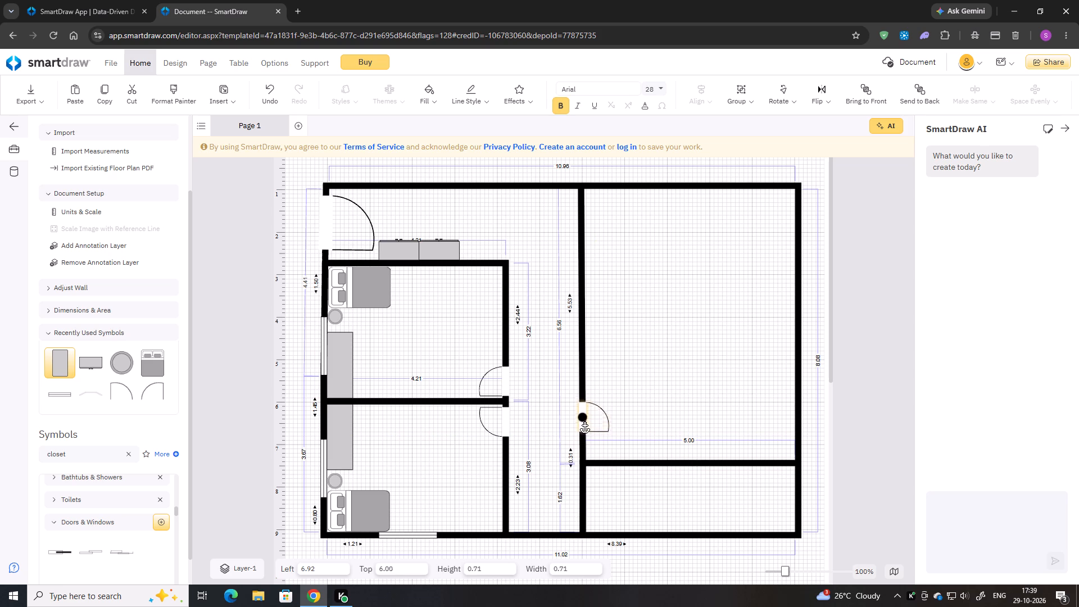
{"action": "left_click_drag", "start_coordinate": [584, 420], "coordinate": [583, 257]}
{"action": "key", "text": "Delete"}
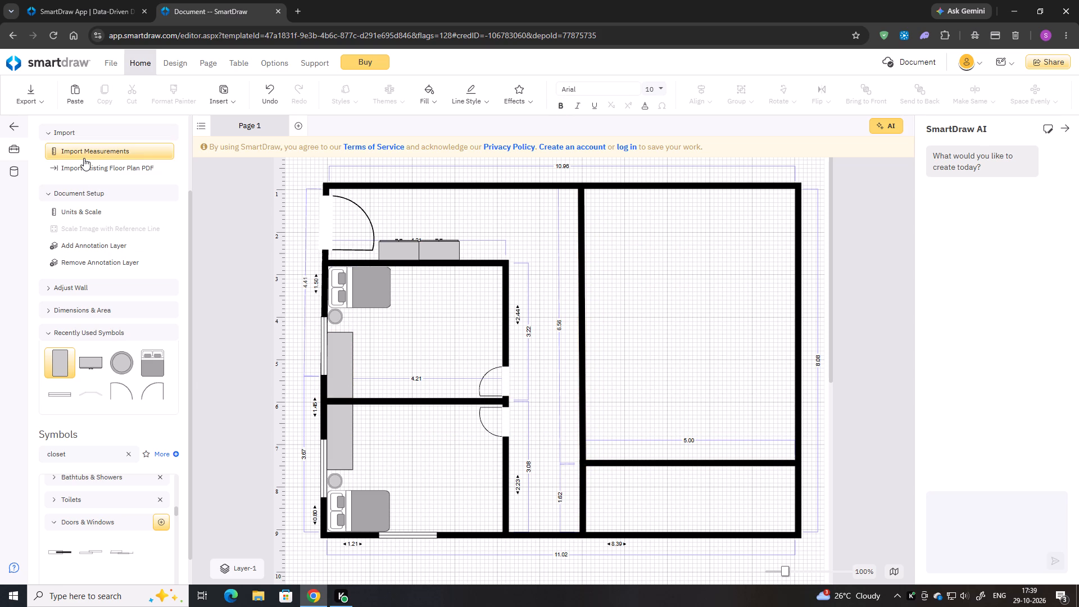
Add a horizontal wall about 5.02 m long across the upper-right room, from the corridor wall to the outer side wall.
{"action": "scroll", "coordinate": [86, 200], "scroll_direction": "up", "scroll_amount": 2}
{"action": "left_click", "coordinate": [85, 196]}
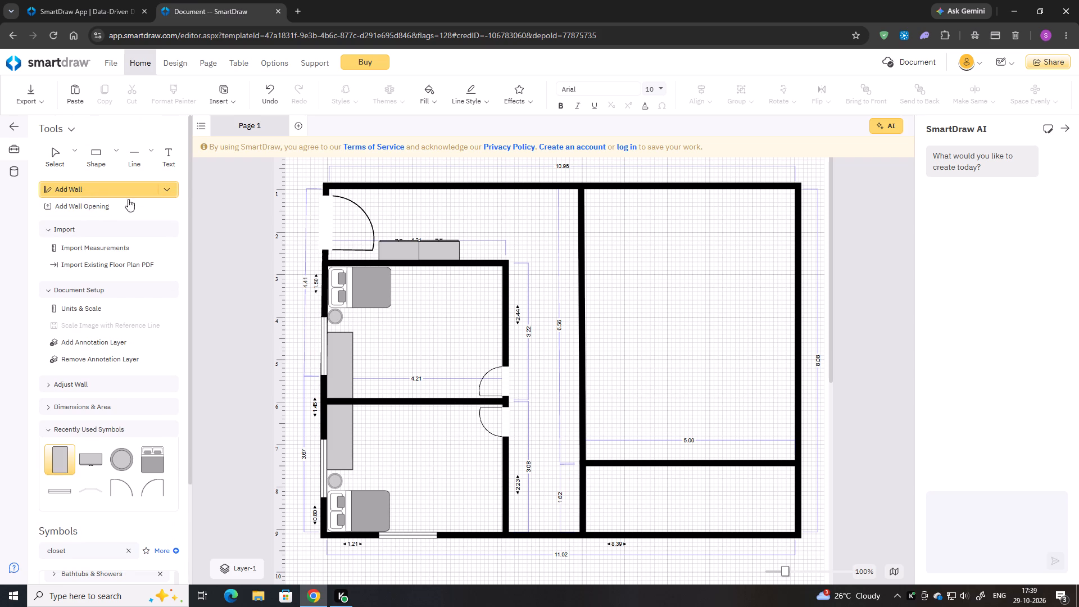
{"action": "left_click", "coordinate": [581, 330]}
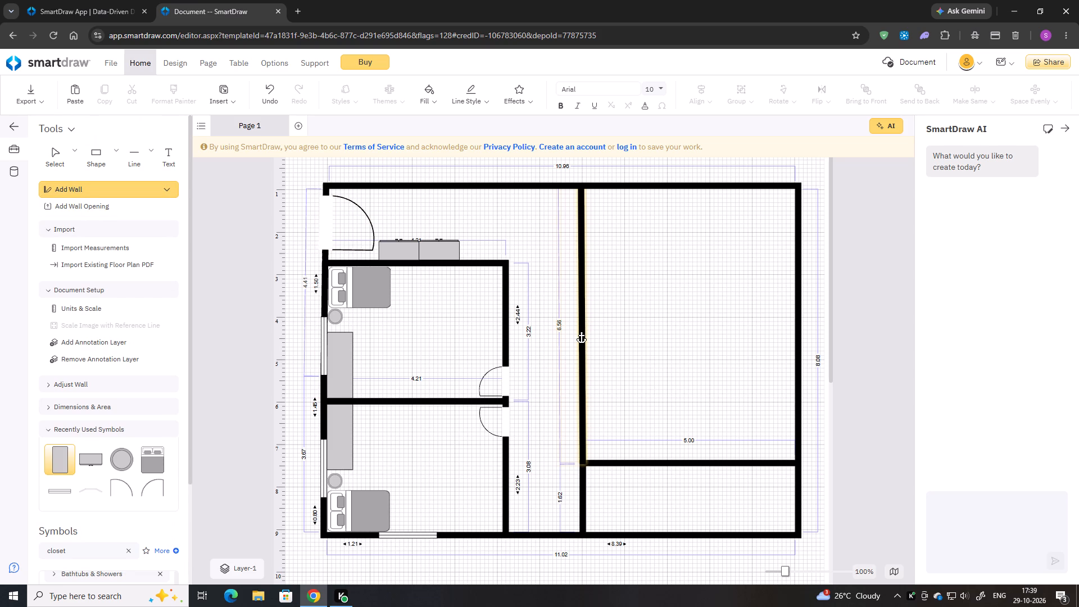
{"action": "left_click", "coordinate": [796, 330]}
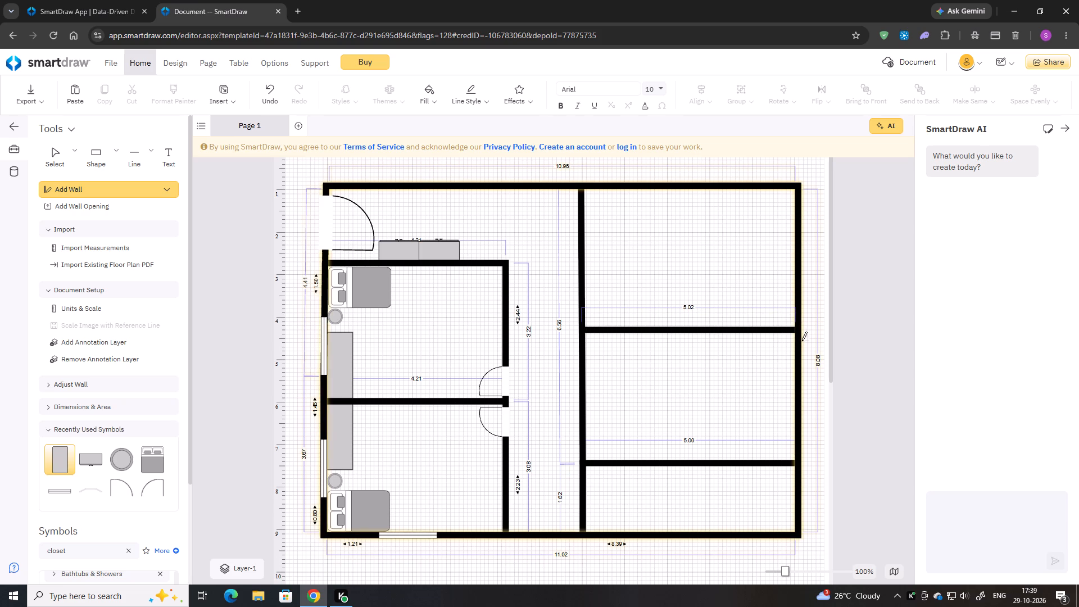
{"action": "left_click", "coordinate": [90, 192]}
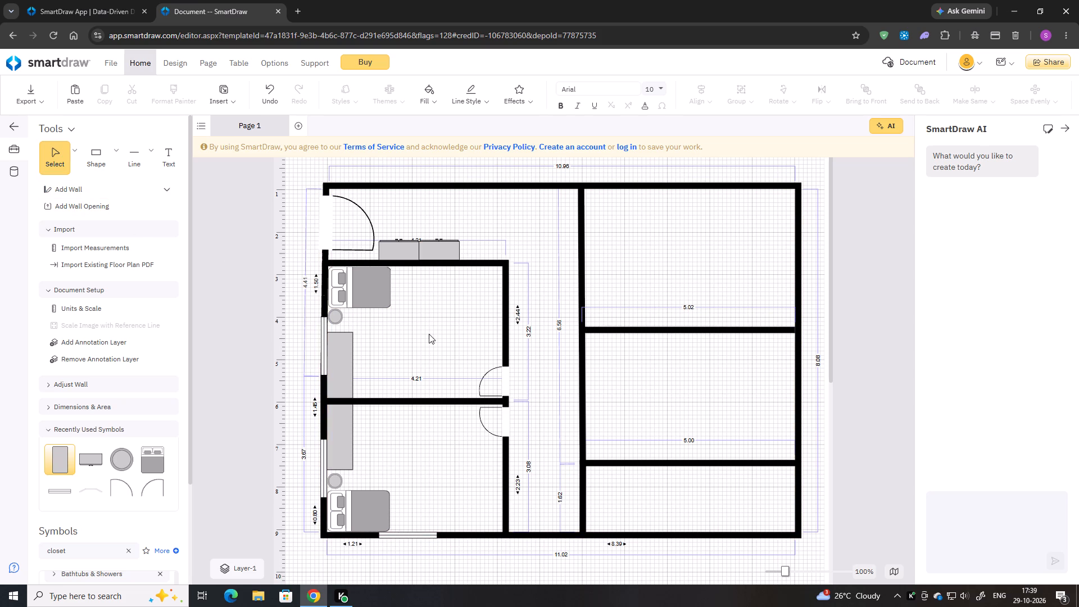
Add a 28" door to the bottom-right room's corridor wall and flip it vertically, swinging into the room.
{"action": "scroll", "coordinate": [611, 409], "scroll_direction": "down", "scroll_amount": 1}
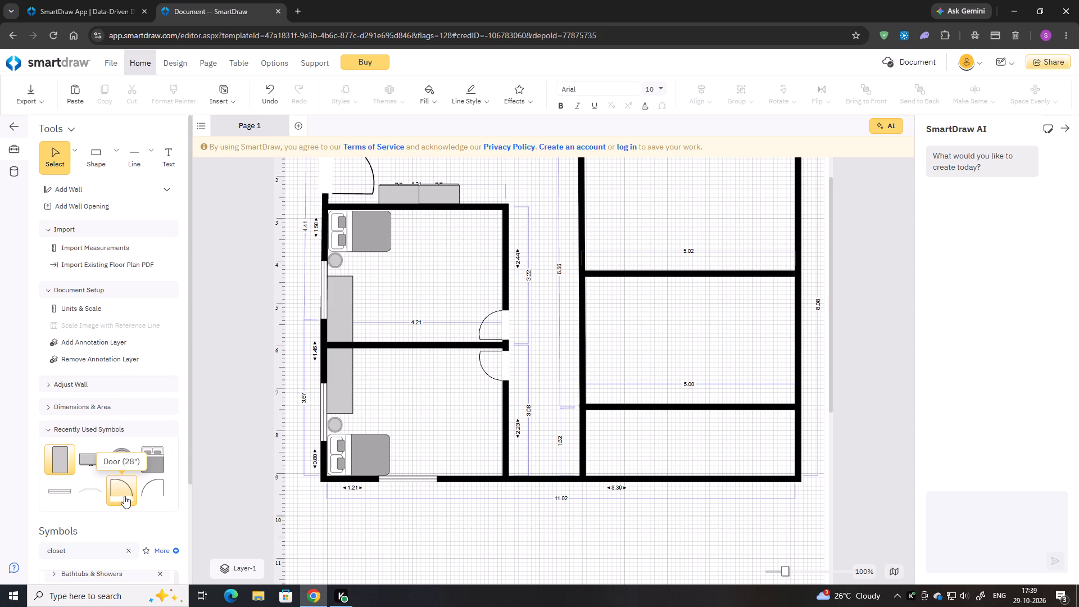
{"action": "left_click_drag", "start_coordinate": [117, 493], "coordinate": [586, 422]}
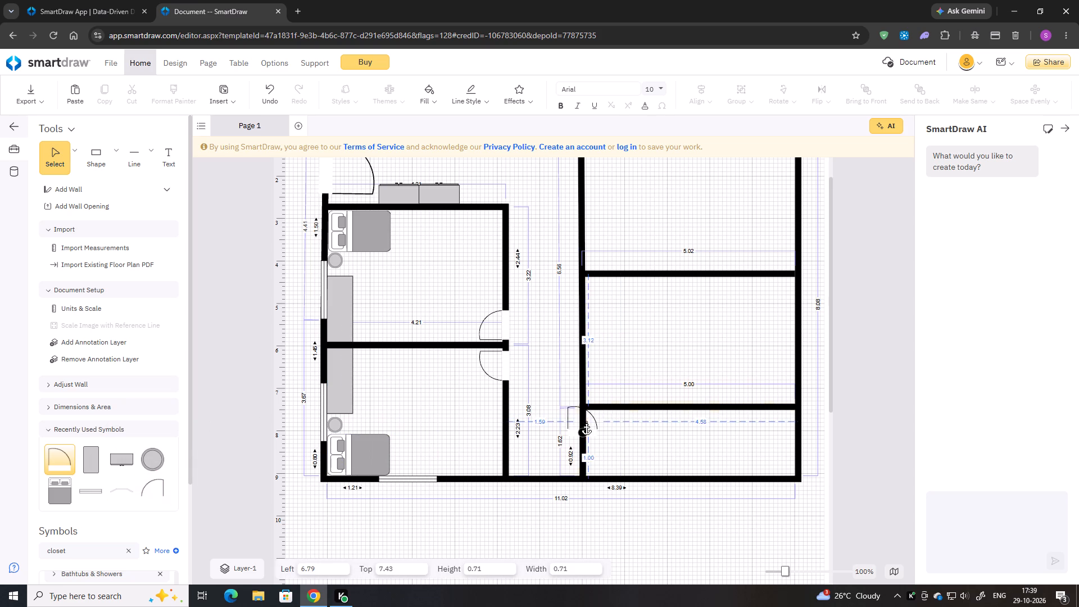
{"action": "left_click_drag", "start_coordinate": [586, 422], "coordinate": [585, 422]}
{"action": "left_click_drag", "start_coordinate": [586, 426], "coordinate": [579, 447]}
{"action": "left_click", "coordinate": [656, 443]}
{"action": "left_click", "coordinate": [620, 441]}
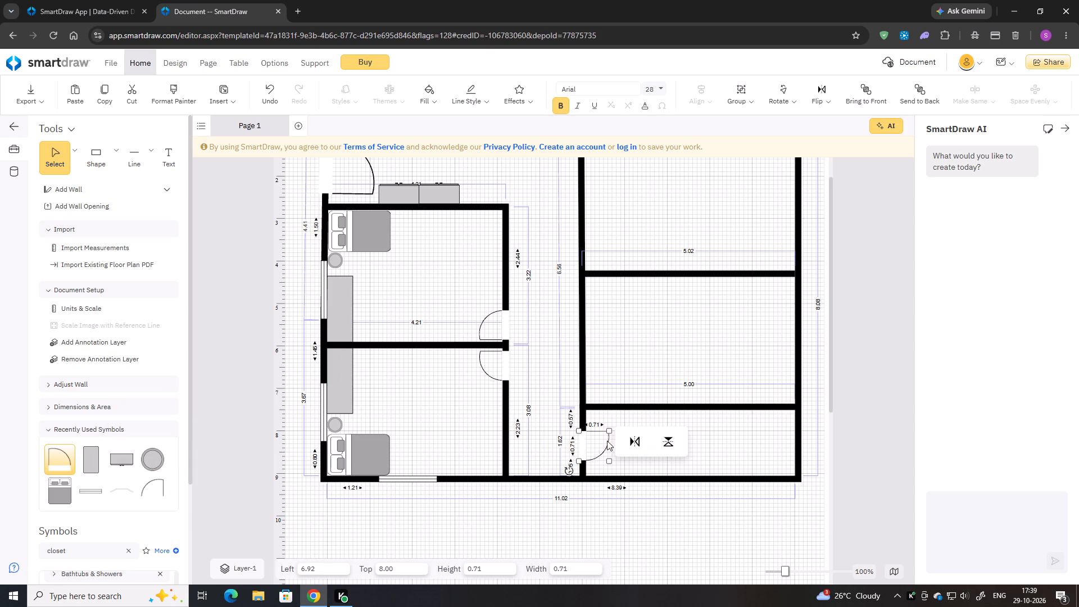
{"action": "left_click", "coordinate": [636, 441]}
{"action": "left_click", "coordinate": [636, 441]}
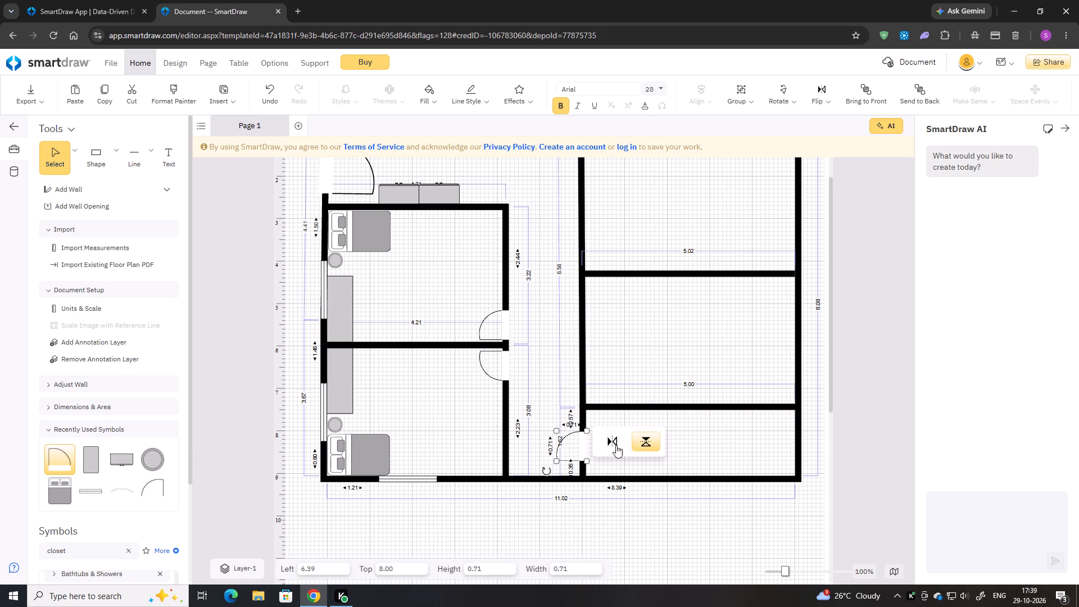
{"action": "left_click", "coordinate": [610, 445]}
Enlarge the bottom-right room's door to about 0.84 m, place it just below the partition wall and flip it vertically.
{"action": "left_click_drag", "start_coordinate": [584, 445], "coordinate": [578, 457]}
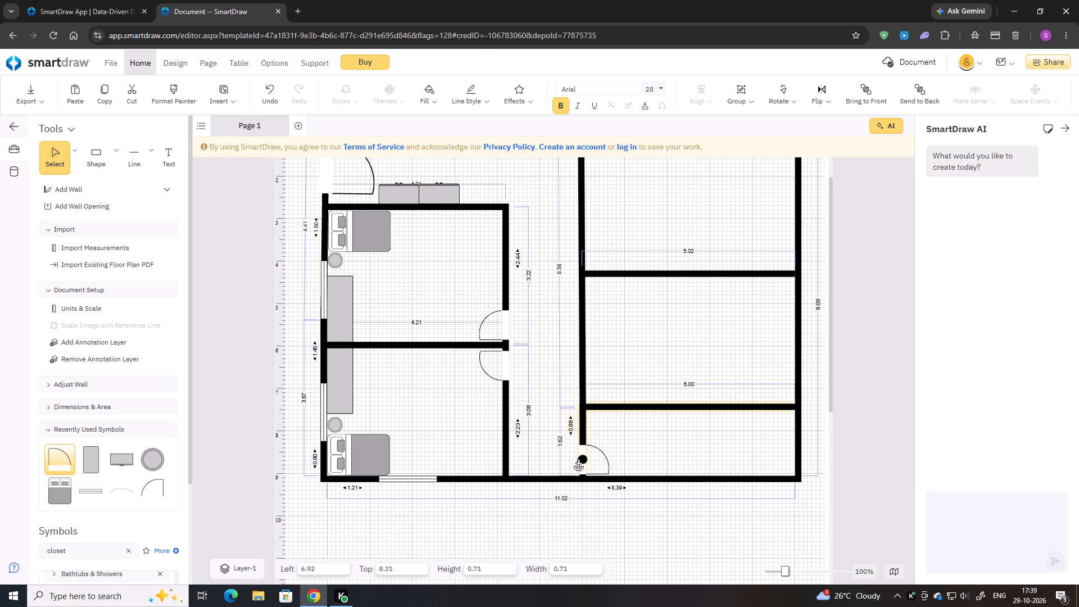
{"action": "left_click_drag", "start_coordinate": [578, 457], "coordinate": [581, 454]}
{"action": "left_click_drag", "start_coordinate": [581, 442], "coordinate": [583, 435]}
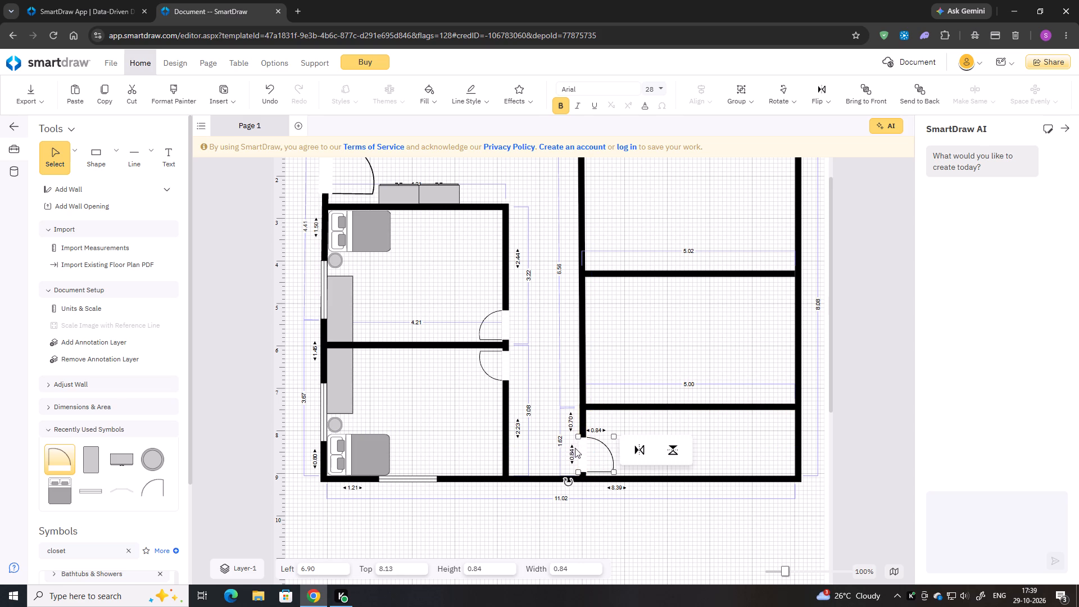
{"action": "left_click", "coordinate": [579, 448]}
{"action": "left_click", "coordinate": [597, 419]}
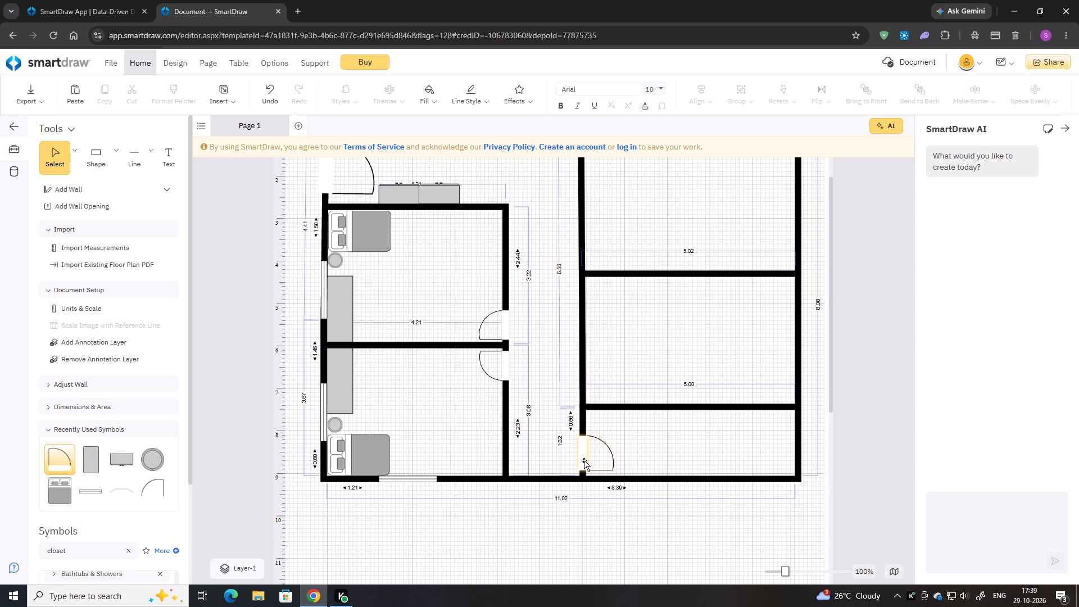
{"action": "left_click_drag", "start_coordinate": [584, 460], "coordinate": [584, 435]}
{"action": "left_click", "coordinate": [673, 427]}
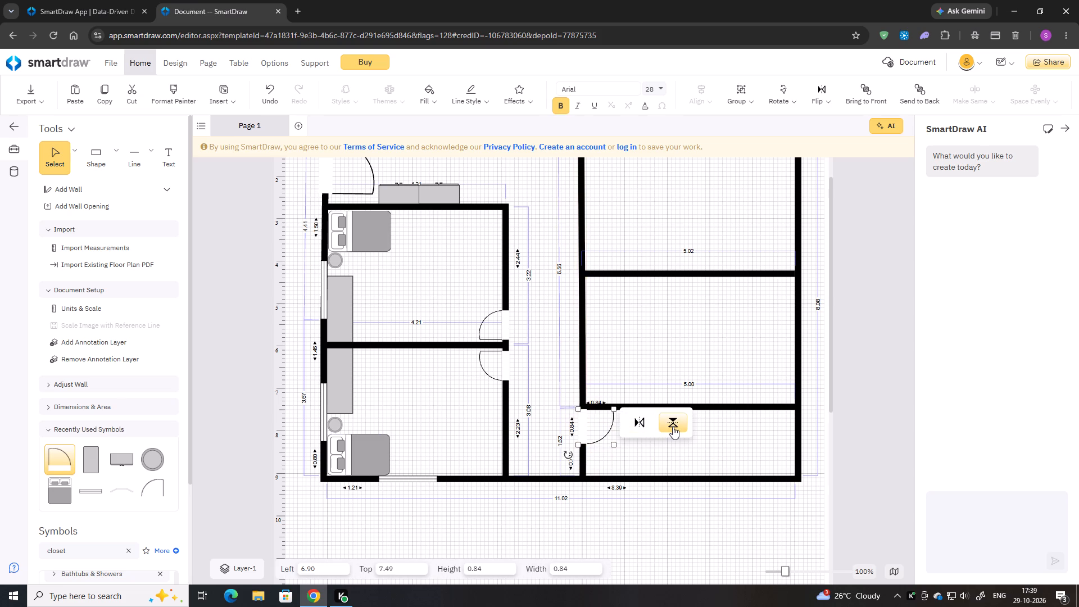
{"action": "left_click", "coordinate": [586, 430]}
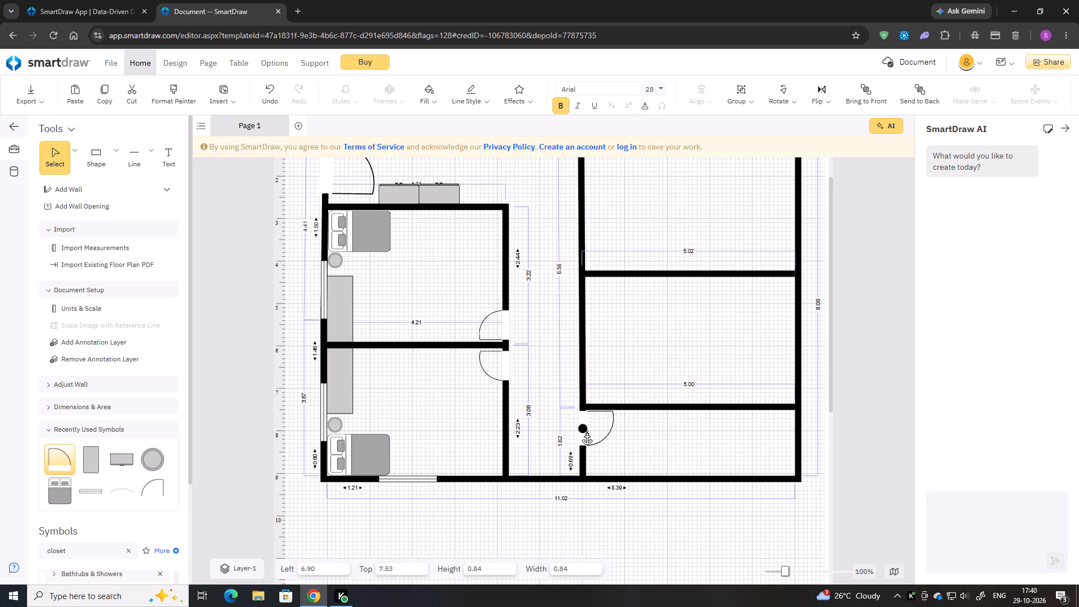
{"action": "left_click", "coordinate": [541, 416]}
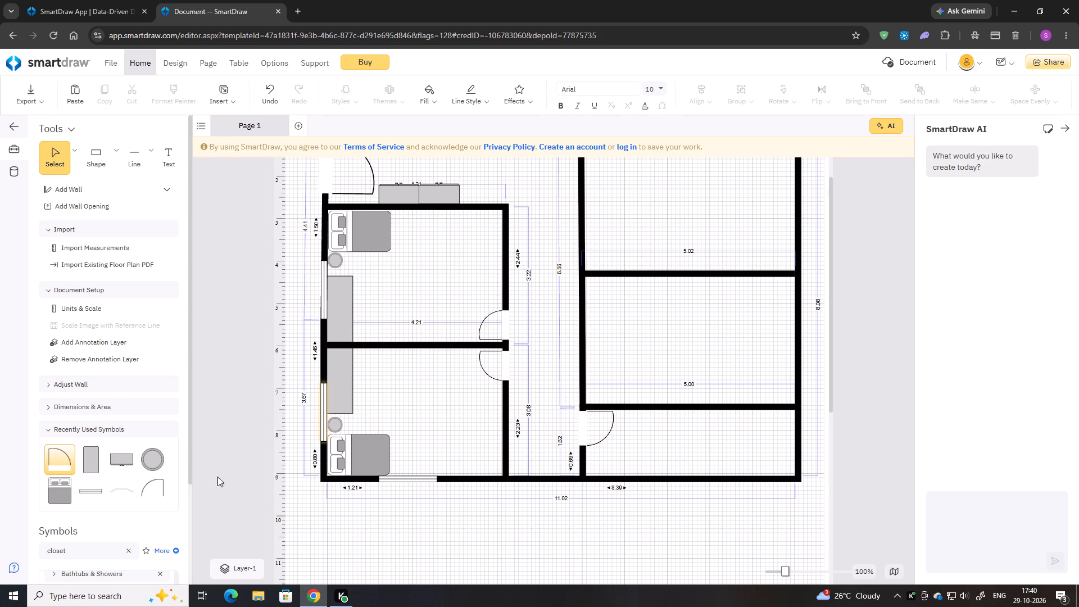
Add a door to the middle-right room's corridor wall near its lower partition and enlarge it to about 0.81 m.
{"action": "left_click_drag", "start_coordinate": [153, 500], "coordinate": [265, 445]}
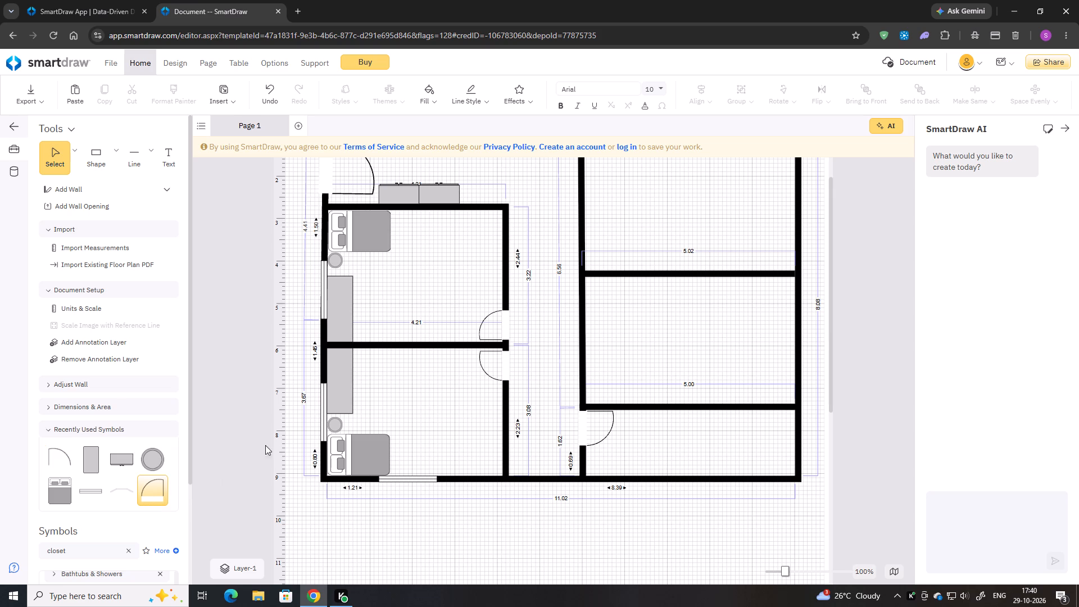
{"action": "left_click_drag", "start_coordinate": [265, 445], "coordinate": [581, 378]}
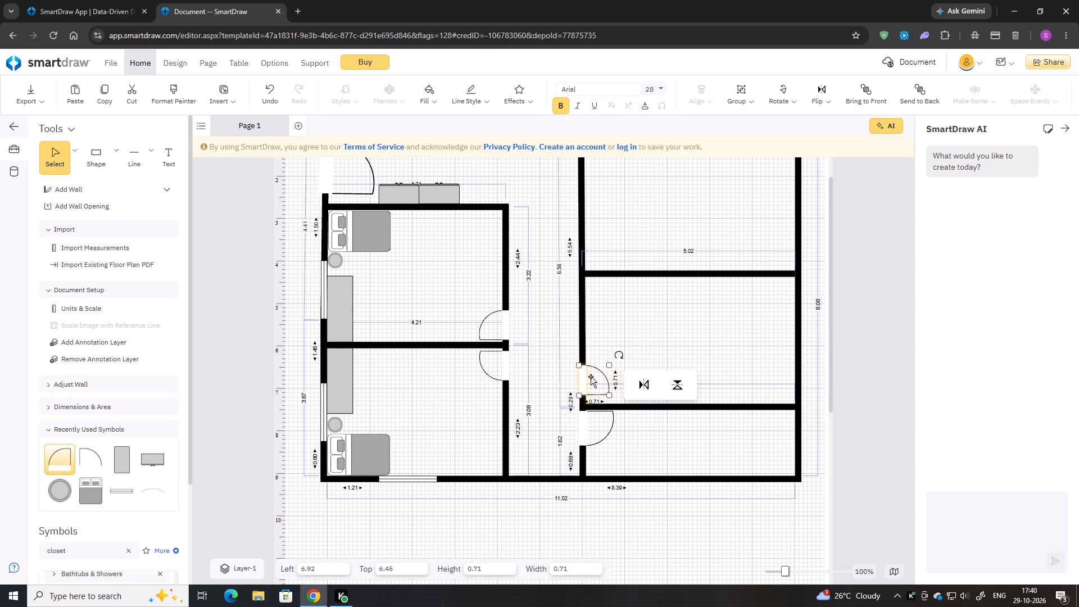
{"action": "double_click", "coordinate": [583, 380]}
{"action": "left_click", "coordinate": [581, 365]}
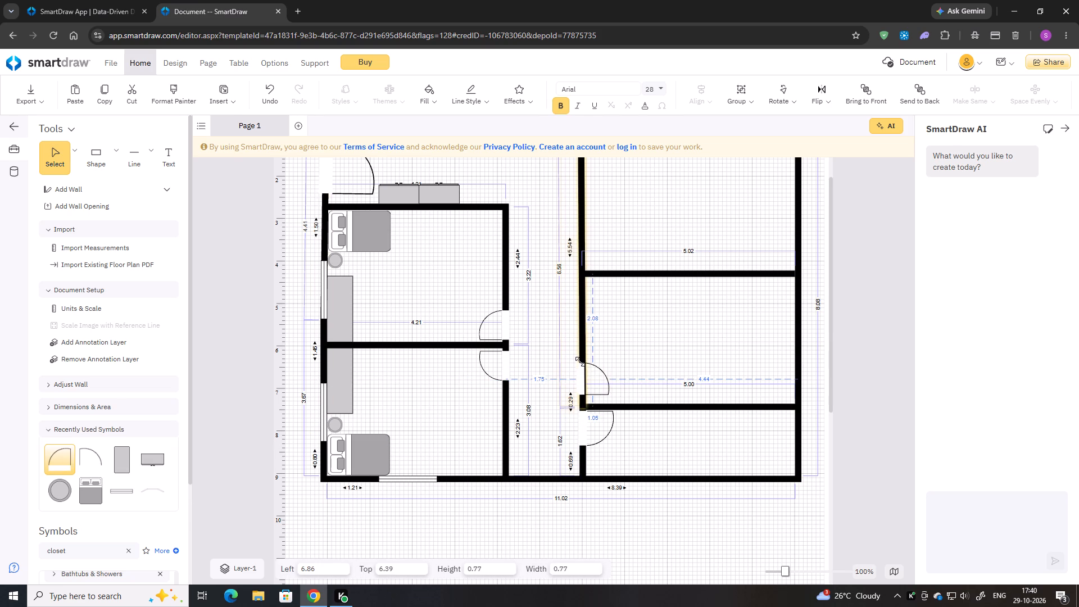
{"action": "key", "text": "0"}
{"action": "type", "text": "00"}
{"action": "key", "text": "0"}
{"action": "key", "text": "0"}
Nudge the middle-right room's door down to just above the lower partition wall and fine-tune its size.
{"action": "key", "text": "Down"}
{"action": "key", "text": "Down"}
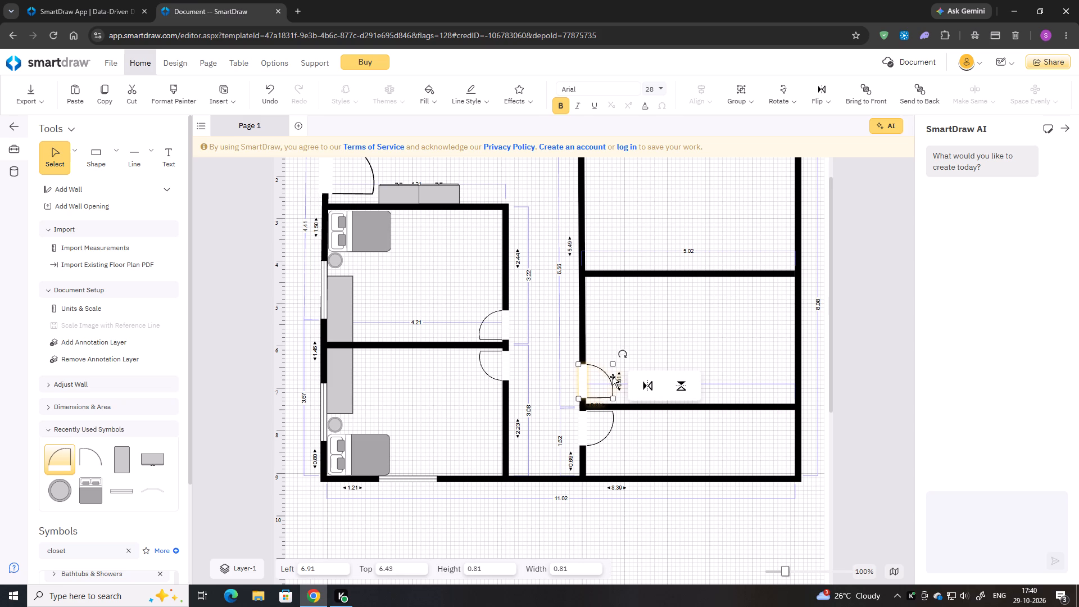
{"action": "key", "text": "Down"}
{"action": "key", "text": "Down"}
{"action": "key", "text": "Down"}
{"action": "key", "text": "Down"}
{"action": "key", "text": "Down"}
{"action": "key", "text": "Down"}
{"action": "key", "text": "Down"}
{"action": "key", "text": "Down"}
{"action": "key", "text": "Down"}
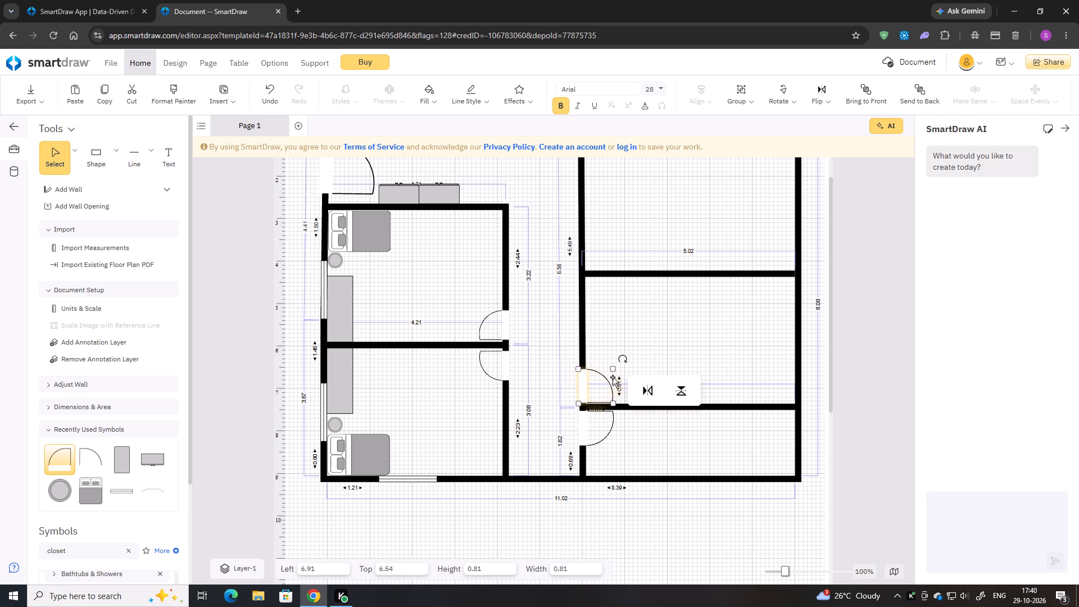
{"action": "left_click", "coordinate": [581, 434]}
{"action": "key", "text": "Down"}
{"action": "left_click", "coordinate": [577, 395]}
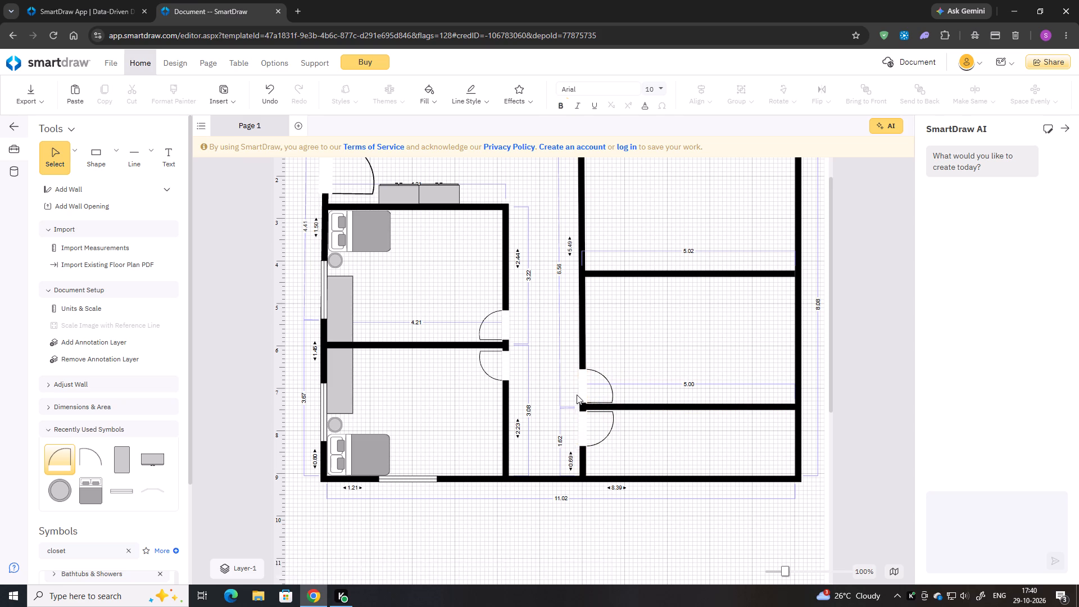
{"action": "left_click", "coordinate": [579, 388]}
{"action": "key", "text": "Up"}
{"action": "left_click", "coordinate": [578, 370]}
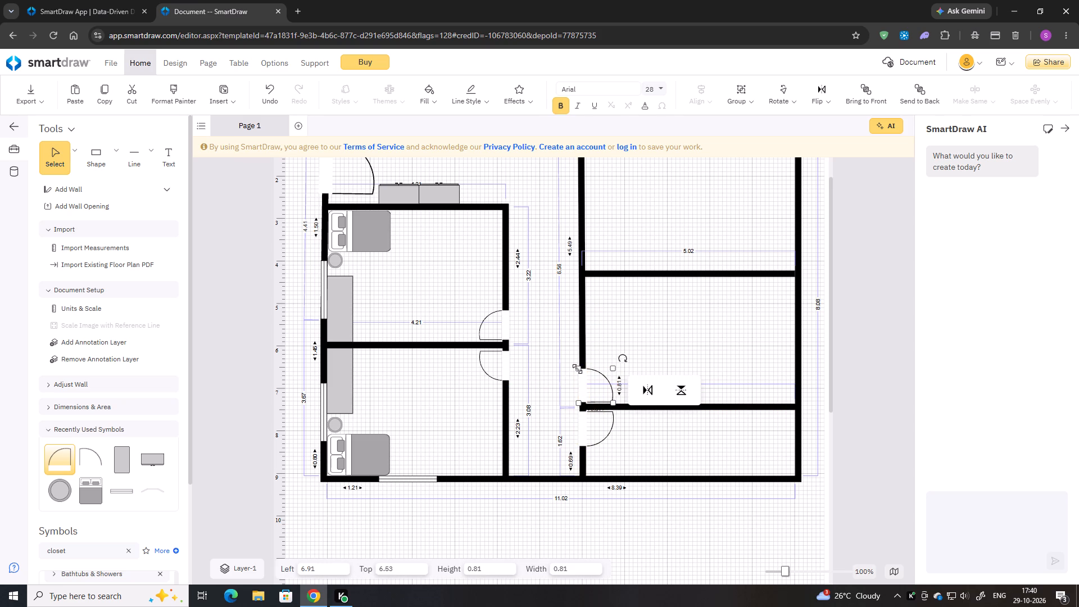
{"action": "left_click", "coordinate": [578, 369]}
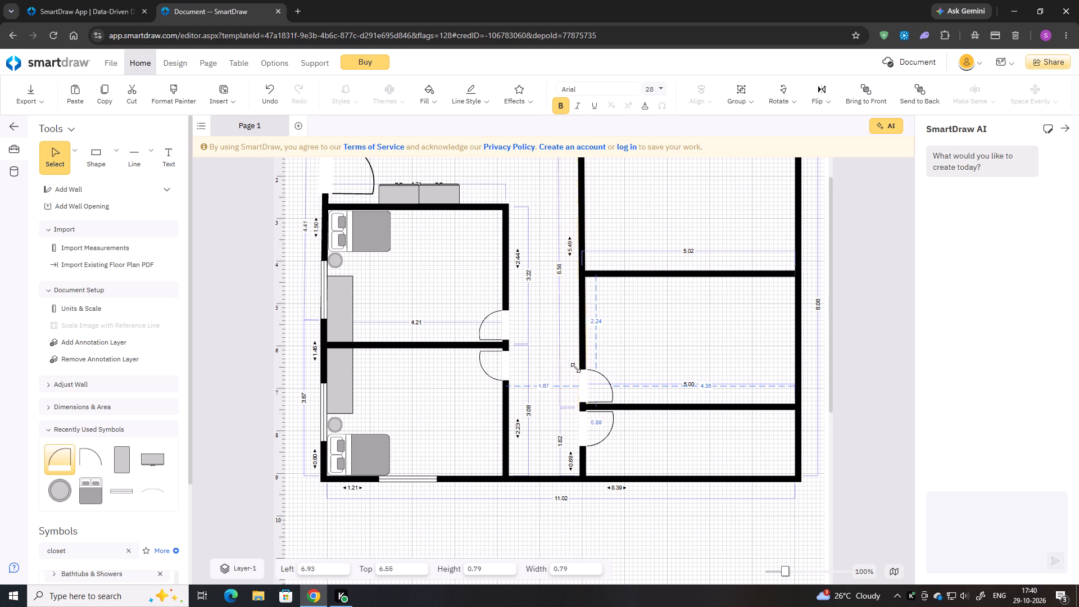
{"action": "left_click", "coordinate": [622, 338]}
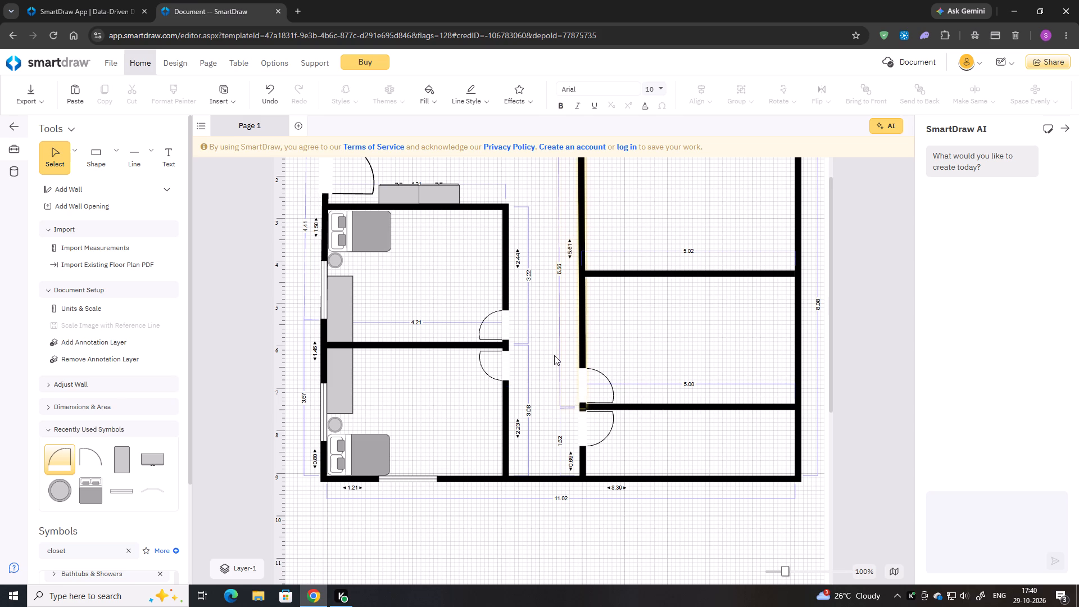
Add a vertically flipped door about 0.87 m wide to the upper-right room's corridor wall, just above the upper partition wall.
{"action": "scroll", "coordinate": [591, 306], "scroll_direction": "up", "scroll_amount": 1}
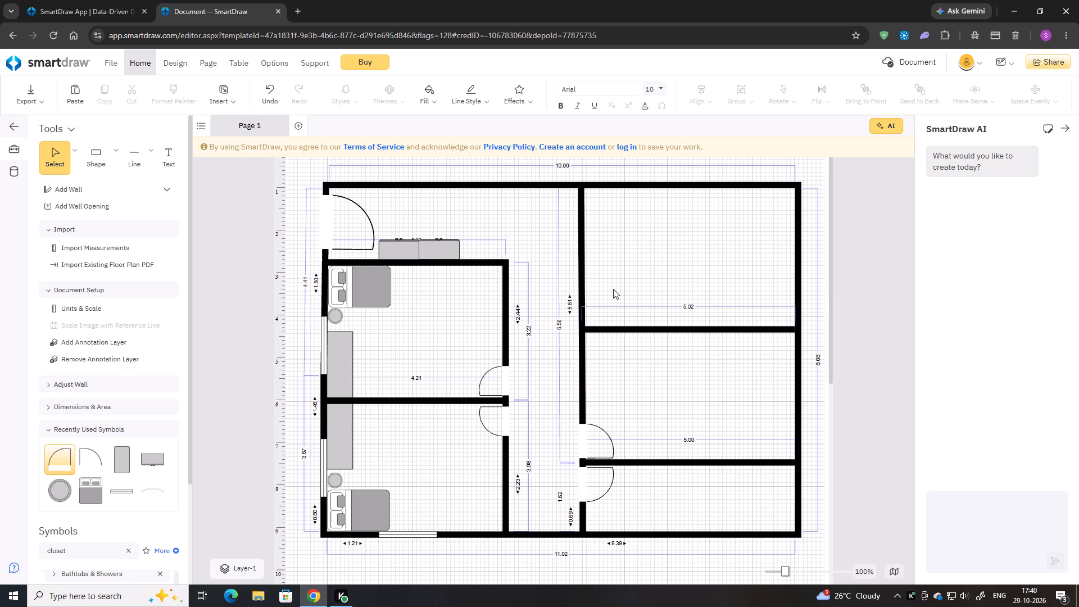
{"action": "scroll", "coordinate": [613, 289], "scroll_direction": "down", "scroll_amount": 1}
{"action": "scroll", "coordinate": [613, 289], "scroll_direction": "up", "scroll_amount": 1}
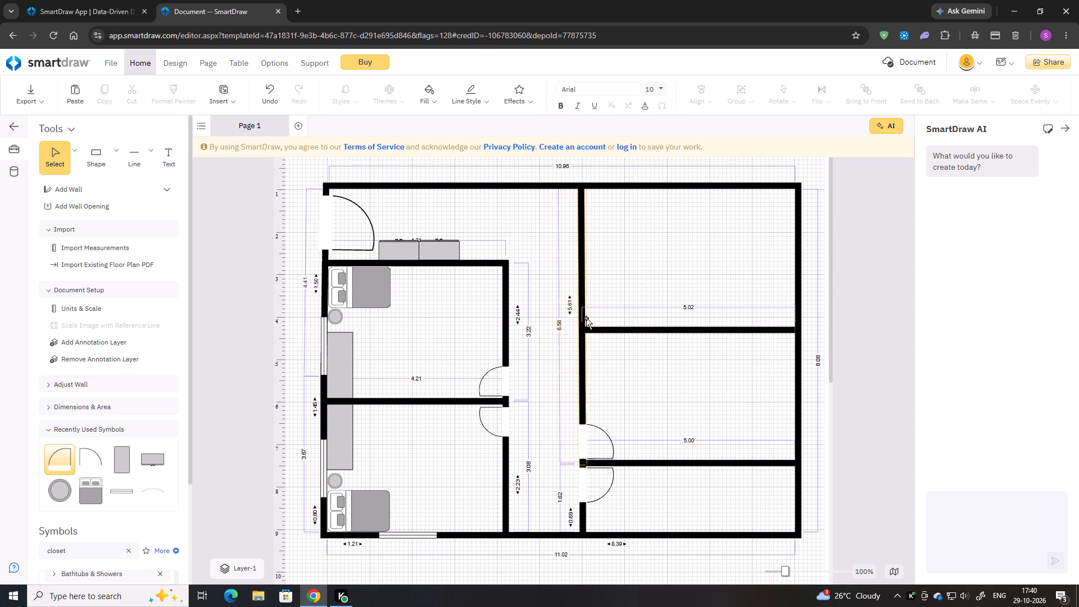
{"action": "left_click_drag", "start_coordinate": [91, 465], "coordinate": [117, 446]}
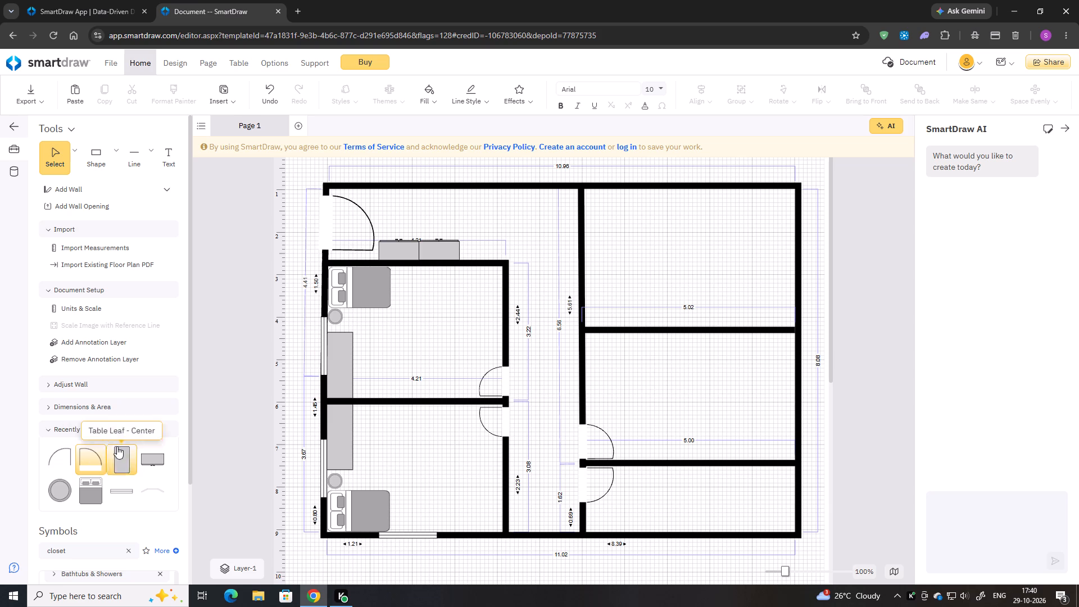
{"action": "left_click_drag", "start_coordinate": [117, 446], "coordinate": [577, 305]}
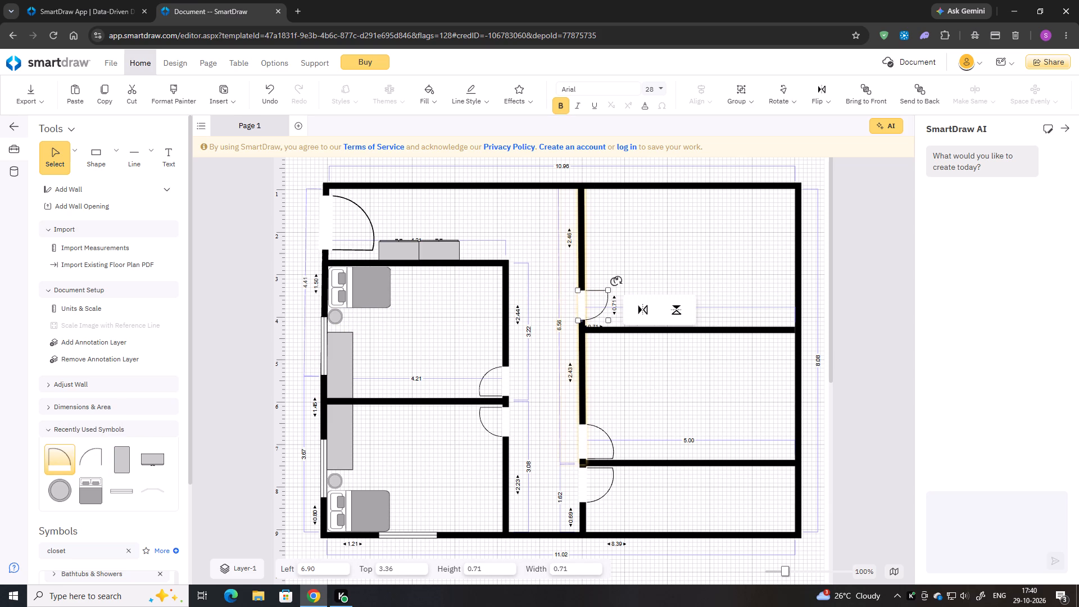
{"action": "left_click", "coordinate": [670, 308]}
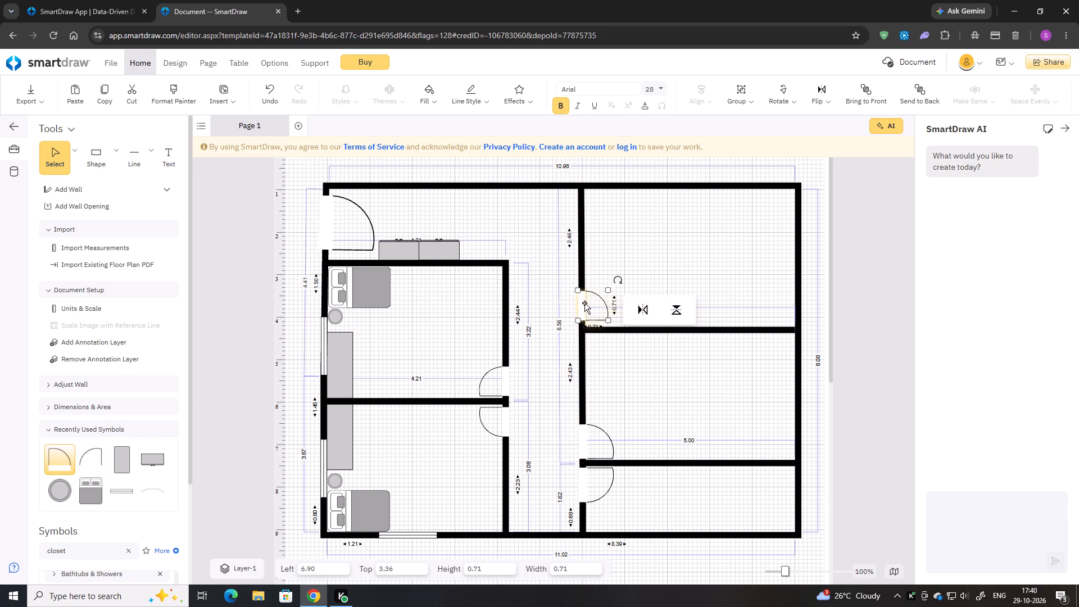
{"action": "left_click", "coordinate": [584, 303]}
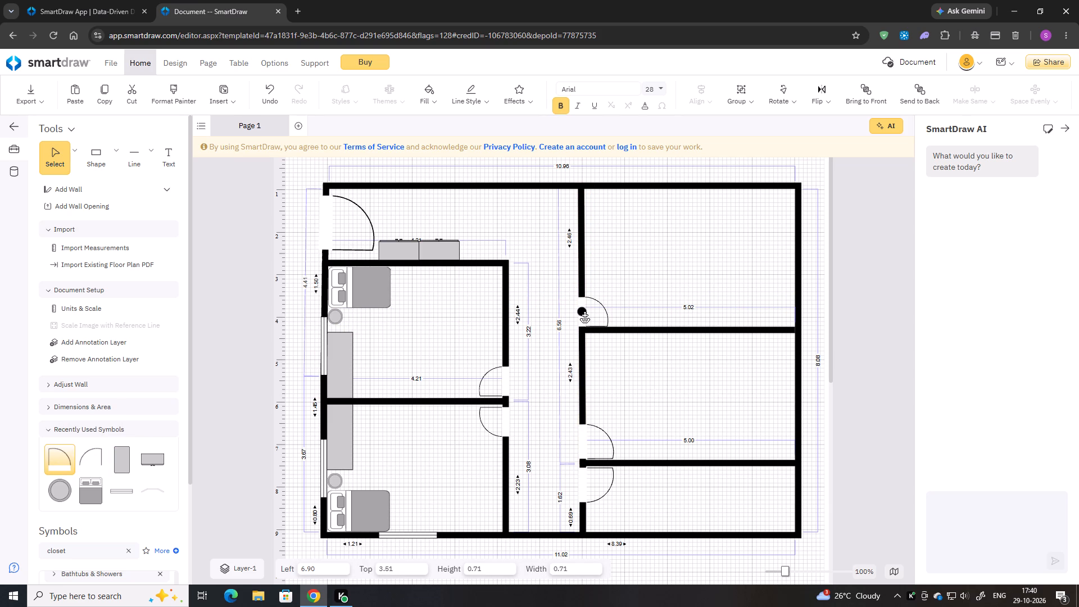
{"action": "left_click_drag", "start_coordinate": [578, 295], "coordinate": [576, 289]}
{"action": "left_click", "coordinate": [582, 302]}
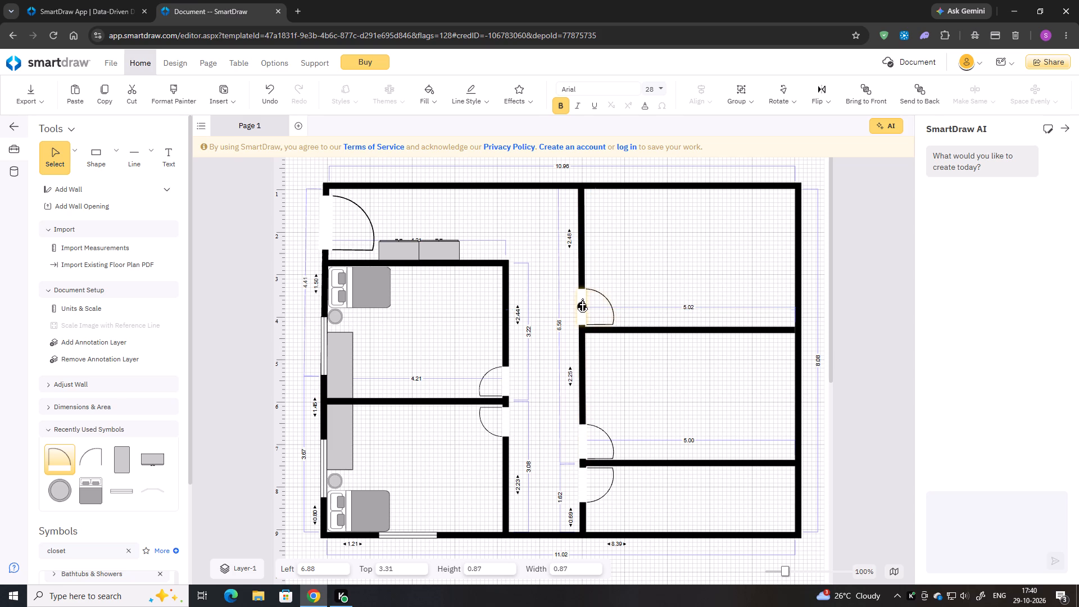
{"action": "left_click", "coordinate": [682, 270]}
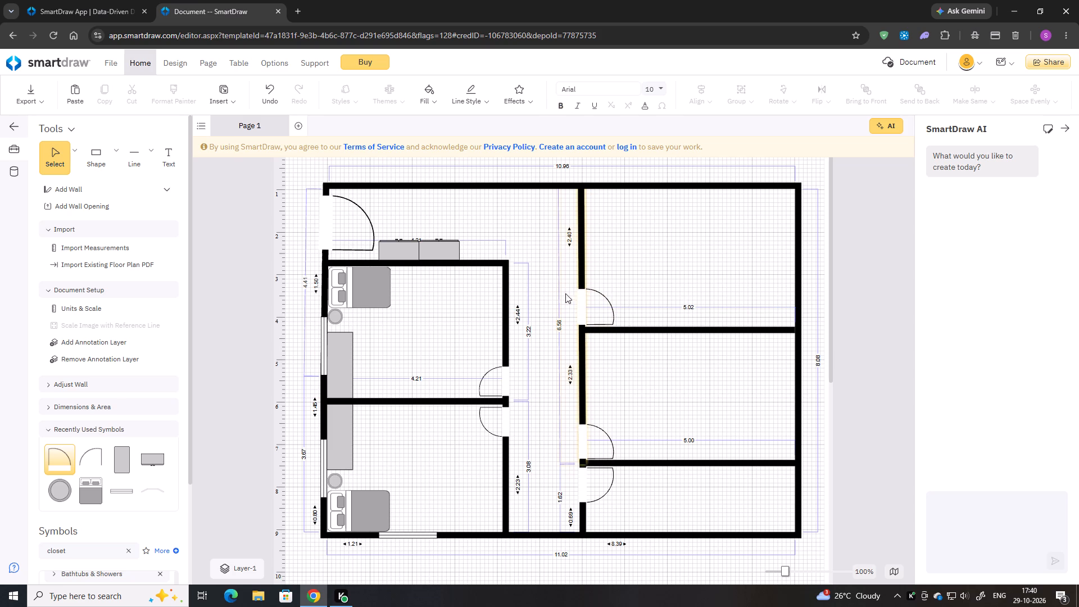
Resize the upper-right room's corridor door to about 0.83 m and nudge it down toward the partition wall.
{"action": "left_click", "coordinate": [580, 303]}
{"action": "left_click", "coordinate": [579, 289]}
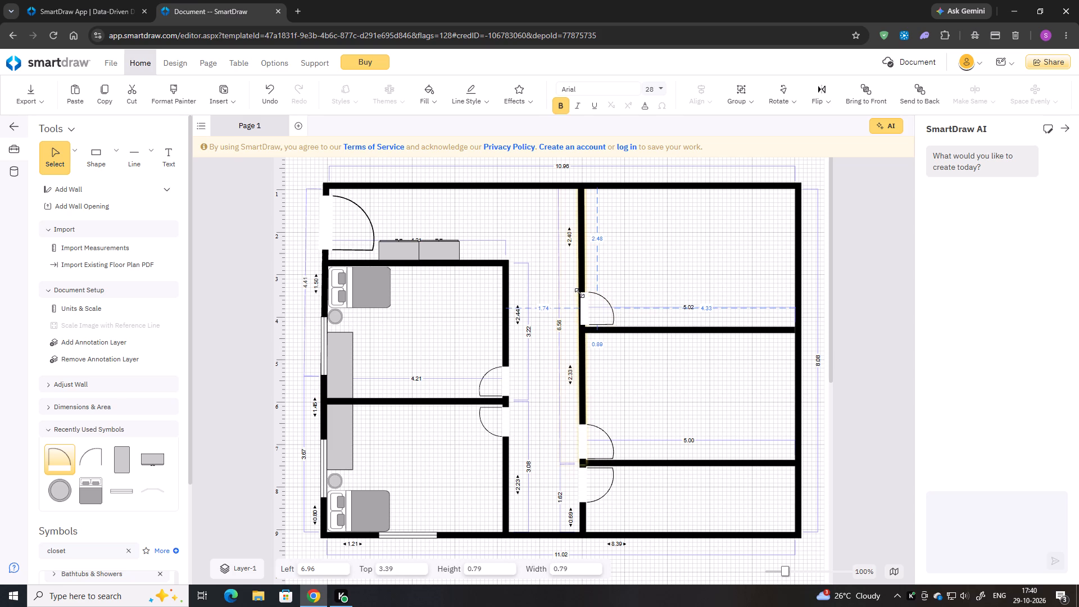
{"action": "left_click", "coordinate": [652, 282]}
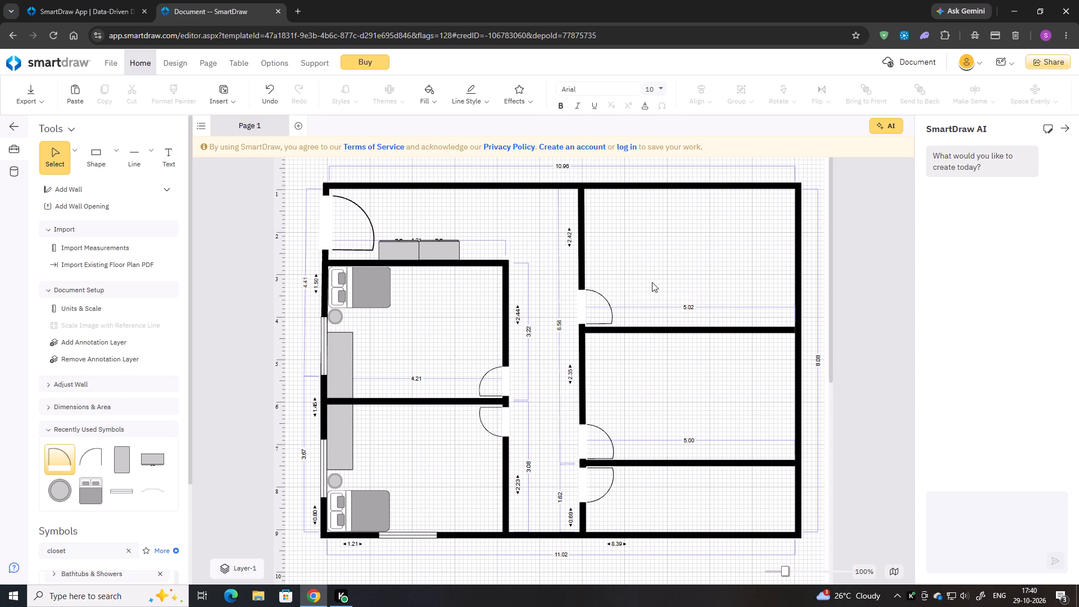
{"action": "left_click", "coordinate": [578, 305]}
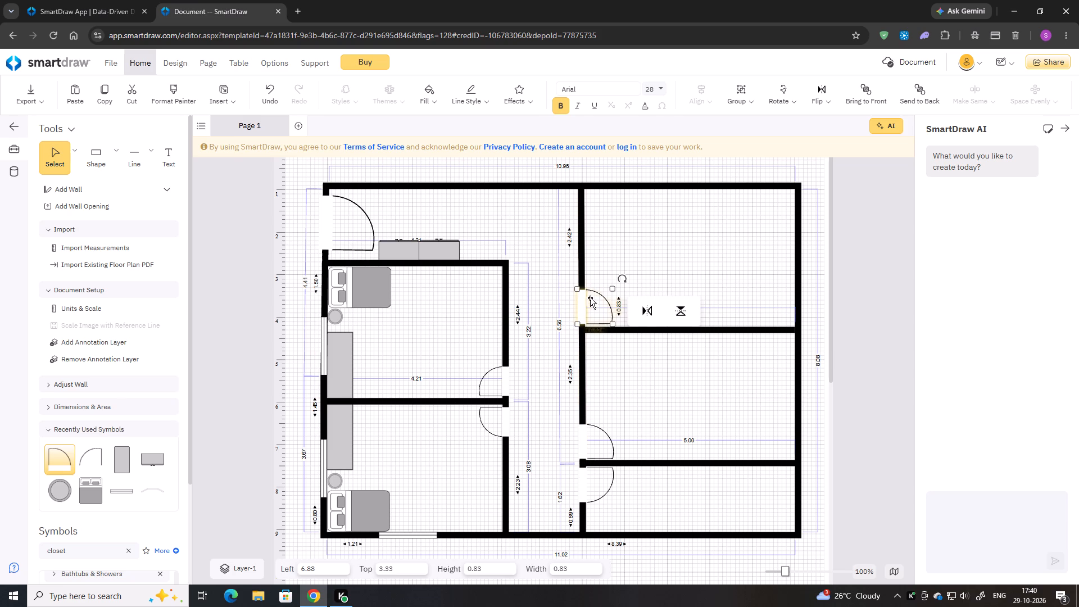
{"action": "key", "text": "Down"}
{"action": "left_click", "coordinate": [595, 270]}
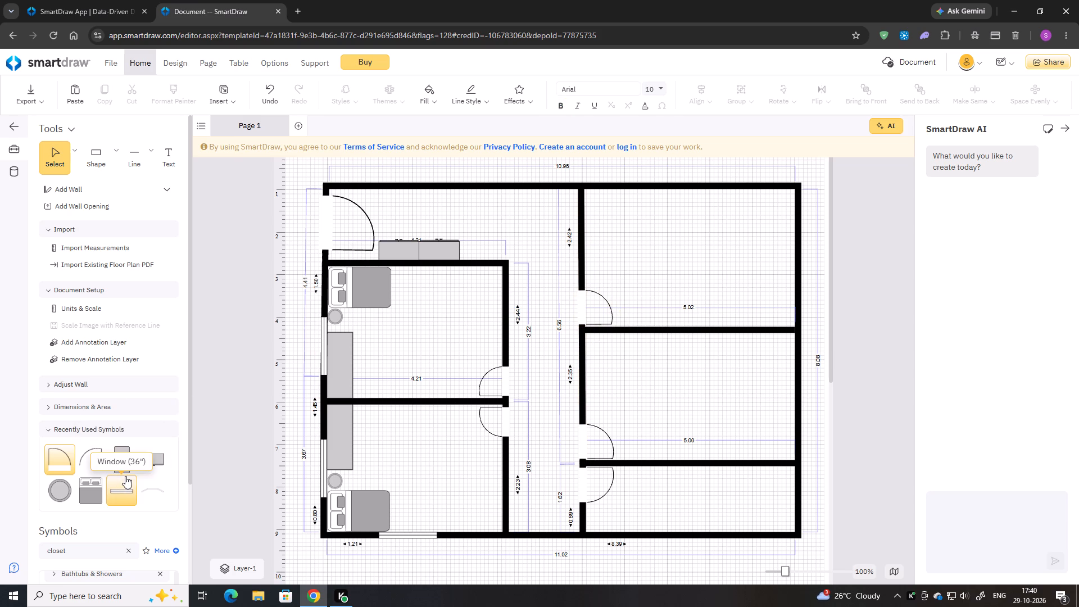
Find the Residential Toilet - 2 symbol among the toilet symbols and place it in the bottom-right room near the outer wall.
{"action": "scroll", "coordinate": [126, 475], "scroll_direction": "down", "scroll_amount": 4}
{"action": "scroll", "coordinate": [125, 464], "scroll_direction": "up", "scroll_amount": 3}
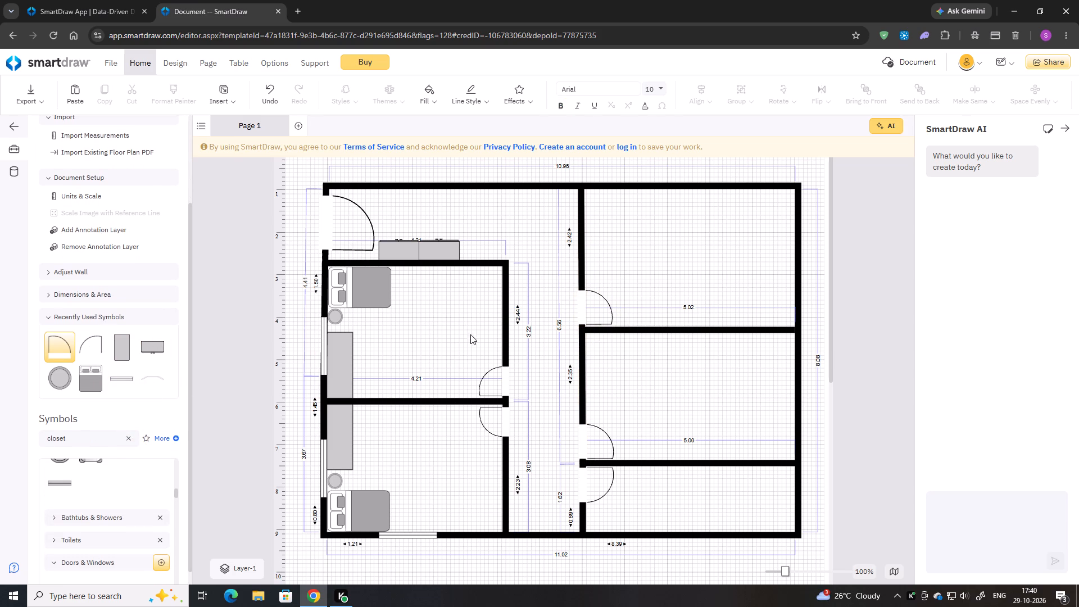
{"action": "scroll", "coordinate": [653, 242], "scroll_direction": "down", "scroll_amount": 1}
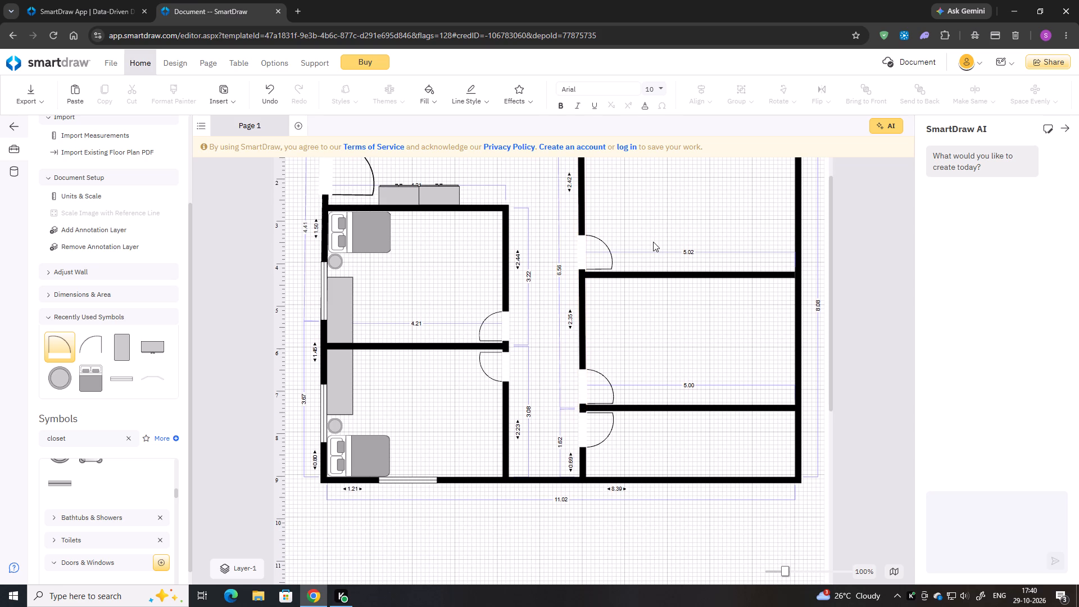
{"action": "scroll", "coordinate": [561, 320], "scroll_direction": "up", "scroll_amount": 1}
{"action": "scroll", "coordinate": [157, 509], "scroll_direction": "down", "scroll_amount": 1}
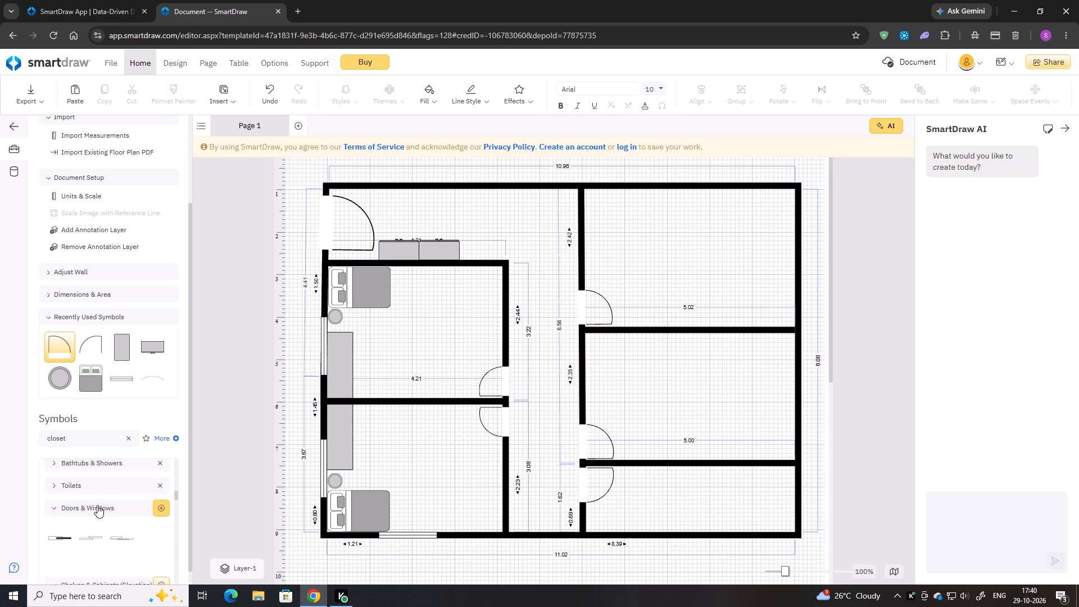
{"action": "scroll", "coordinate": [75, 490], "scroll_direction": "up", "scroll_amount": 1}
{"action": "left_click", "coordinate": [65, 517]}
{"action": "scroll", "coordinate": [109, 541], "scroll_direction": "down", "scroll_amount": 1}
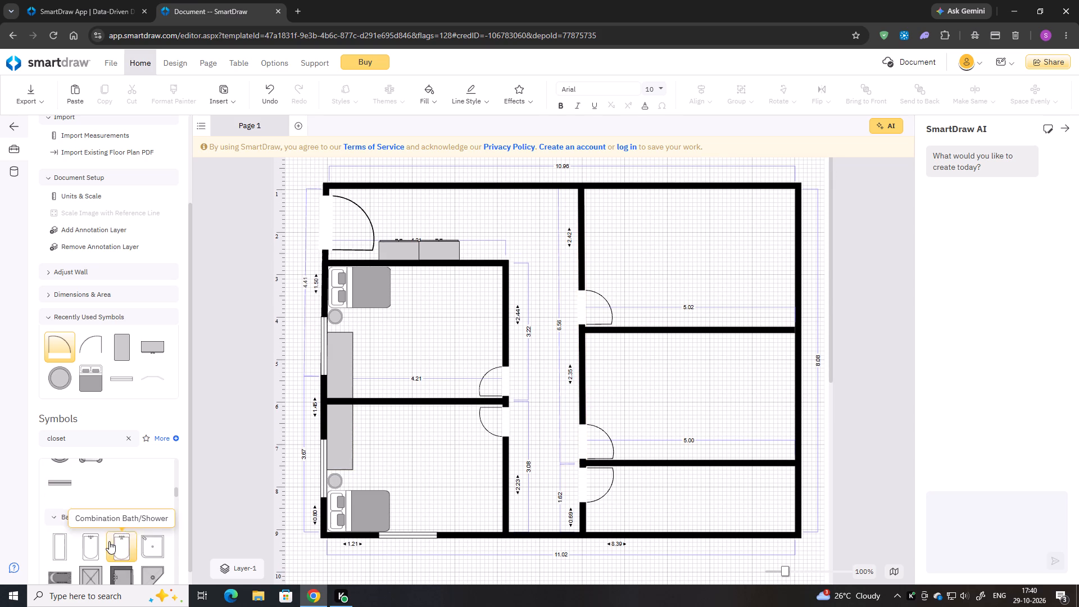
{"action": "scroll", "coordinate": [109, 541], "scroll_direction": "down", "scroll_amount": 3}
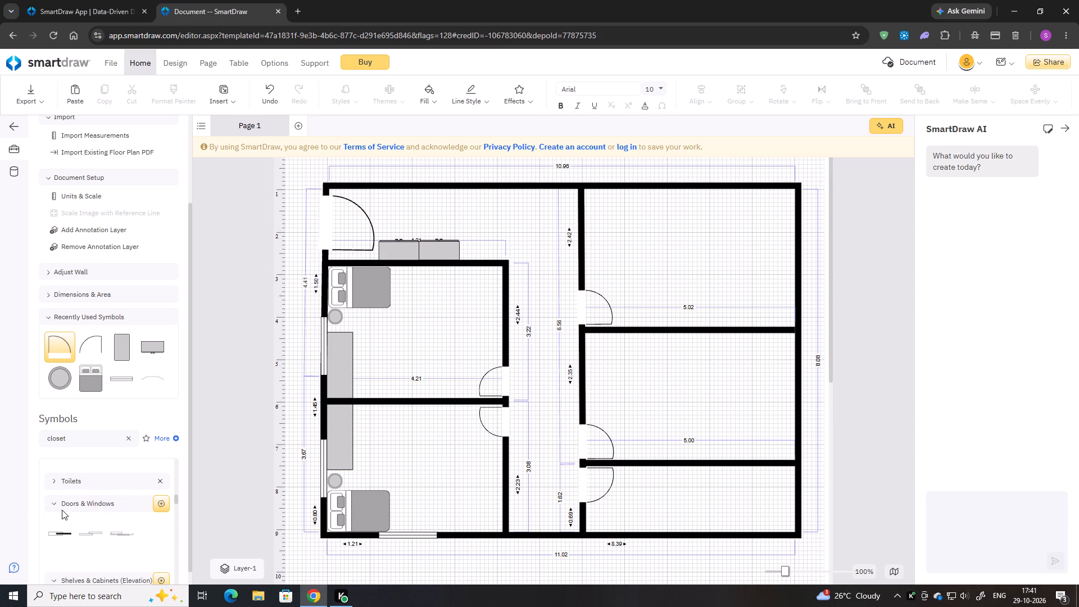
{"action": "left_click", "coordinate": [62, 510]}
{"action": "left_click", "coordinate": [76, 480]}
{"action": "scroll", "coordinate": [113, 534], "scroll_direction": "down", "scroll_amount": 1}
{"action": "scroll", "coordinate": [109, 535], "scroll_direction": "up", "scroll_amount": 1}
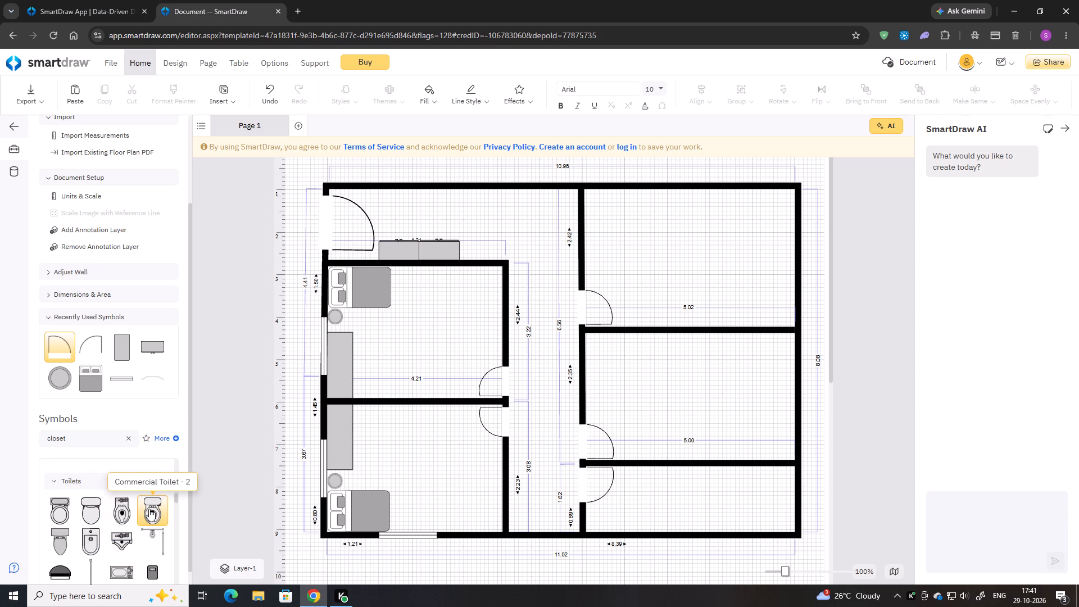
{"action": "left_click_drag", "start_coordinate": [90, 513], "coordinate": [156, 497]}
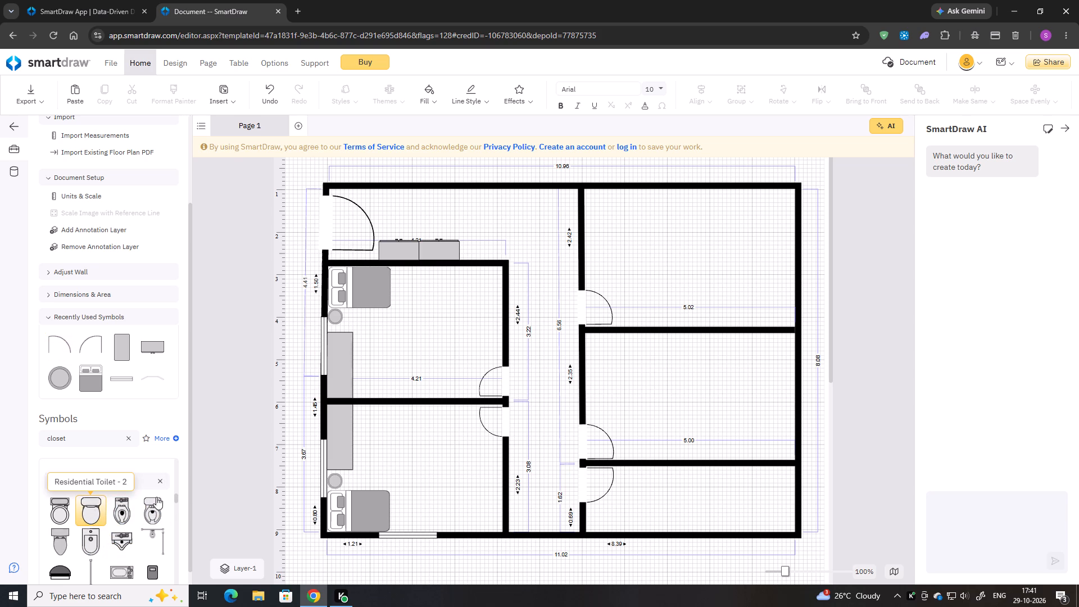
{"action": "left_click_drag", "start_coordinate": [156, 497], "coordinate": [755, 500]}
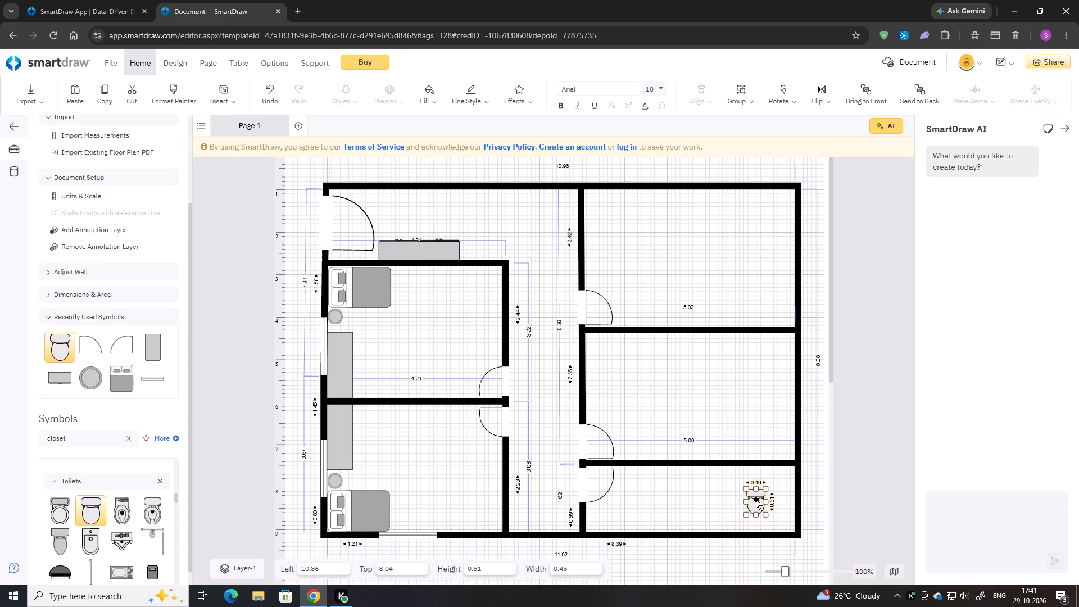
Rotate the toilet so its tank faces the right outer wall and enlarge it to about 0.76 by 0.63 m.
{"action": "left_click_drag", "start_coordinate": [738, 477], "coordinate": [772, 492]}
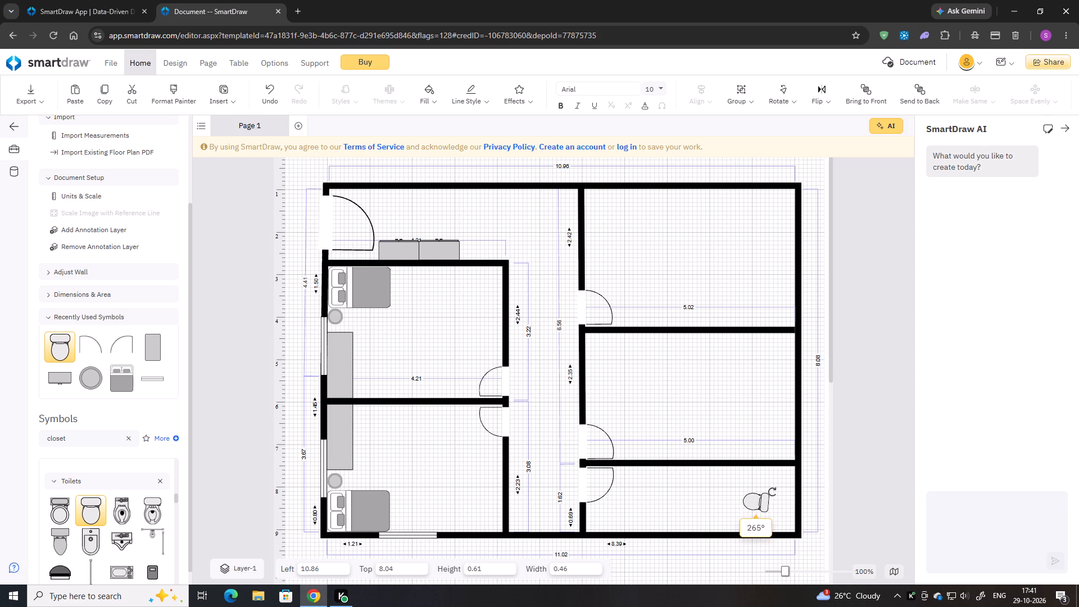
{"action": "left_click_drag", "start_coordinate": [772, 492], "coordinate": [776, 488]}
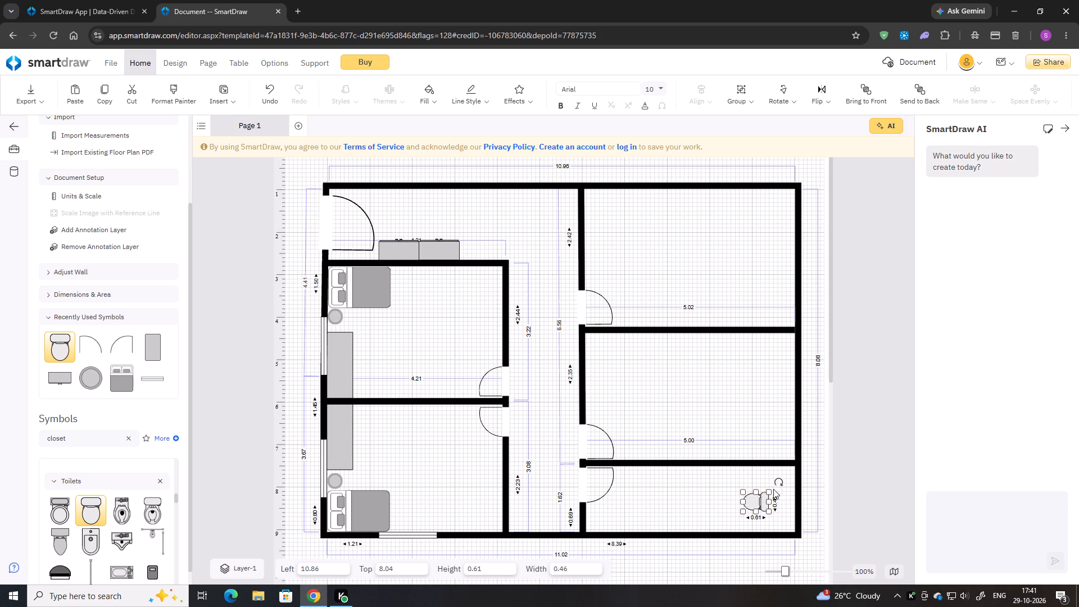
{"action": "left_click_drag", "start_coordinate": [742, 494], "coordinate": [733, 487]}
{"action": "left_click", "coordinate": [749, 498]}
{"action": "left_click_drag", "start_coordinate": [749, 490], "coordinate": [752, 487]}
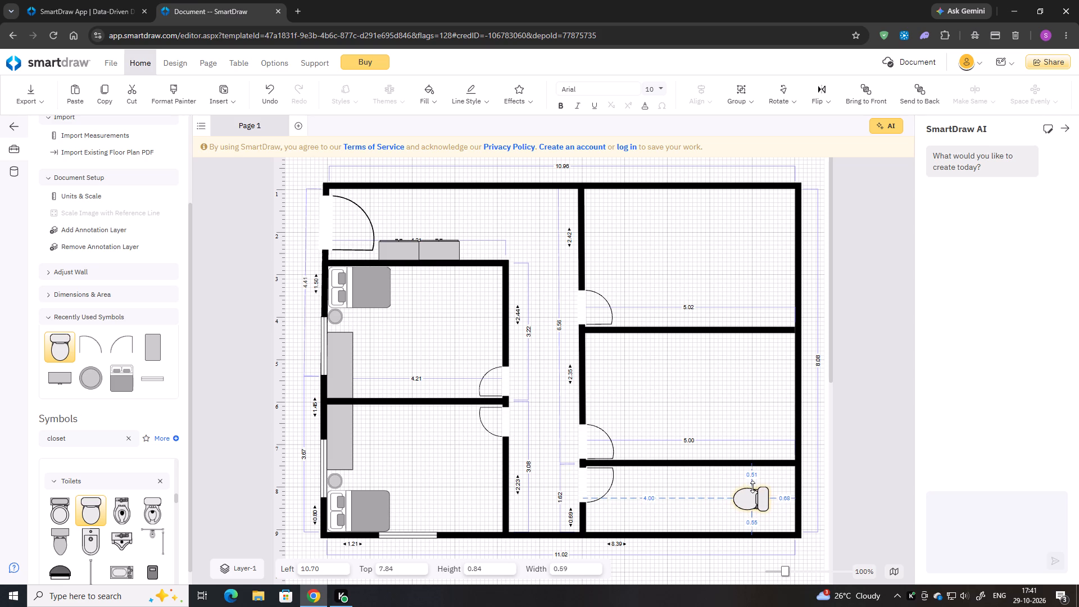
{"action": "left_click_drag", "start_coordinate": [752, 487], "coordinate": [753, 484]}
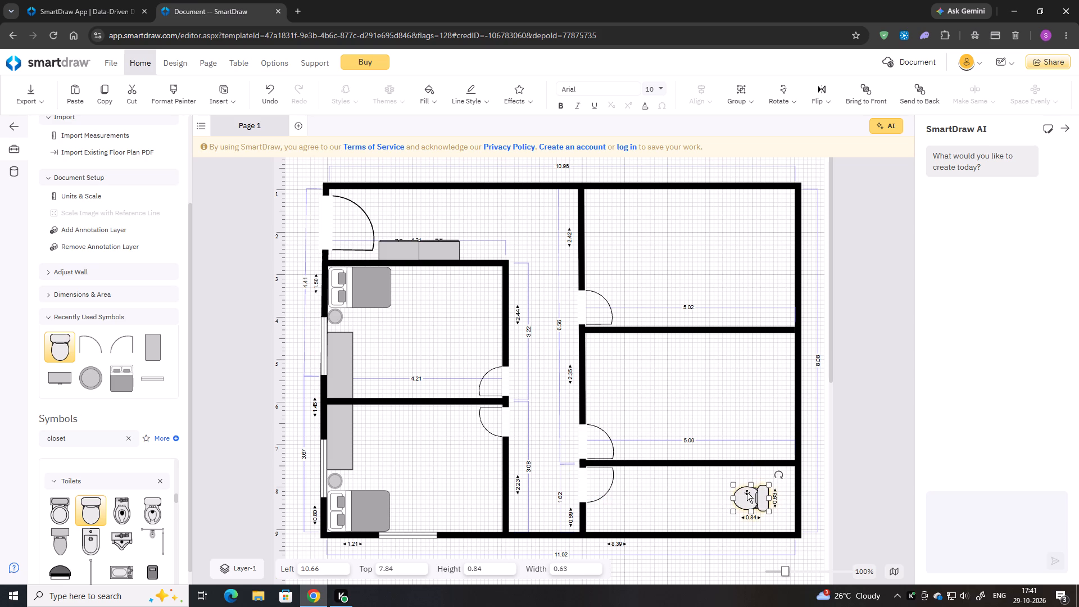
{"action": "left_click", "coordinate": [735, 486]}
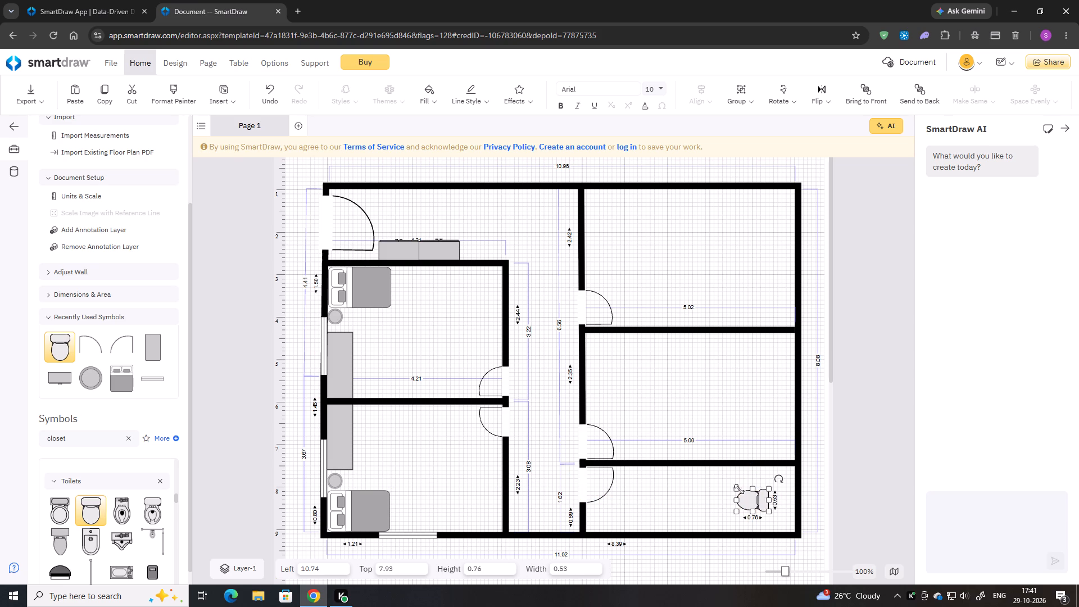
{"action": "left_click", "coordinate": [738, 491]}
{"action": "left_click", "coordinate": [747, 499]}
{"action": "left_click_drag", "start_coordinate": [738, 491], "coordinate": [738, 486]}
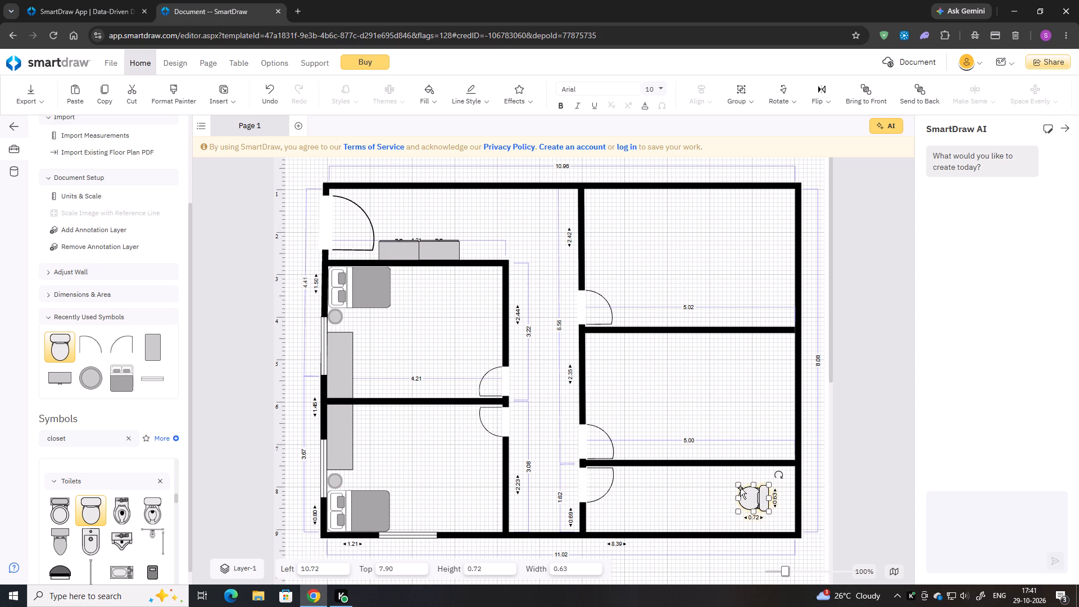
{"action": "left_click", "coordinate": [738, 487]}
Move the toilet into the lower-right corner of the bottom-right room, with its tank against the outer wall.
{"action": "left_click_drag", "start_coordinate": [758, 501], "coordinate": [783, 520]}
{"action": "key", "text": "Down"}
{"action": "key", "text": "Right"}
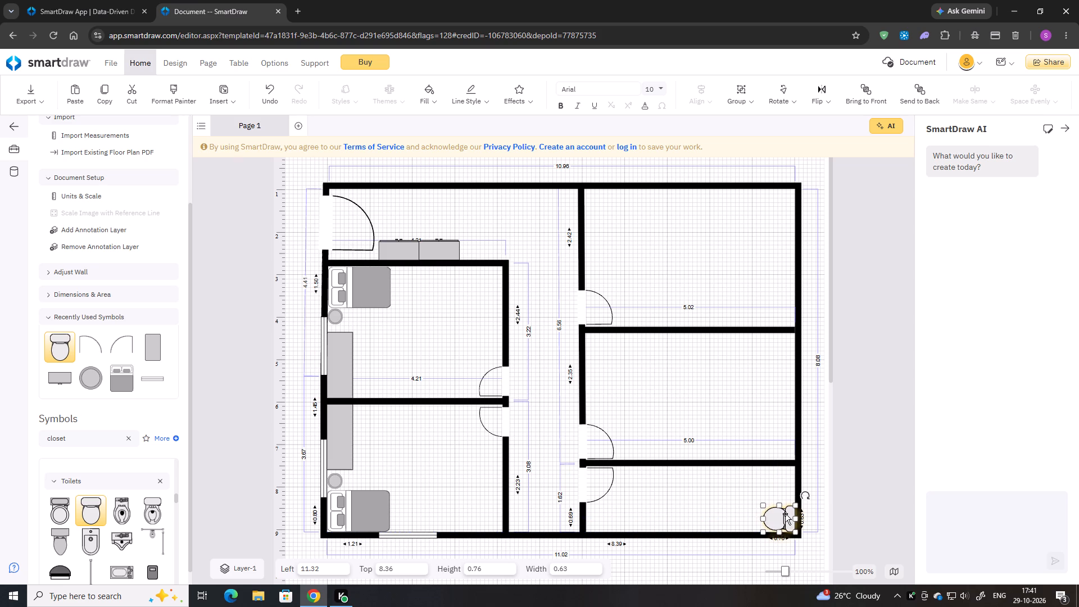
{"action": "key", "text": "Down"}
{"action": "left_click", "coordinate": [773, 491]}
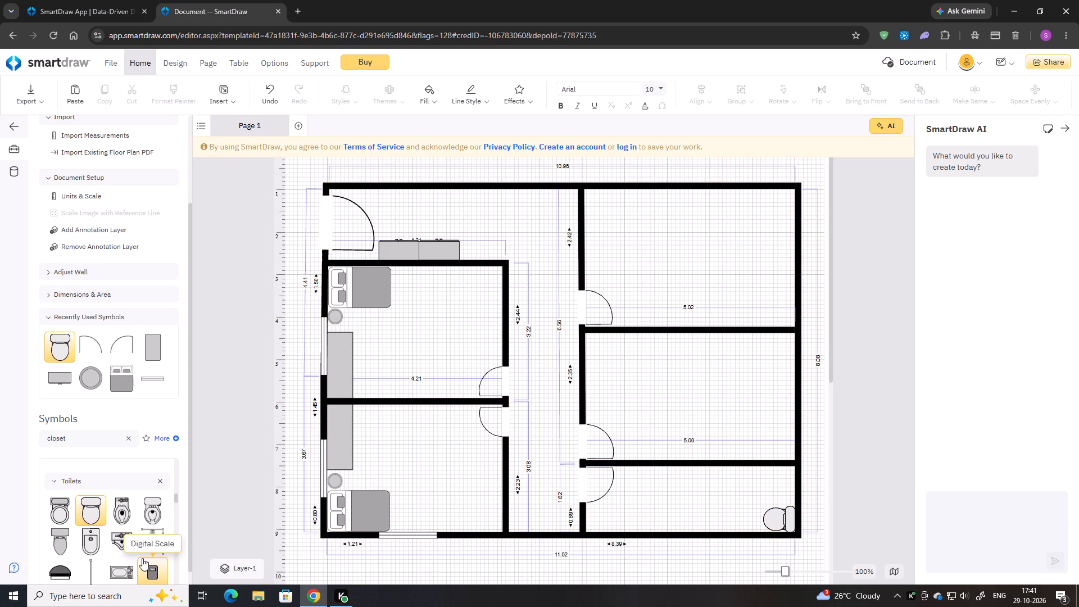
Find the Sliding Door symbol in the symbol library and place it in the bottom-right room beside the toilet.
{"action": "scroll", "coordinate": [122, 540], "scroll_direction": "down", "scroll_amount": 3}
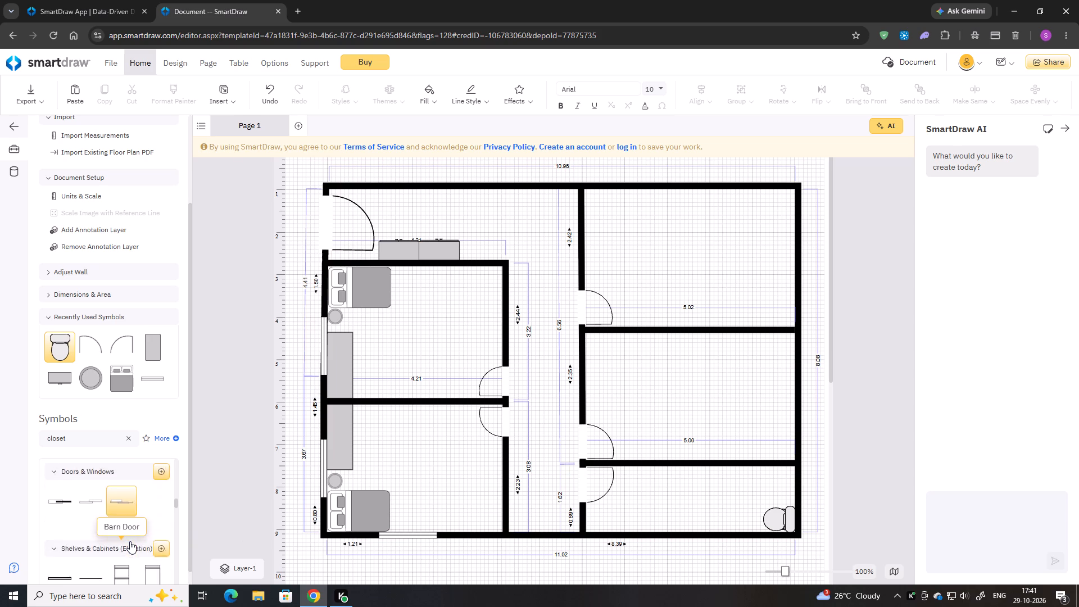
{"action": "scroll", "coordinate": [130, 541], "scroll_direction": "up", "scroll_amount": 1}
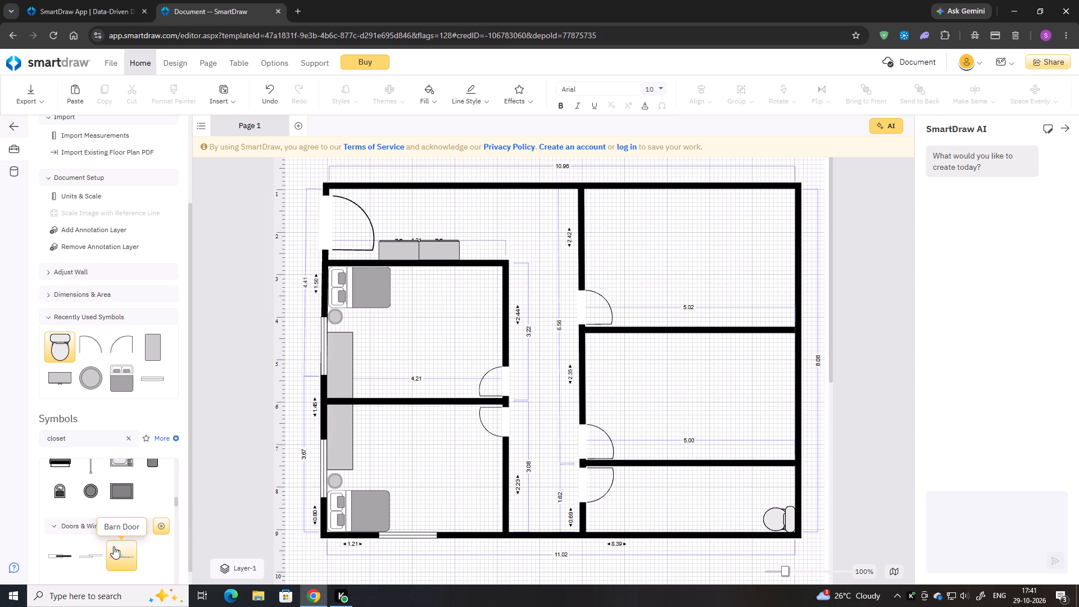
{"action": "scroll", "coordinate": [87, 548], "scroll_direction": "down", "scroll_amount": 2}
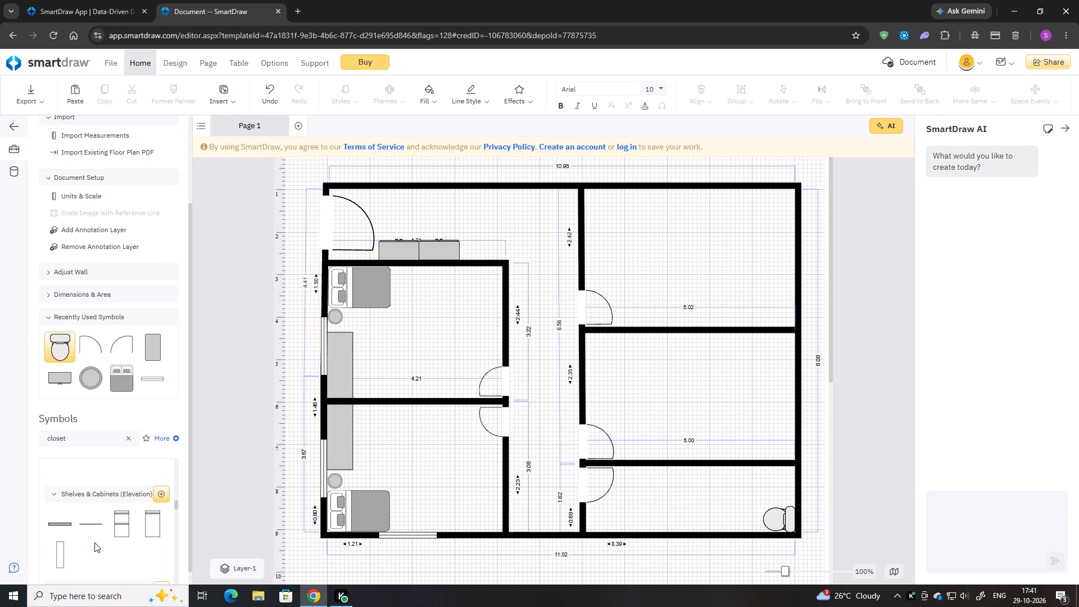
{"action": "scroll", "coordinate": [95, 542], "scroll_direction": "up", "scroll_amount": 17}
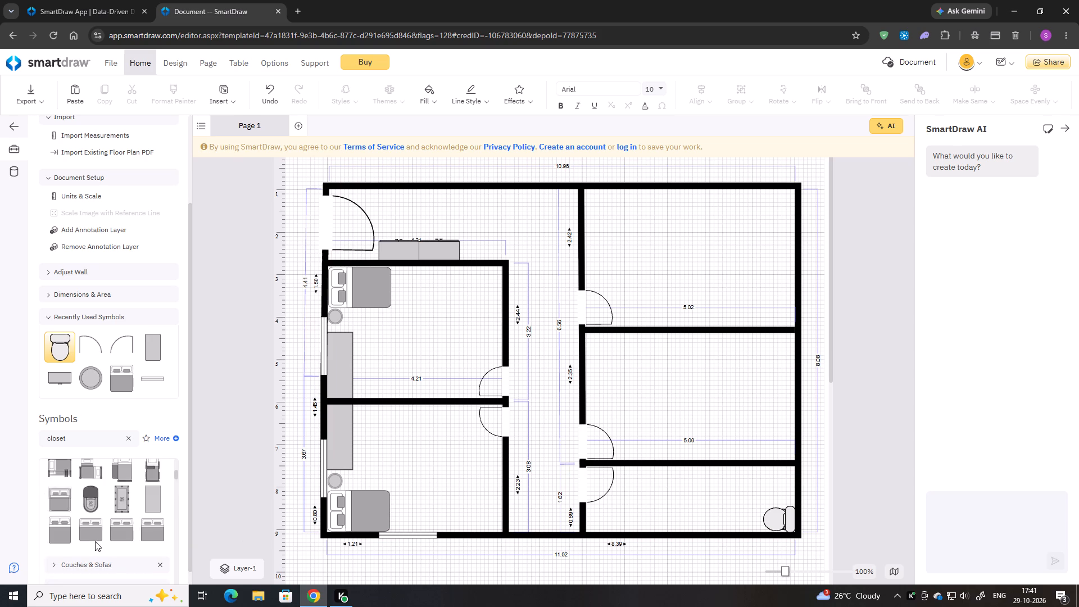
{"action": "scroll", "coordinate": [95, 541], "scroll_direction": "up", "scroll_amount": 8}
{"action": "scroll", "coordinate": [99, 540], "scroll_direction": "down", "scroll_amount": 2}
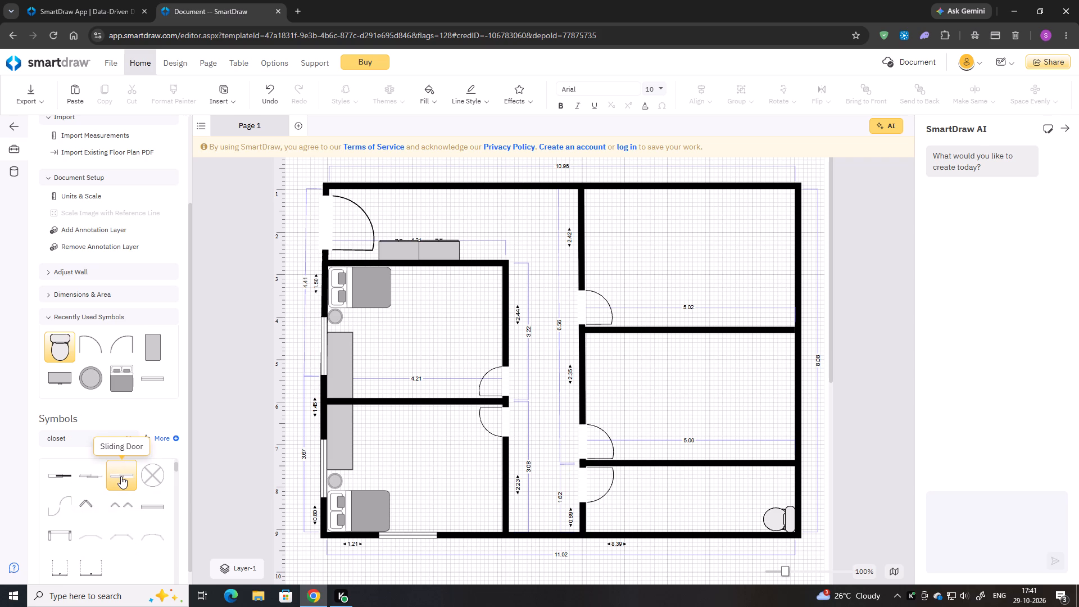
{"action": "left_click_drag", "start_coordinate": [121, 476], "coordinate": [708, 485]}
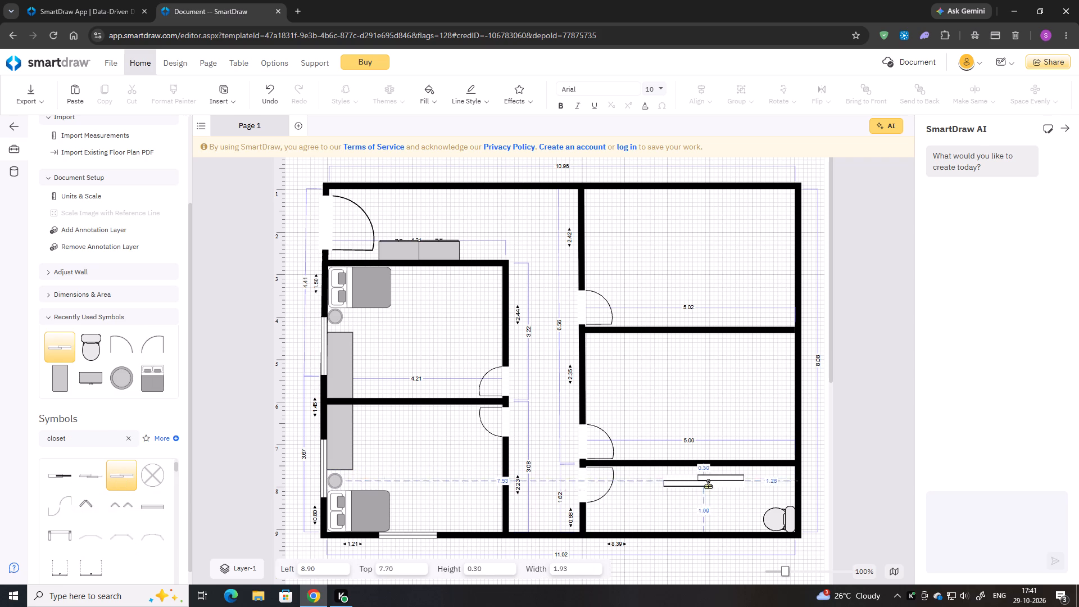
{"action": "left_click_drag", "start_coordinate": [708, 485], "coordinate": [718, 491]}
Rotate the sliding door upright and shorten it to about 1.65 m to fit between the partition and bottom walls.
{"action": "left_click_drag", "start_coordinate": [664, 476], "coordinate": [679, 514]}
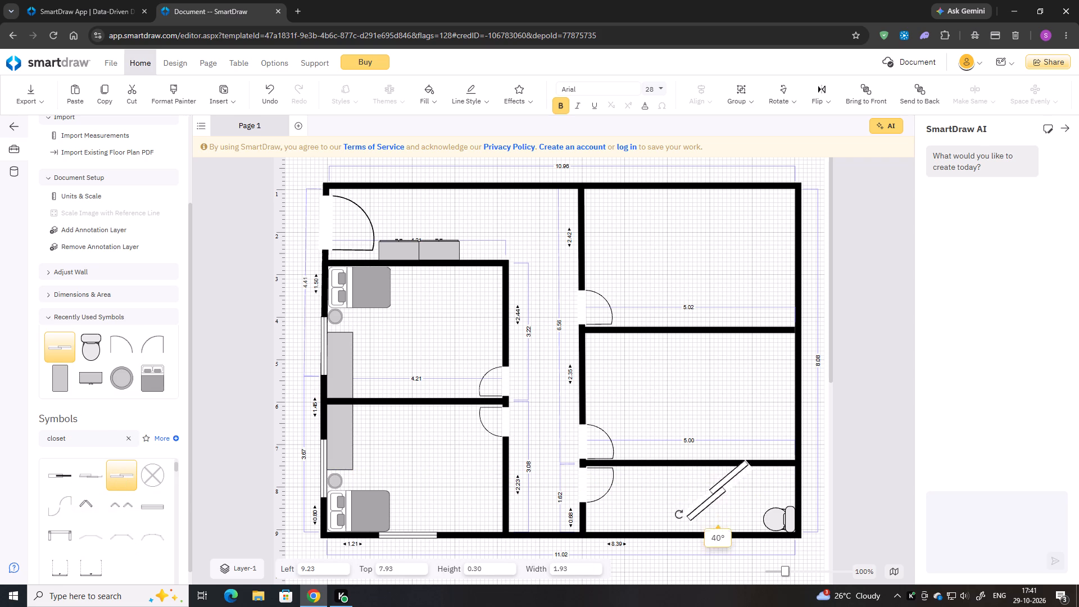
{"action": "left_click_drag", "start_coordinate": [679, 514], "coordinate": [706, 535]}
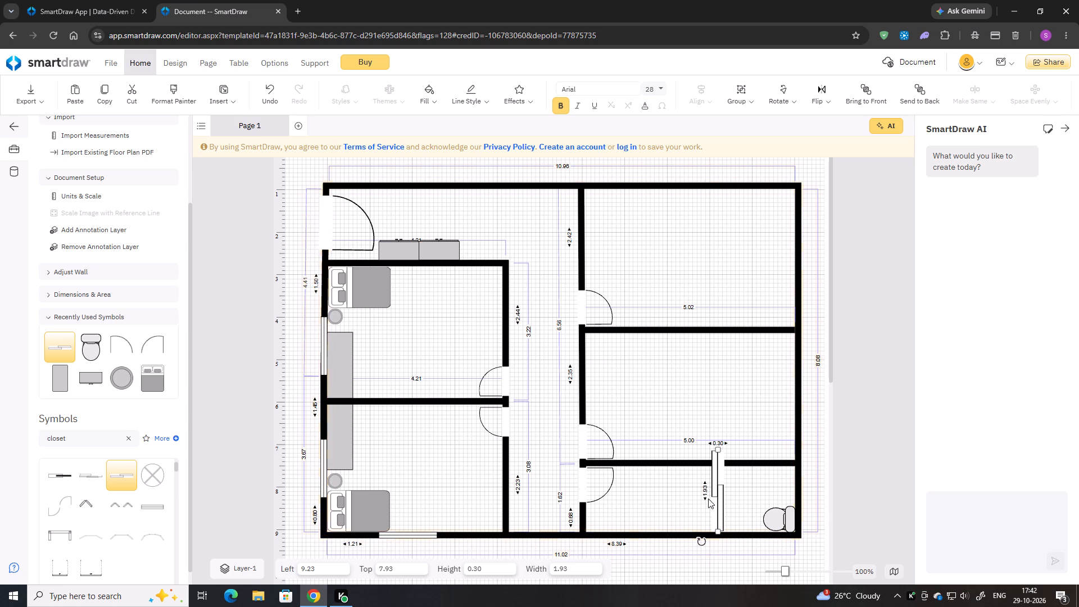
{"action": "left_click_drag", "start_coordinate": [717, 451], "coordinate": [717, 465]}
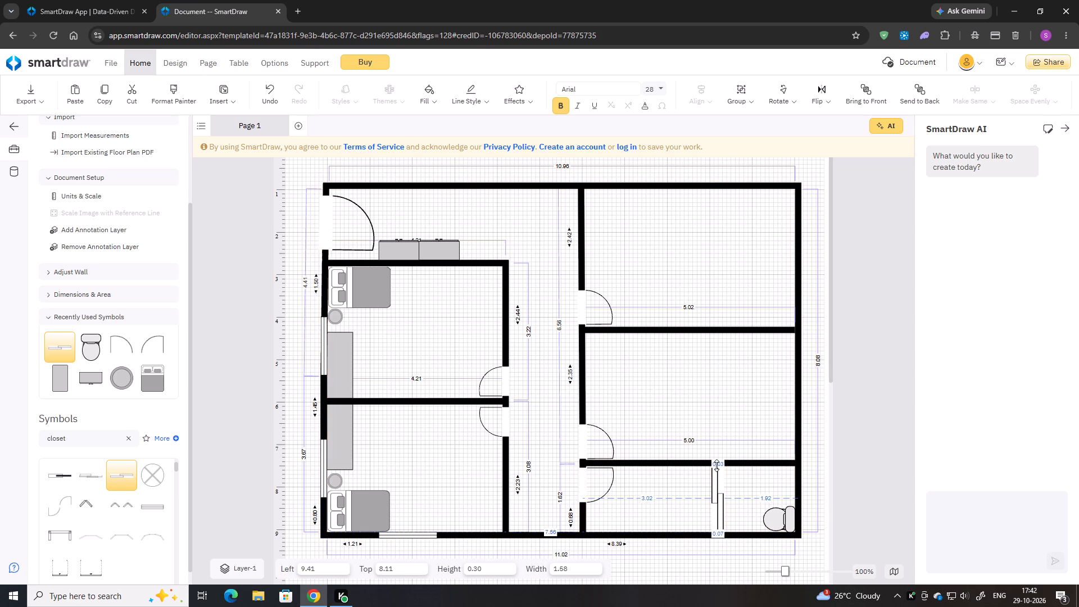
{"action": "left_click_drag", "start_coordinate": [717, 465], "coordinate": [720, 461]}
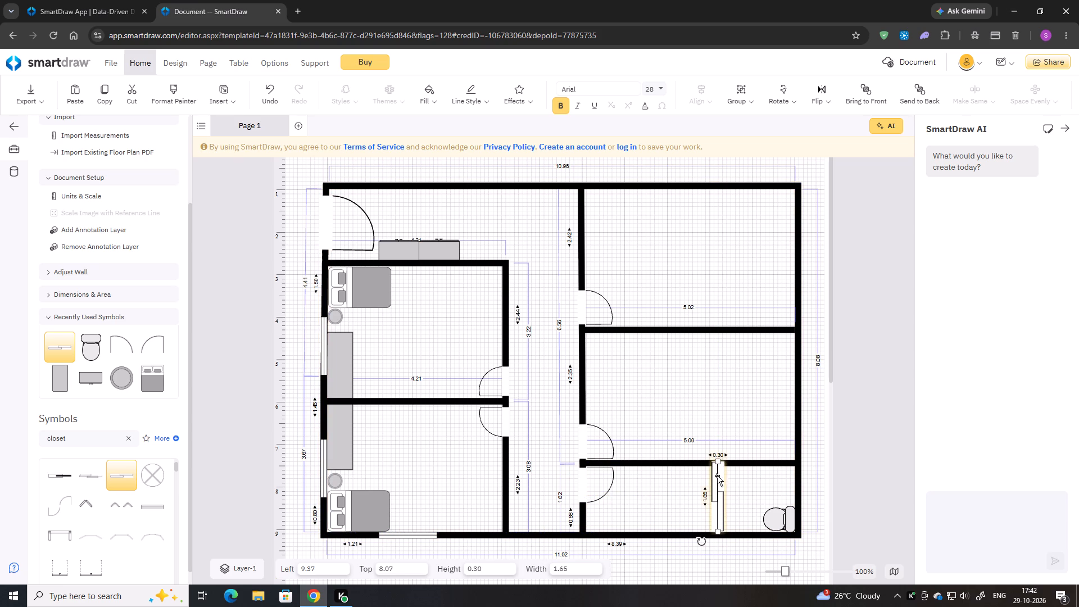
Move the sliding door closer to the toilet and lengthen it to about 1.78 m, spanning from partition to bottom wall.
{"action": "left_click_drag", "start_coordinate": [716, 481], "coordinate": [731, 486]}
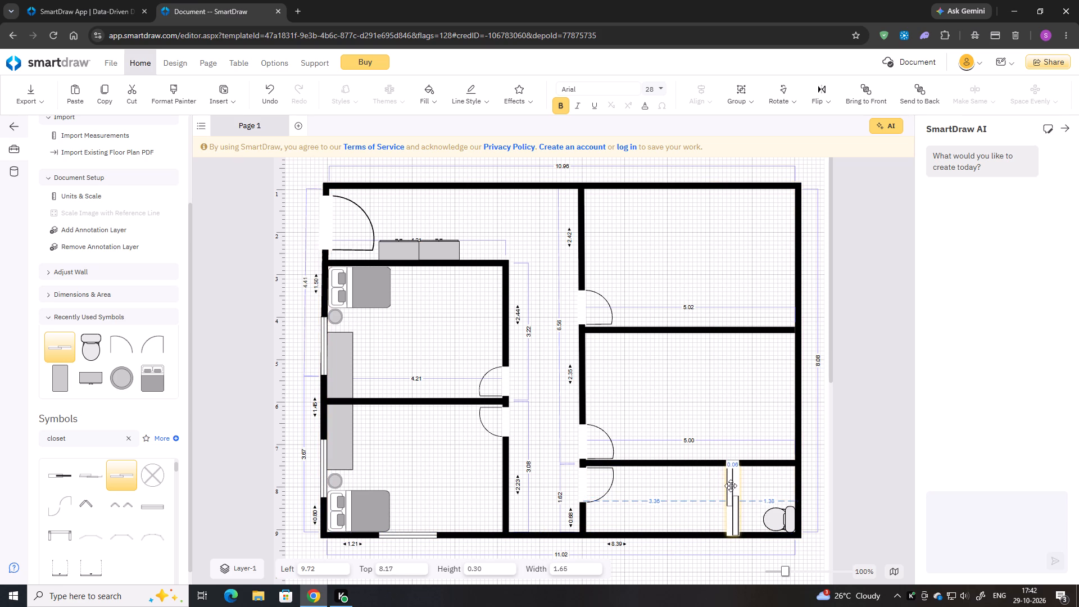
{"action": "left_click_drag", "start_coordinate": [731, 486], "coordinate": [731, 486]}
{"action": "left_click_drag", "start_coordinate": [734, 467], "coordinate": [735, 465]}
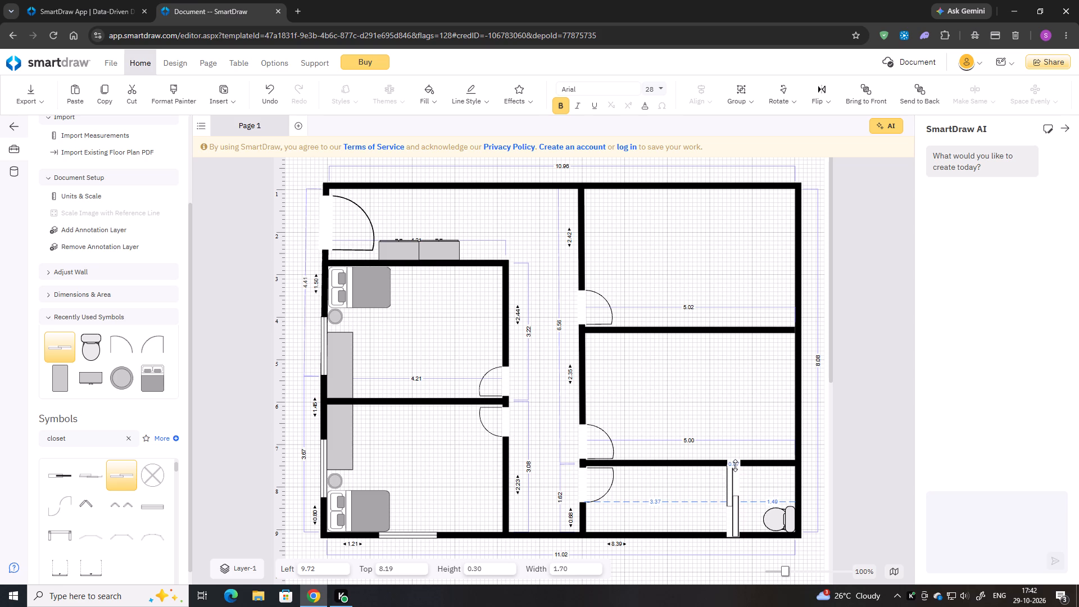
{"action": "left_click_drag", "start_coordinate": [735, 465], "coordinate": [742, 462]}
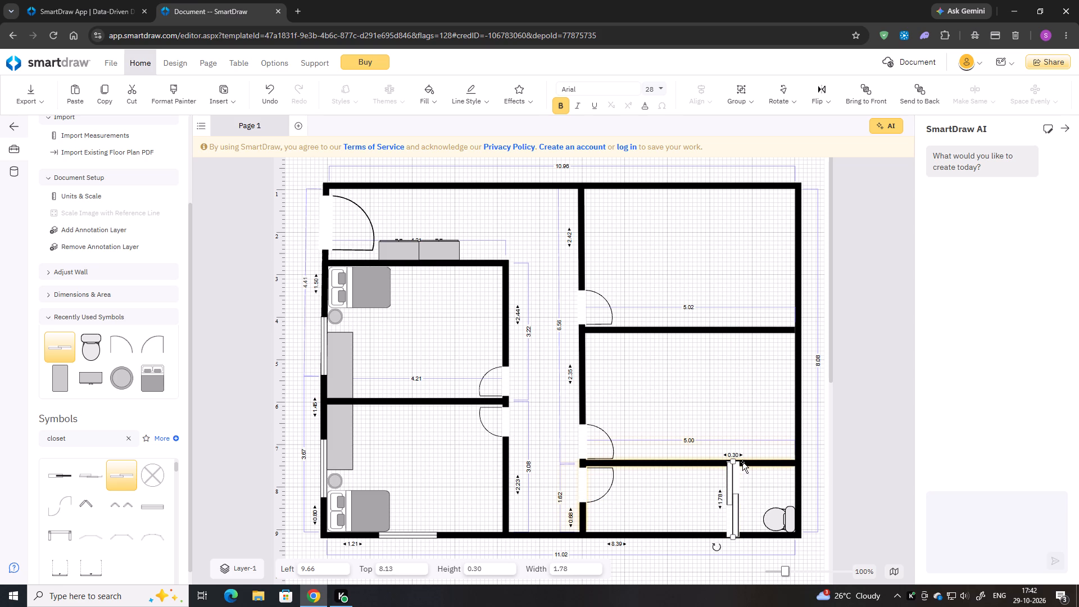
Send the sliding door in the bottom-right room behind the walls.
{"action": "right_click", "coordinate": [746, 463]}
{"action": "right_click", "coordinate": [733, 477]}
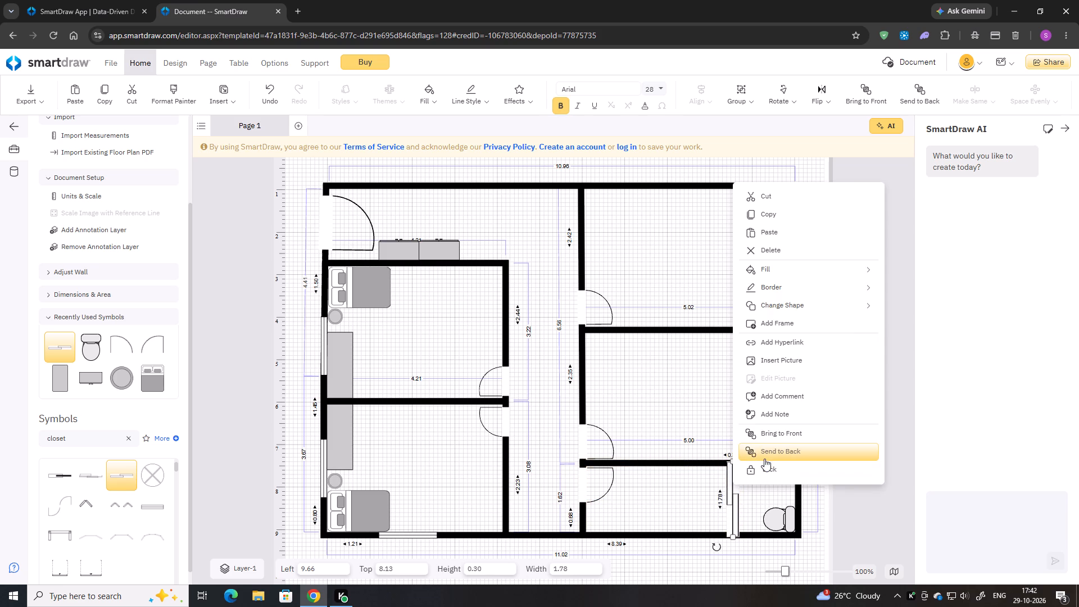
{"action": "left_click", "coordinate": [765, 457]}
{"action": "left_click", "coordinate": [755, 486]}
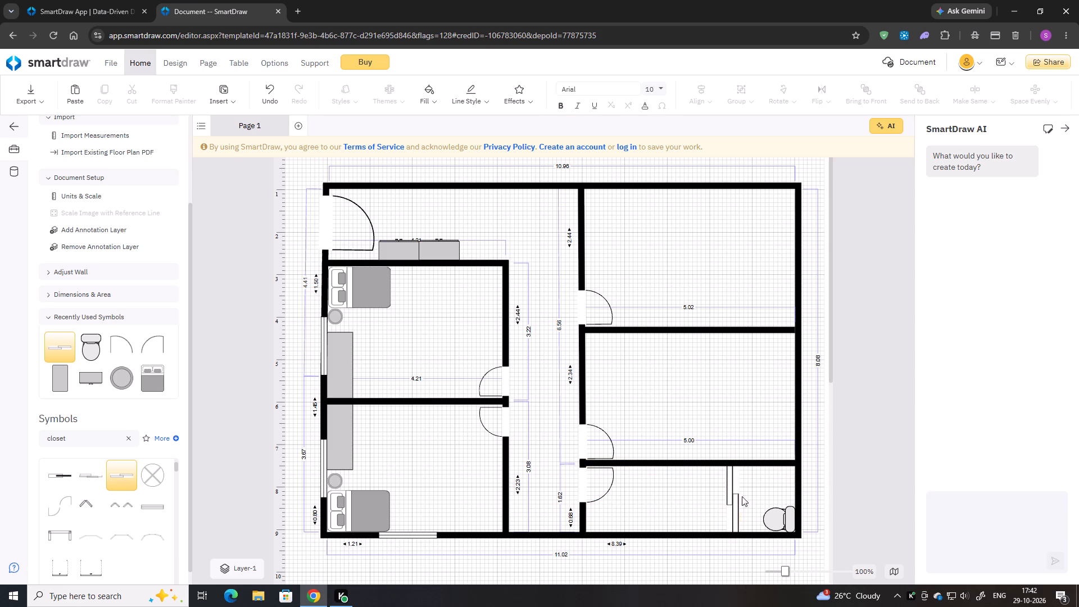
Find the Square Tub among the Bathtubs & Showers symbols and place it in the bottom-right room between the entrance and the sliding door.
{"action": "scroll", "coordinate": [112, 545], "scroll_direction": "up", "scroll_amount": 4}
{"action": "left_click", "coordinate": [83, 498]}
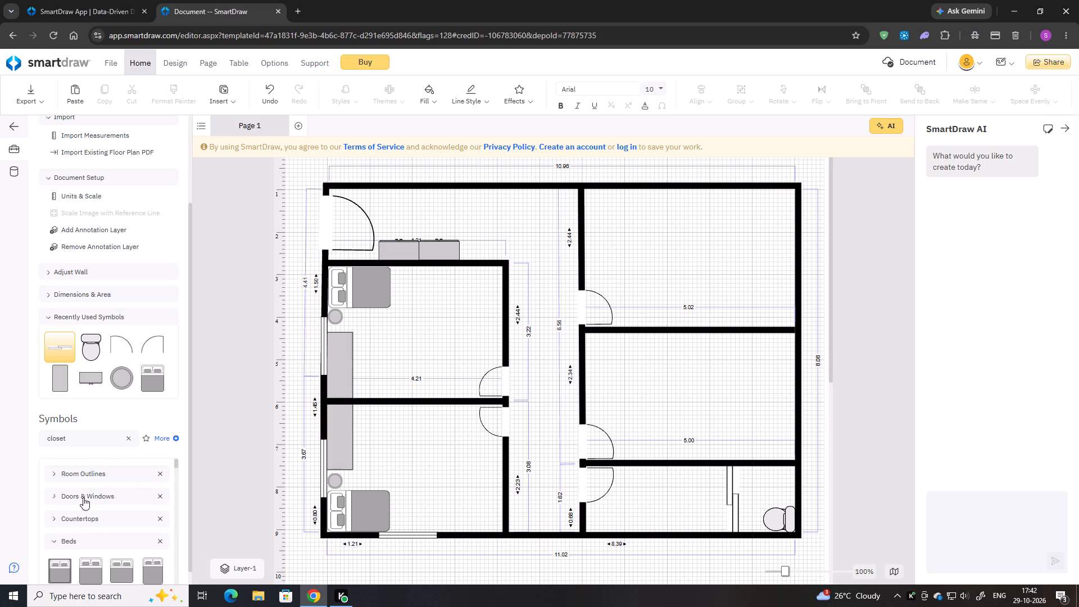
{"action": "left_click", "coordinate": [94, 526]}
{"action": "left_click", "coordinate": [94, 522]}
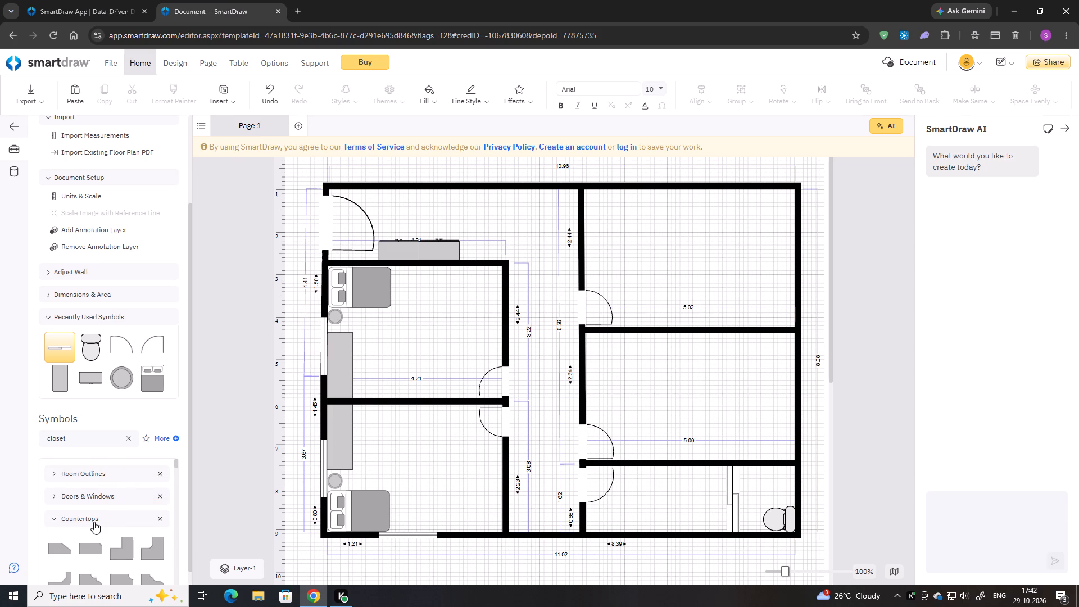
{"action": "scroll", "coordinate": [94, 522], "scroll_direction": "down", "scroll_amount": 1}
{"action": "scroll", "coordinate": [94, 522], "scroll_direction": "up", "scroll_amount": 1}
{"action": "left_click", "coordinate": [93, 519]}
{"action": "scroll", "coordinate": [93, 519], "scroll_direction": "down", "scroll_amount": 3}
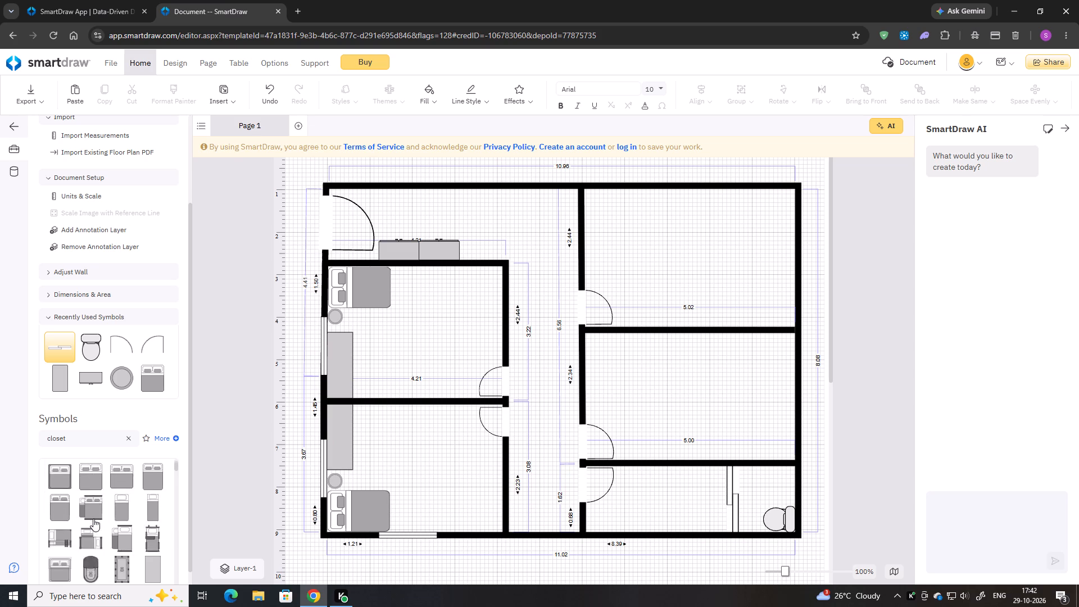
{"action": "scroll", "coordinate": [93, 519], "scroll_direction": "down", "scroll_amount": 6}
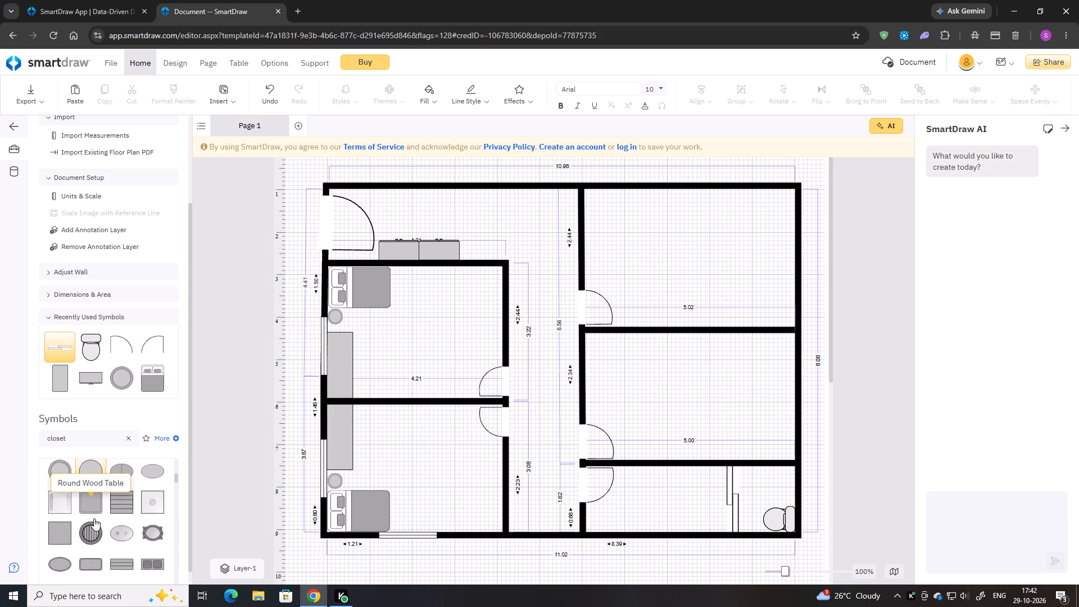
{"action": "scroll", "coordinate": [94, 518], "scroll_direction": "down", "scroll_amount": 2}
{"action": "scroll", "coordinate": [94, 518], "scroll_direction": "up", "scroll_amount": 1}
{"action": "scroll", "coordinate": [94, 518], "scroll_direction": "down", "scroll_amount": 6}
{"action": "scroll", "coordinate": [94, 519], "scroll_direction": "up", "scroll_amount": 3}
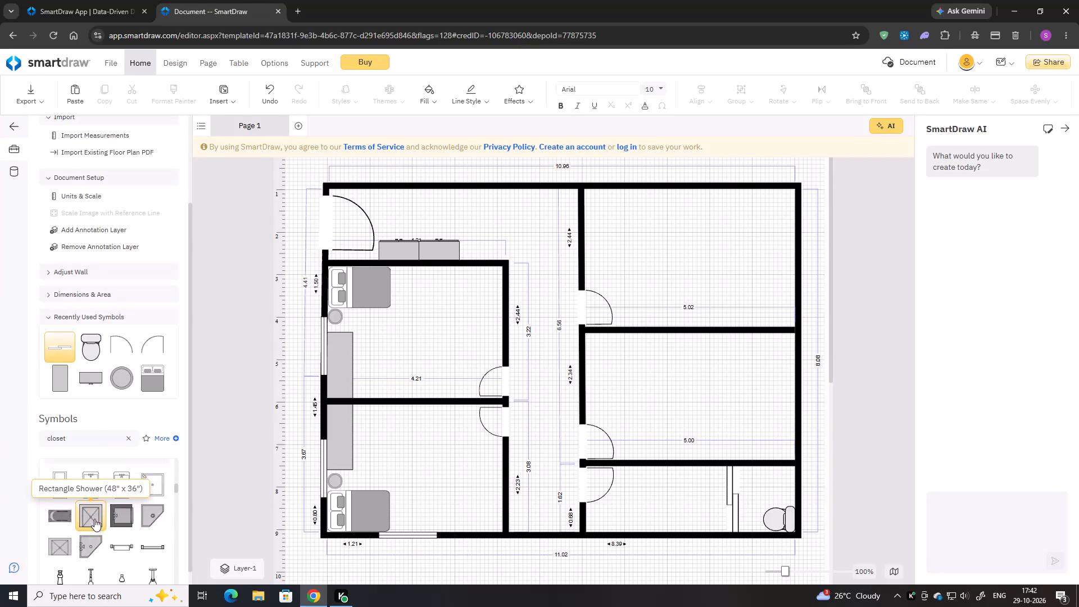
{"action": "scroll", "coordinate": [94, 519], "scroll_direction": "up", "scroll_amount": 1}
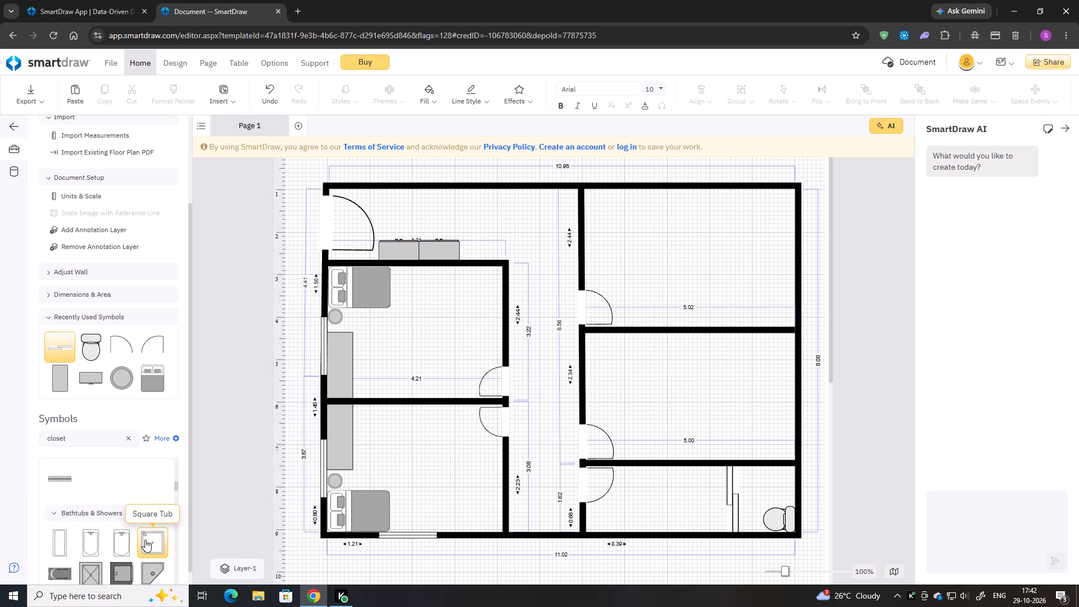
{"action": "scroll", "coordinate": [98, 561], "scroll_direction": "down", "scroll_amount": 1}
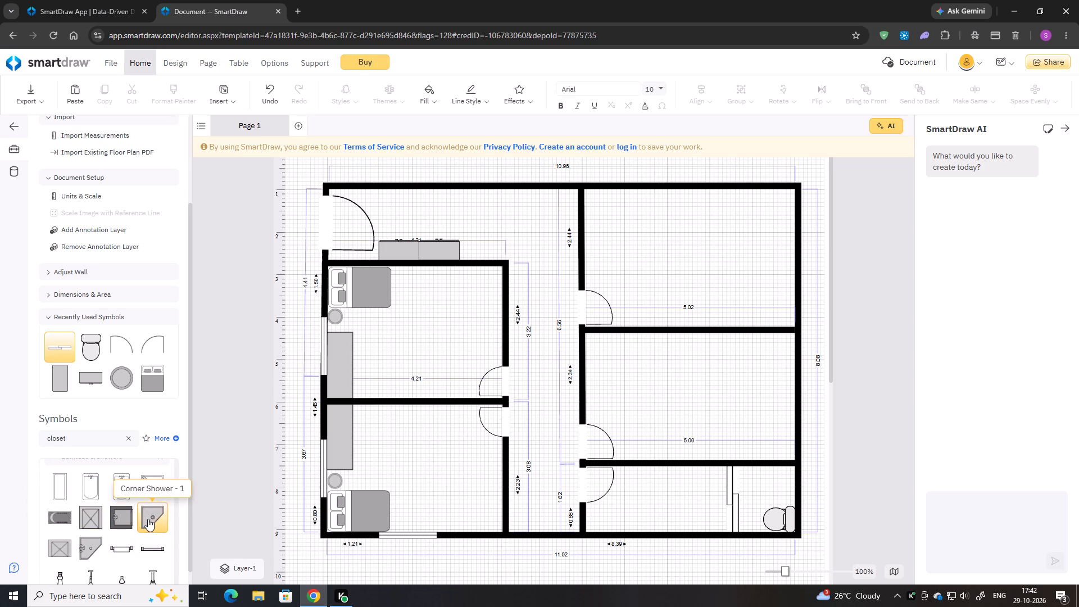
{"action": "scroll", "coordinate": [149, 519], "scroll_direction": "up", "scroll_amount": 1}
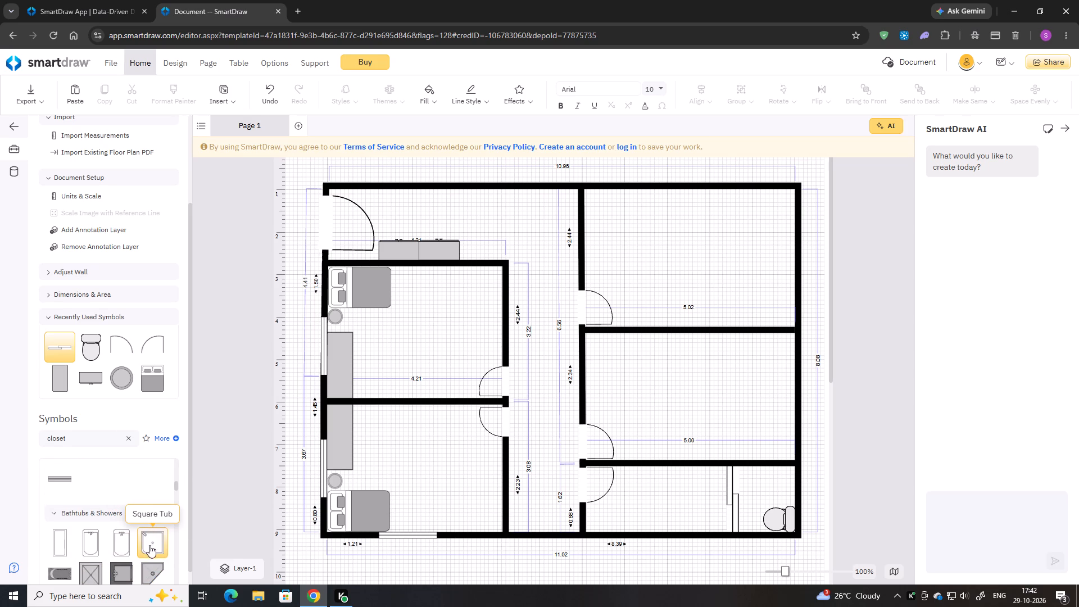
{"action": "left_click", "coordinate": [120, 539]}
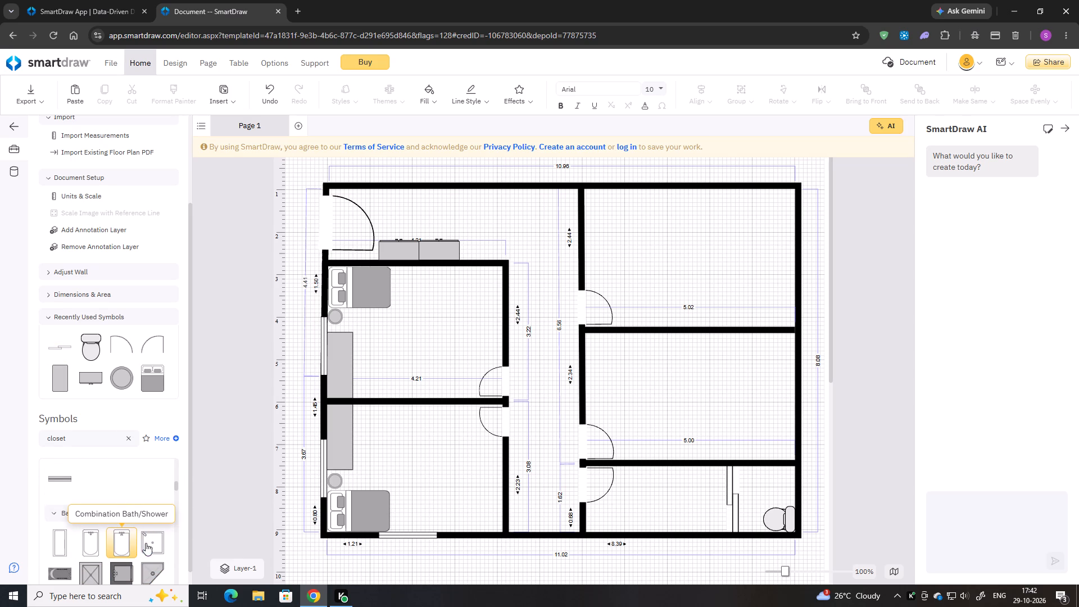
{"action": "double_click", "coordinate": [144, 543]}
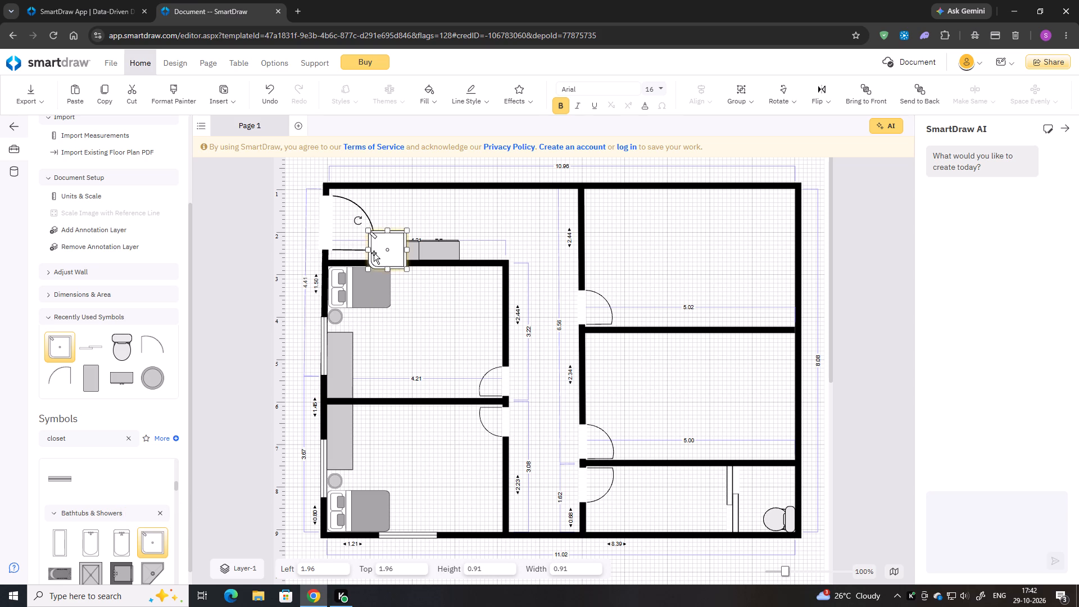
{"action": "left_click_drag", "start_coordinate": [382, 251], "coordinate": [674, 502]}
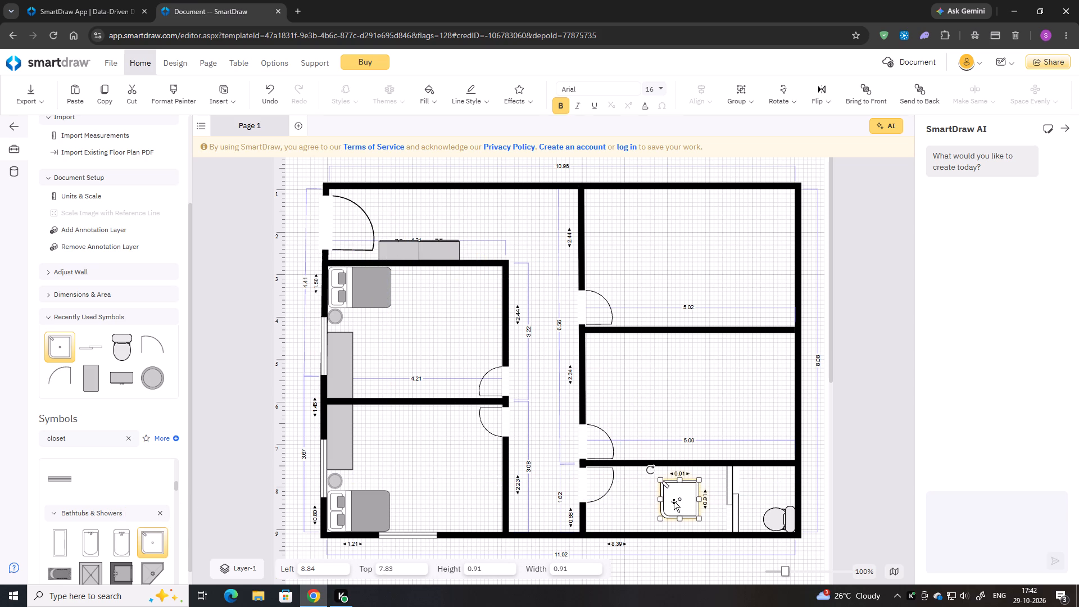
Rotate the square tub a quarter turn so its cut corner faces the upper wall on the sliding door's side.
{"action": "left_click_drag", "start_coordinate": [648, 467], "coordinate": [696, 488]}
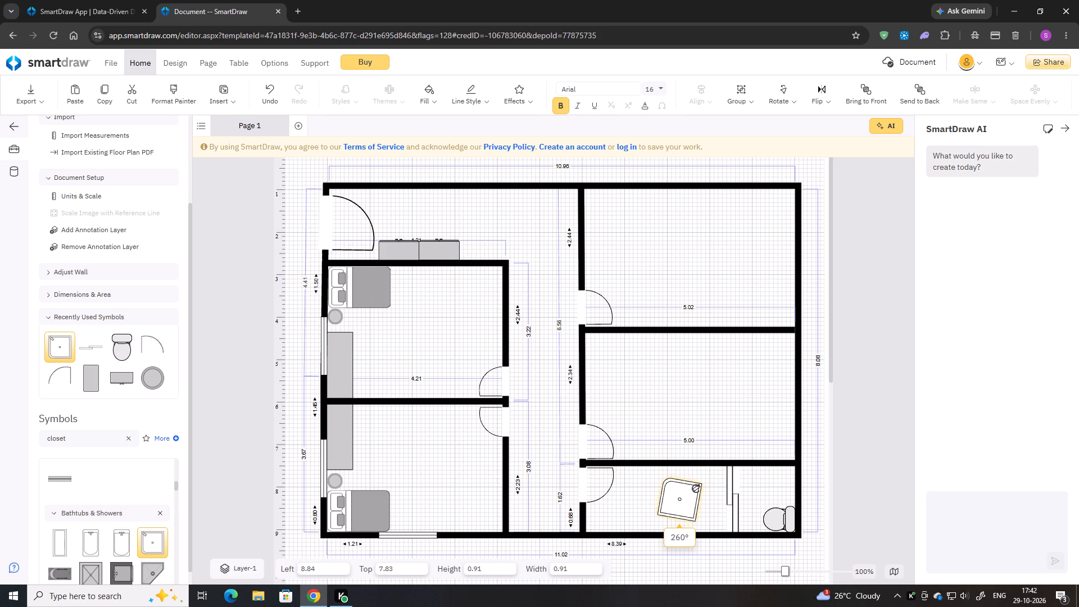
{"action": "left_click_drag", "start_coordinate": [696, 488], "coordinate": [695, 493]}
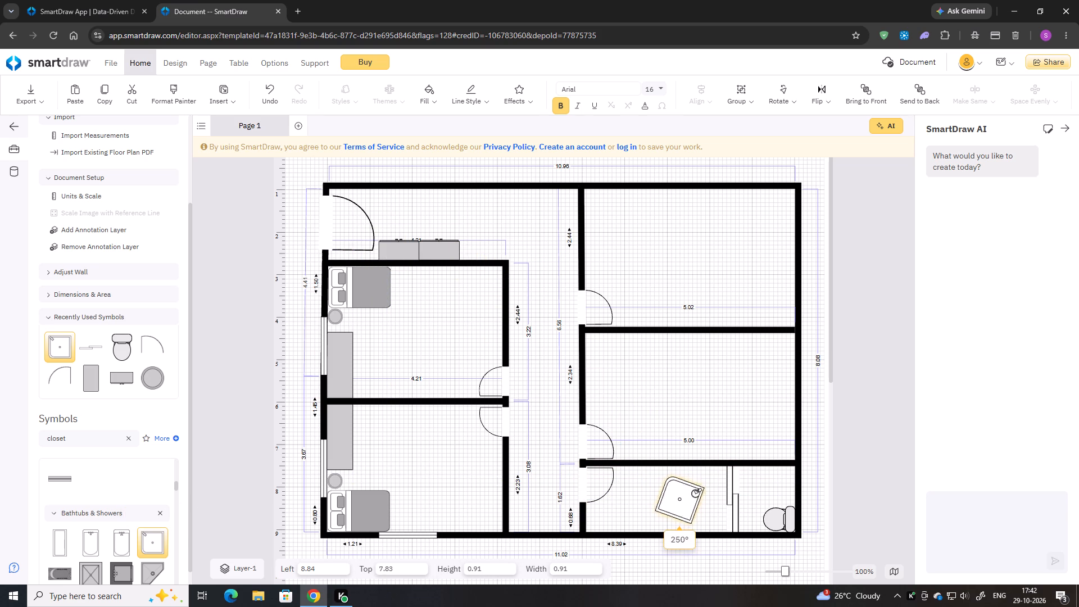
{"action": "left_click_drag", "start_coordinate": [695, 493], "coordinate": [693, 485]}
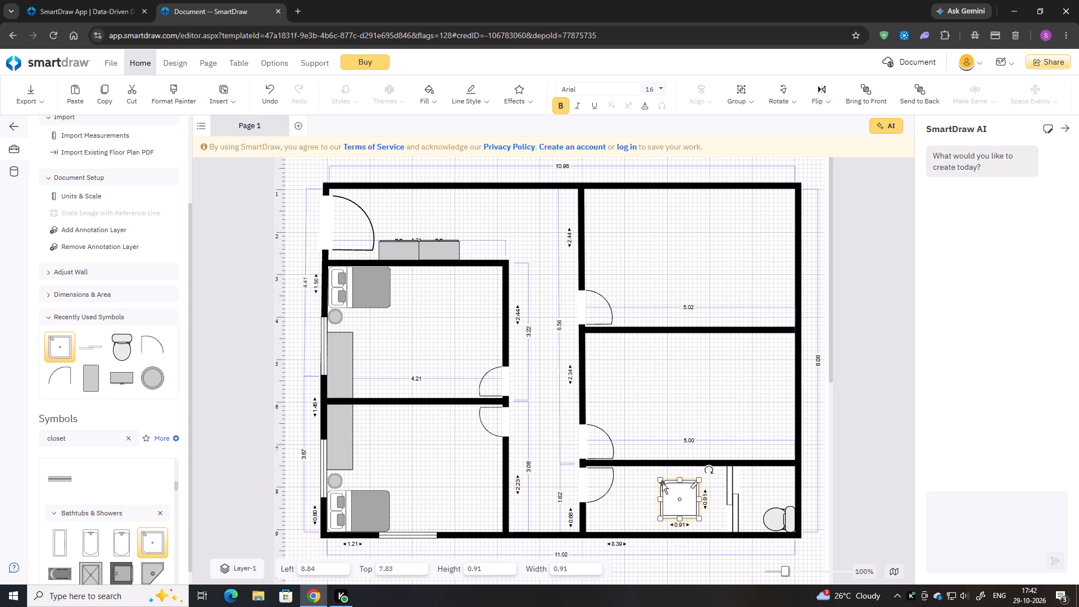
Stretch the tub to about 1.55 by 0.70 m and move it against the bottom wall near the sliding door.
{"action": "left_click_drag", "start_coordinate": [661, 482], "coordinate": [633, 487]}
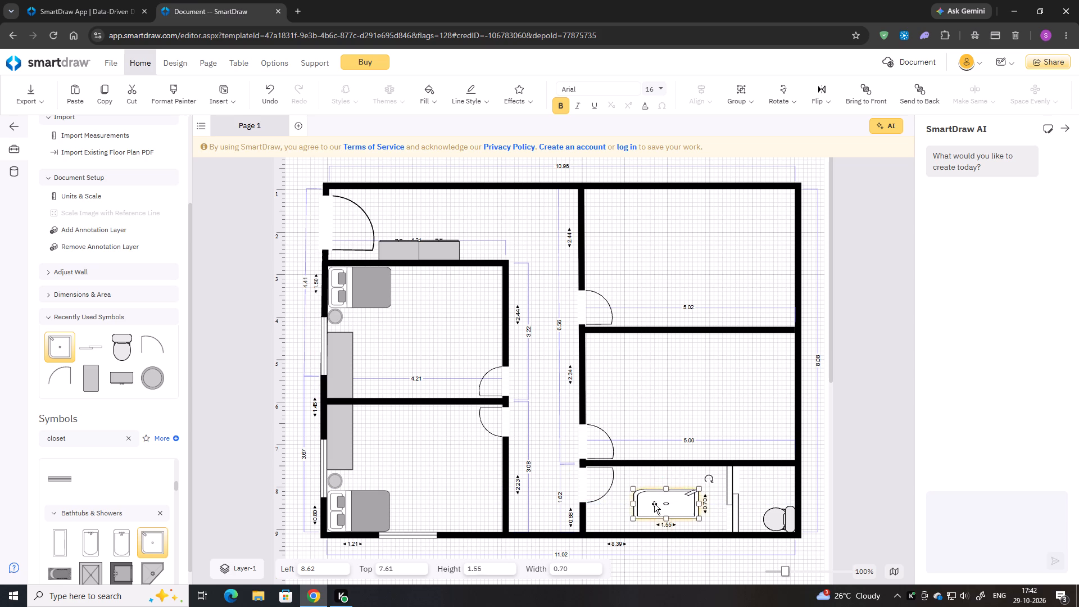
{"action": "left_click_drag", "start_coordinate": [657, 504], "coordinate": [674, 516]}
{"action": "left_click", "coordinate": [669, 491]}
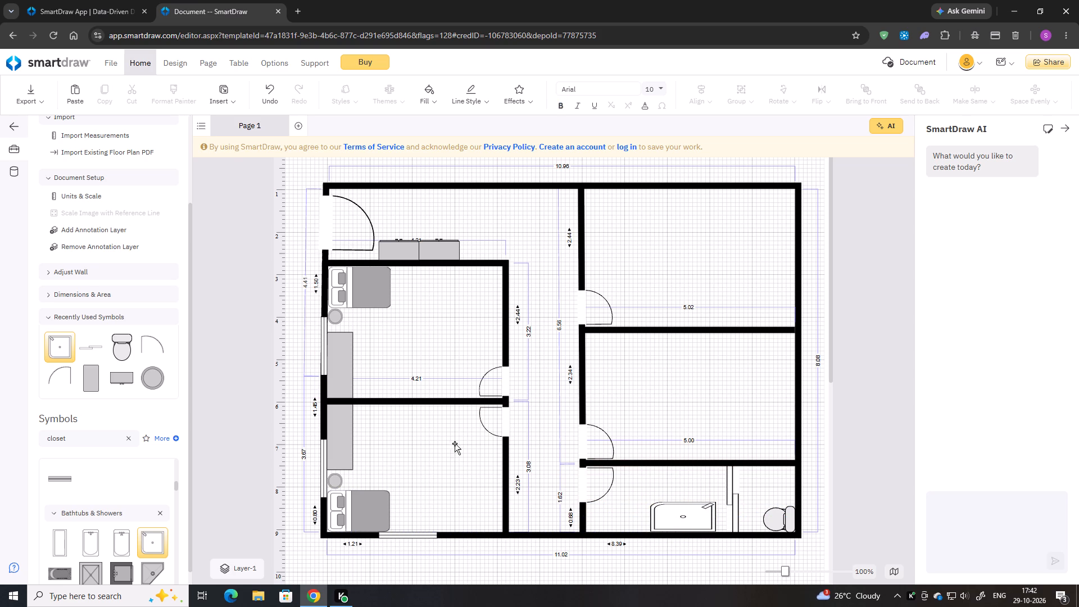
Place a shower head symbol between the tub and the entrance door, and undo the accidental shift of that door.
{"action": "scroll", "coordinate": [108, 574], "scroll_direction": "down", "scroll_amount": 2}
{"action": "scroll", "coordinate": [97, 518], "scroll_direction": "down", "scroll_amount": 1}
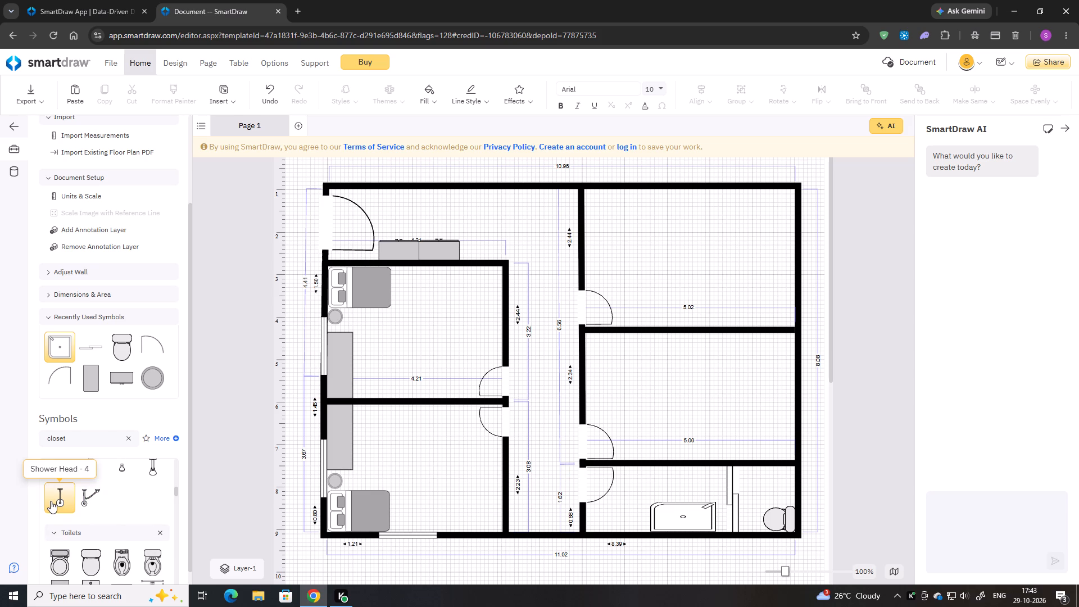
{"action": "scroll", "coordinate": [51, 501], "scroll_direction": "up", "scroll_amount": 1}
{"action": "left_click_drag", "start_coordinate": [153, 523], "coordinate": [665, 494]}
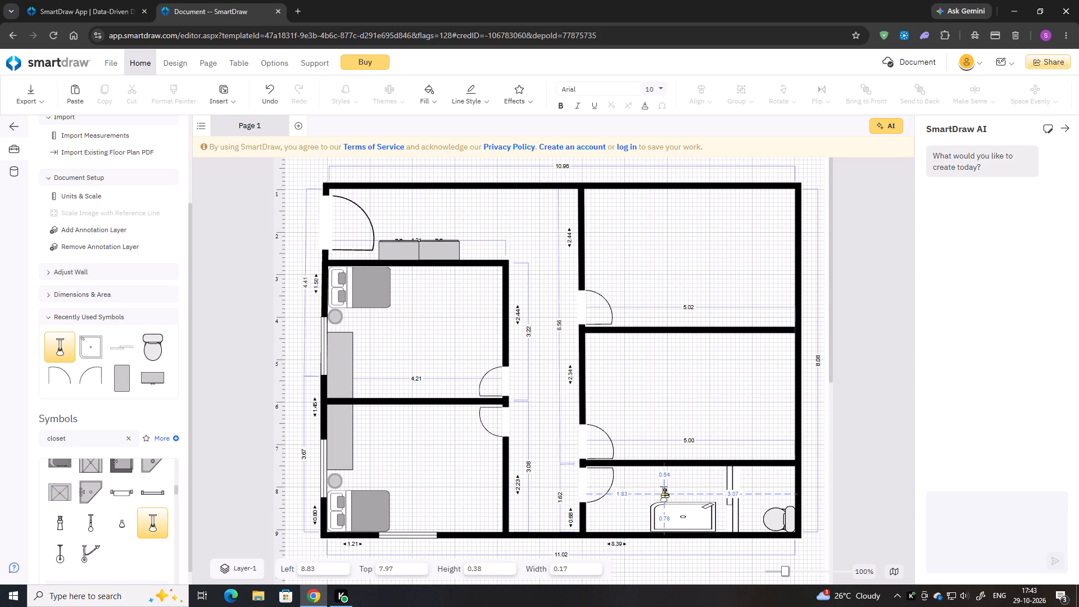
{"action": "left_click_drag", "start_coordinate": [665, 494], "coordinate": [620, 513]}
{"action": "left_click", "coordinate": [600, 493]}
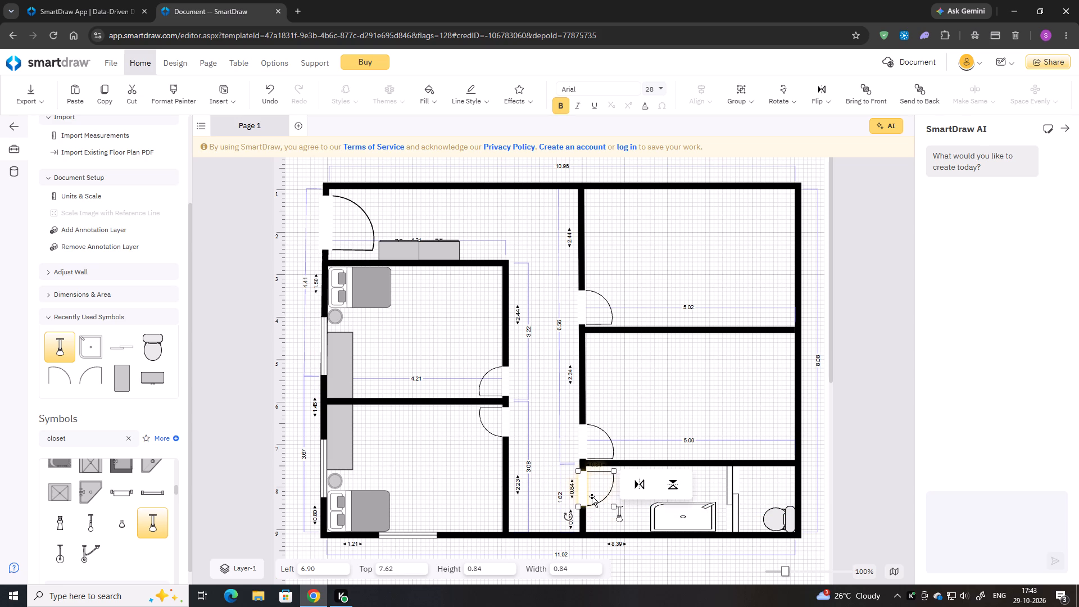
{"action": "key", "text": "ctrl+z"}
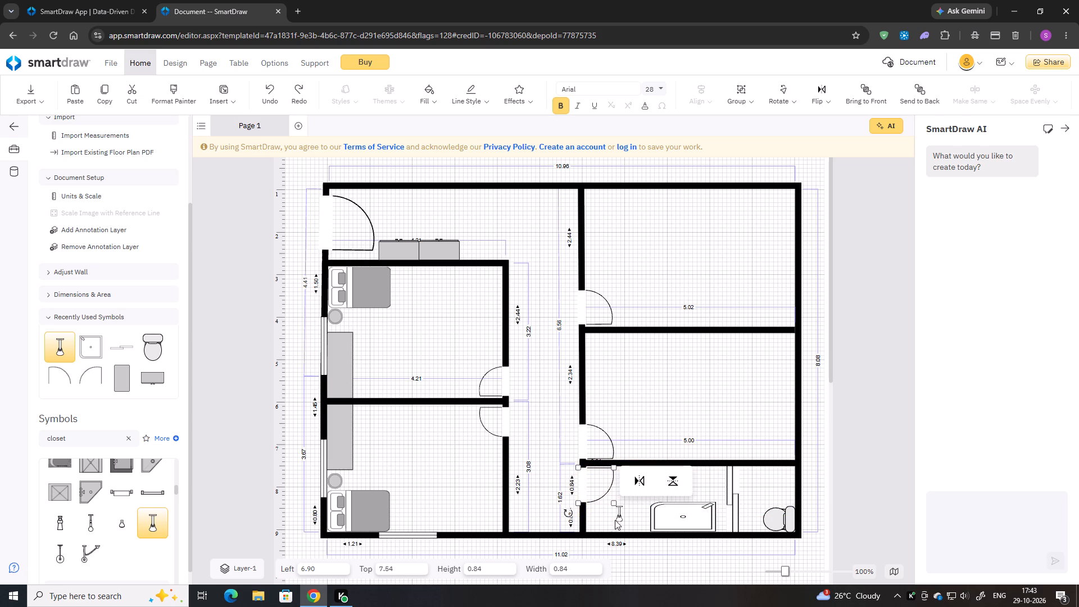
Turn the shower head 180 degrees and move it close to the bottom wall beside the tub.
{"action": "left_click", "coordinate": [619, 512]}
{"action": "left_click_drag", "start_coordinate": [608, 499], "coordinate": [595, 519]}
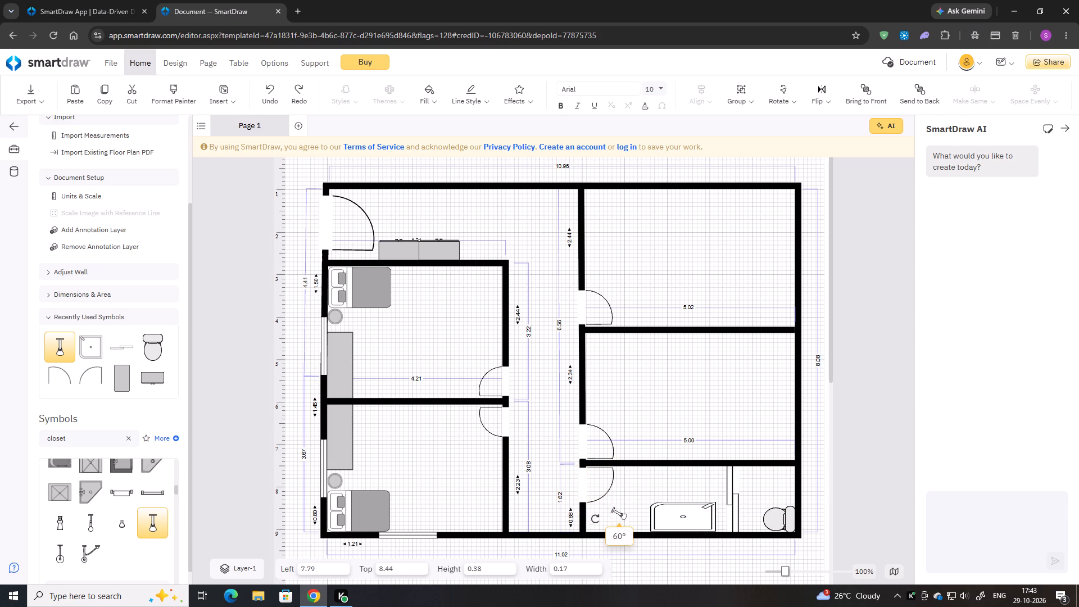
{"action": "left_click_drag", "start_coordinate": [595, 519], "coordinate": [635, 536]}
{"action": "left_click_drag", "start_coordinate": [620, 511], "coordinate": [625, 518]}
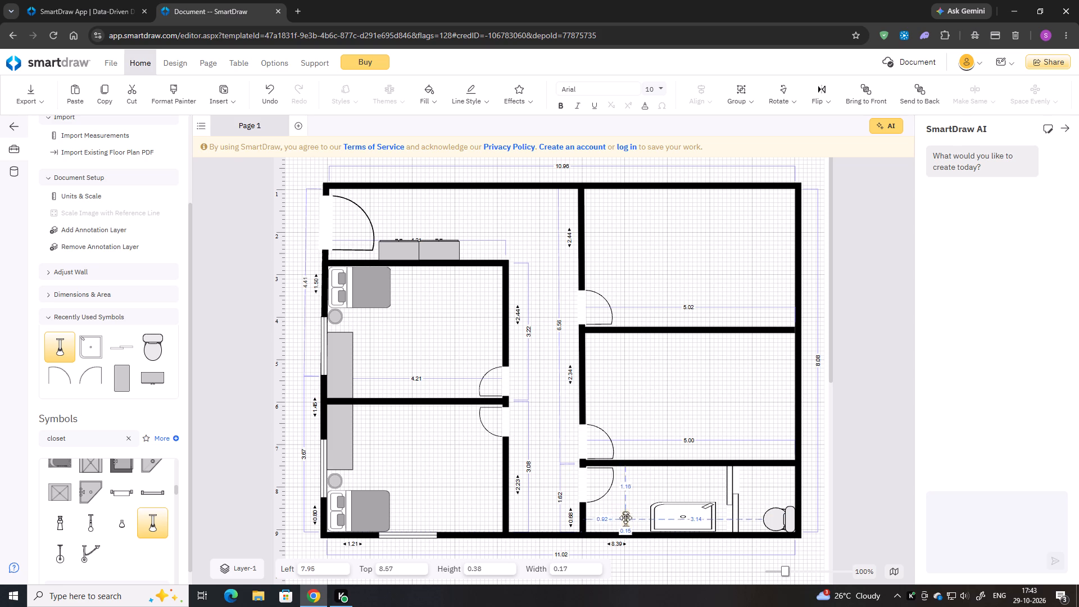
{"action": "left_click_drag", "start_coordinate": [625, 518], "coordinate": [623, 519]}
{"action": "left_click", "coordinate": [637, 493]}
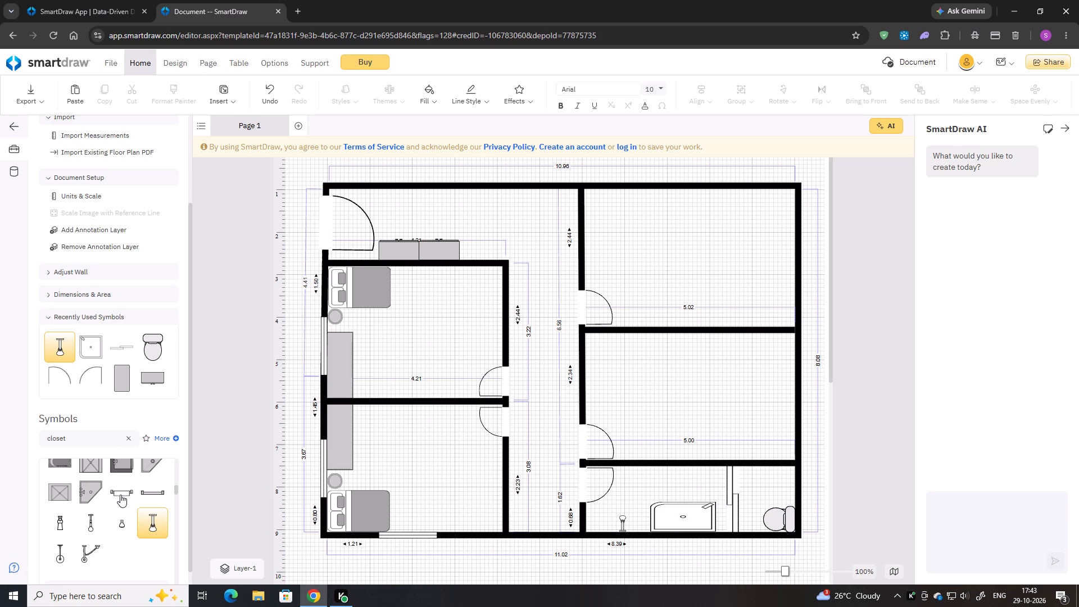
Place the 0.61 m wide wall-mounted bar symbol from Bathtubs & Showers against the bathroom's upper wall, above the tub's entrance-side end.
{"action": "left_click_drag", "start_coordinate": [121, 493], "coordinate": [614, 488]}
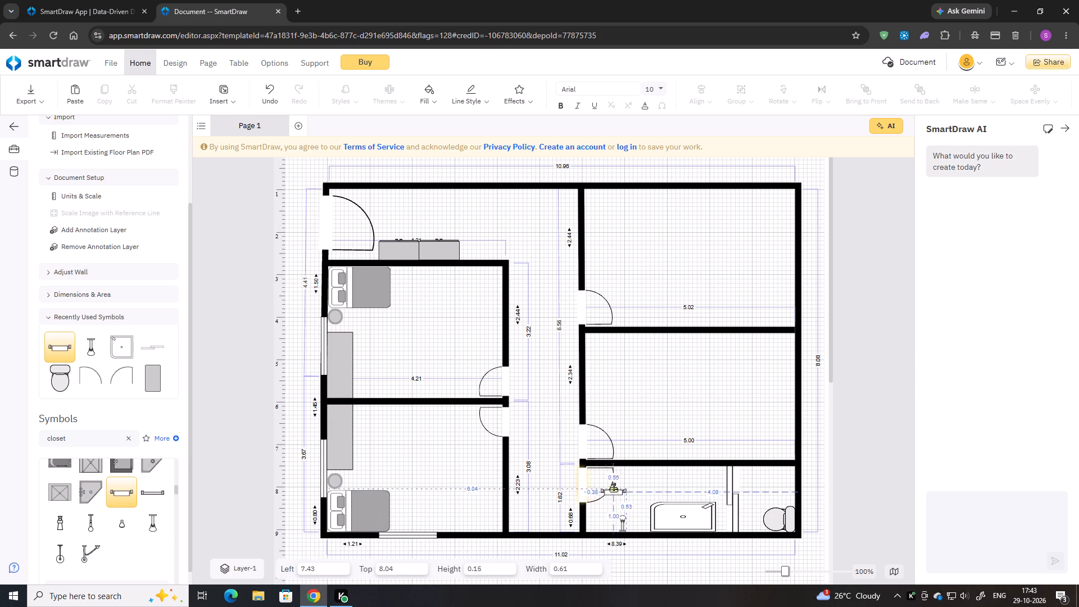
{"action": "left_click_drag", "start_coordinate": [614, 488], "coordinate": [652, 470]}
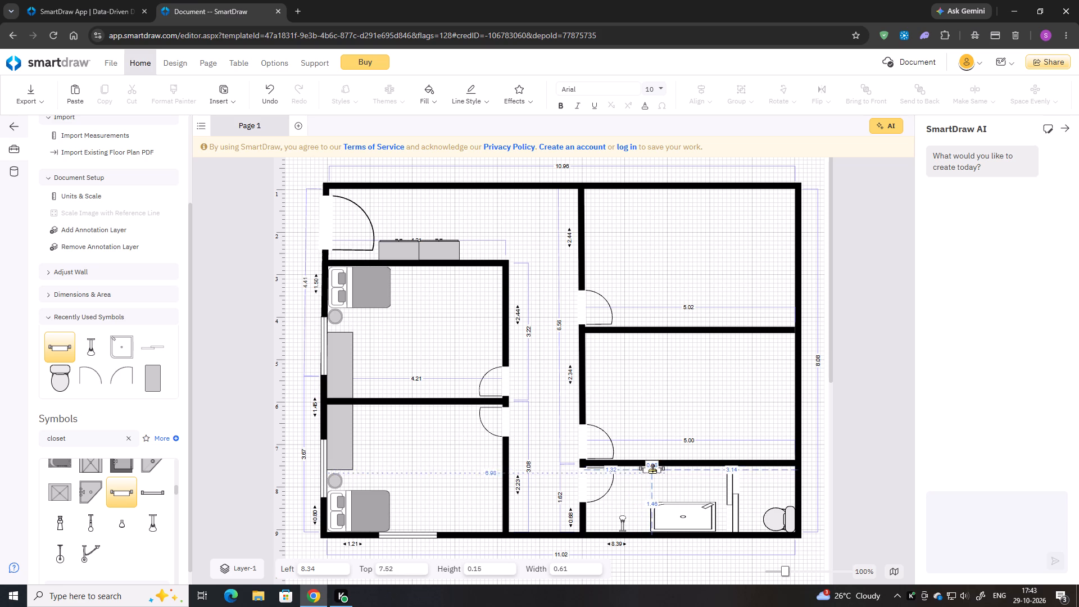
{"action": "left_click_drag", "start_coordinate": [652, 470], "coordinate": [649, 469]}
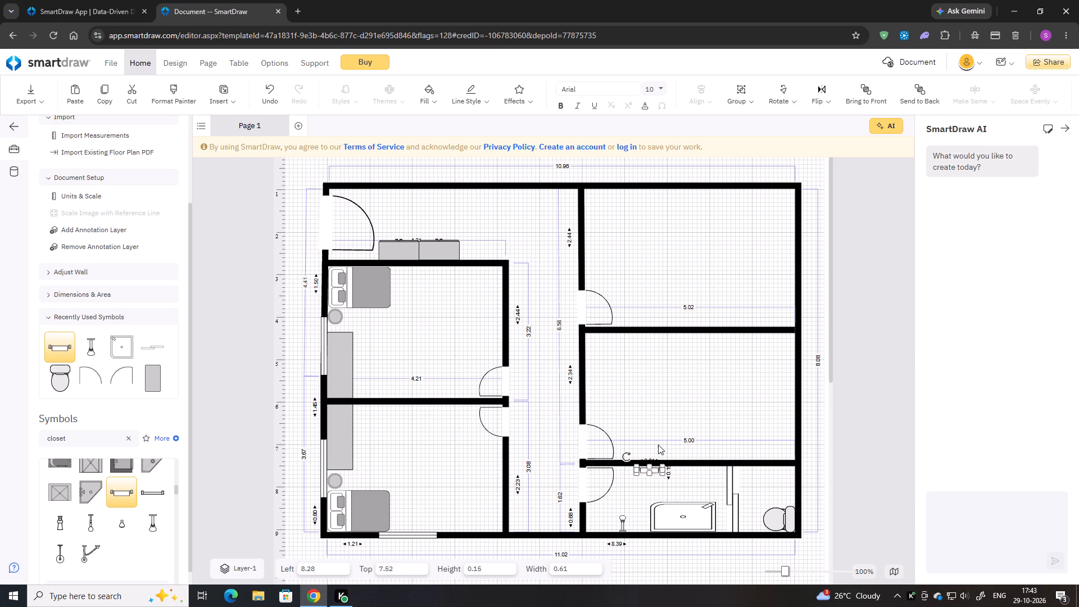
{"action": "left_click", "coordinate": [658, 445]}
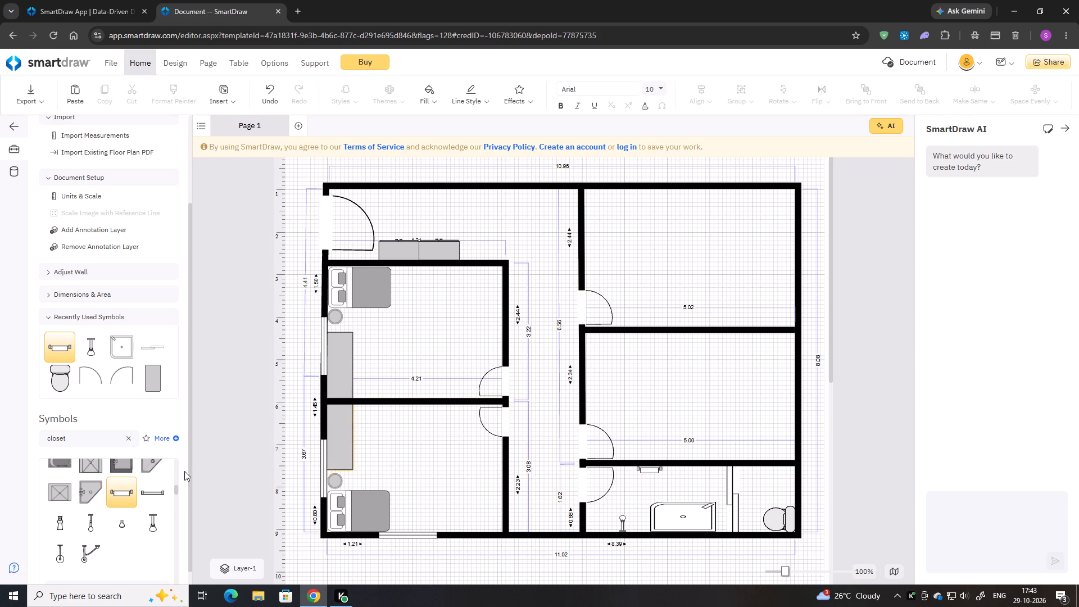
Look through the symbol library's furniture categories, including Couches & Sofas, for pieces for the remaining rooms.
{"action": "scroll", "coordinate": [119, 515], "scroll_direction": "up", "scroll_amount": 7}
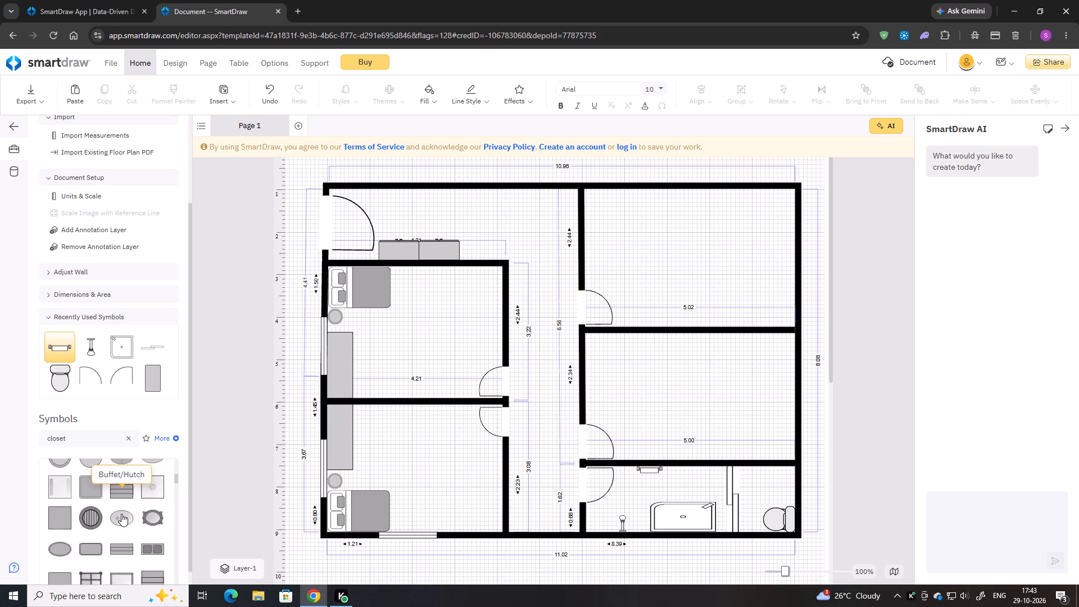
{"action": "scroll", "coordinate": [121, 514], "scroll_direction": "up", "scroll_amount": 8}
{"action": "scroll", "coordinate": [119, 516], "scroll_direction": "down", "scroll_amount": 1}
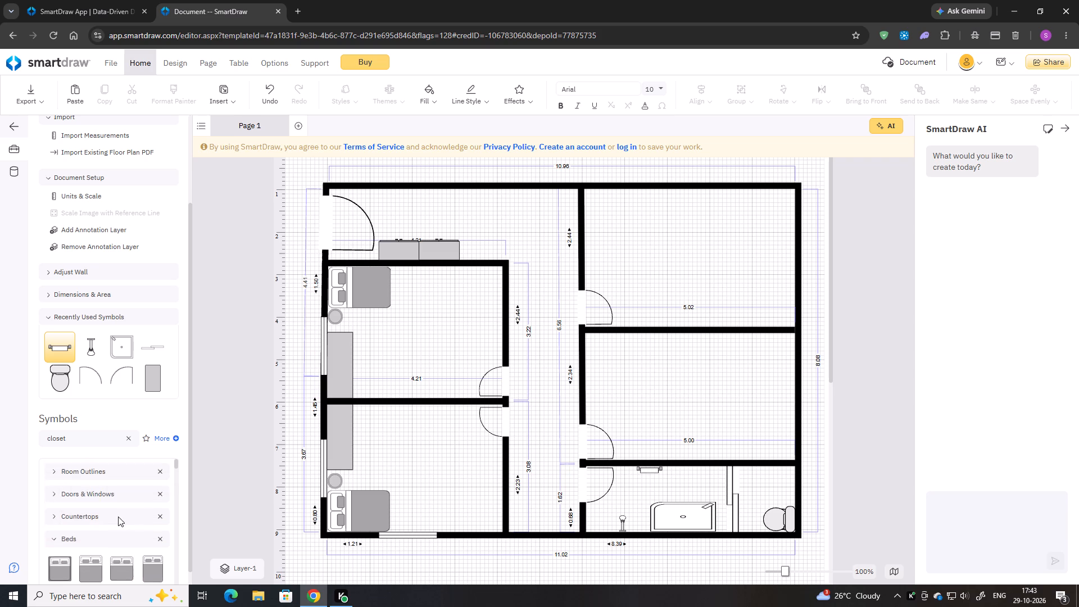
{"action": "scroll", "coordinate": [118, 517], "scroll_direction": "down", "scroll_amount": 3}
{"action": "left_click", "coordinate": [66, 526]}
{"action": "left_click", "coordinate": [75, 500]}
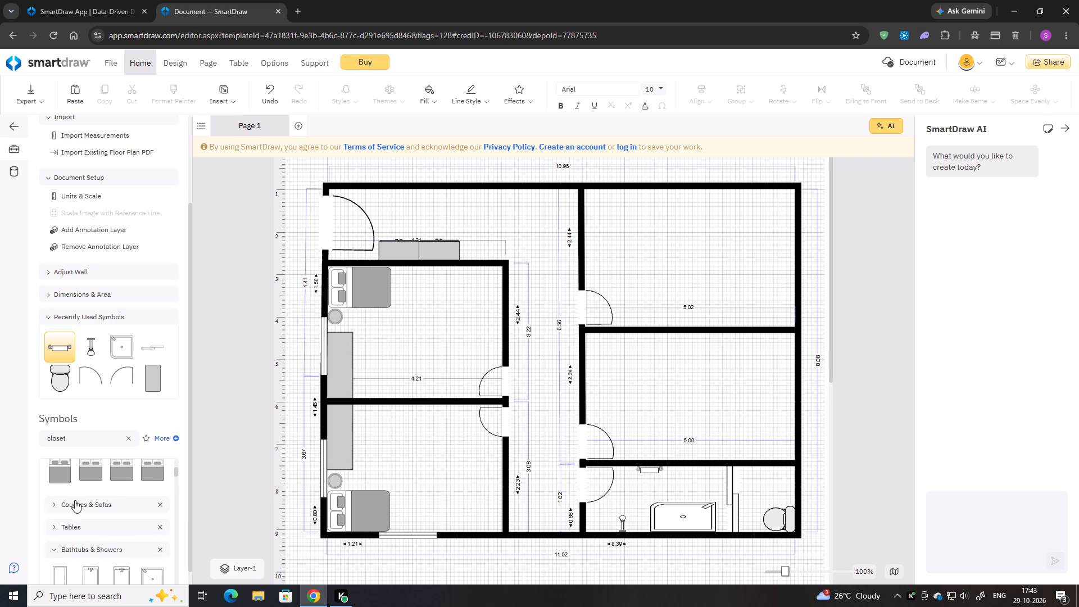
{"action": "scroll", "coordinate": [116, 519], "scroll_direction": "down", "scroll_amount": 1}
{"action": "scroll", "coordinate": [116, 519], "scroll_direction": "up", "scroll_amount": 1}
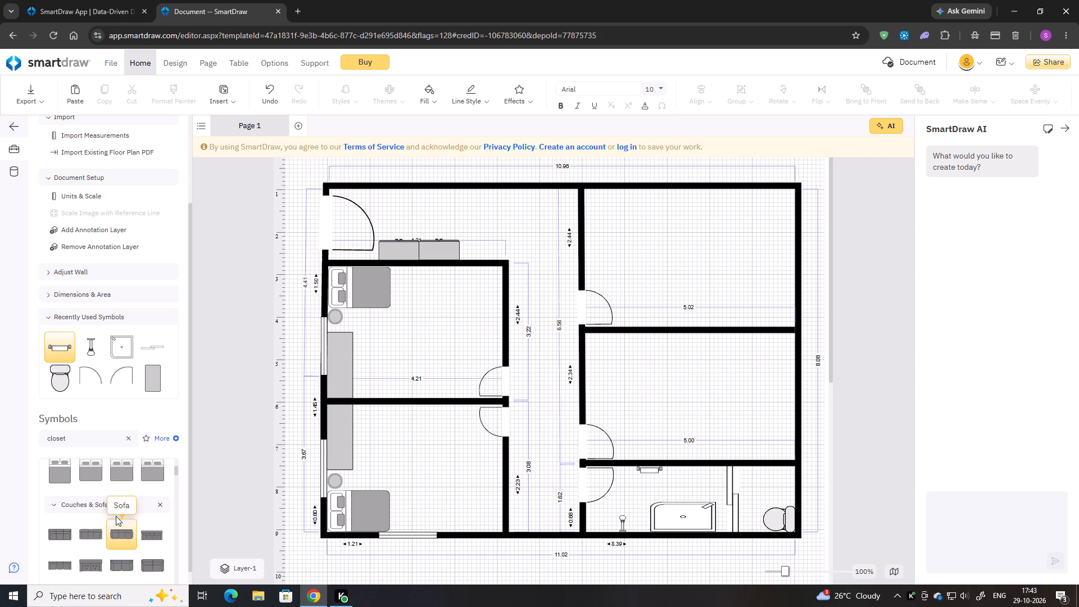
{"action": "scroll", "coordinate": [115, 515], "scroll_direction": "up", "scroll_amount": 2}
{"action": "scroll", "coordinate": [66, 512], "scroll_direction": "up", "scroll_amount": 6}
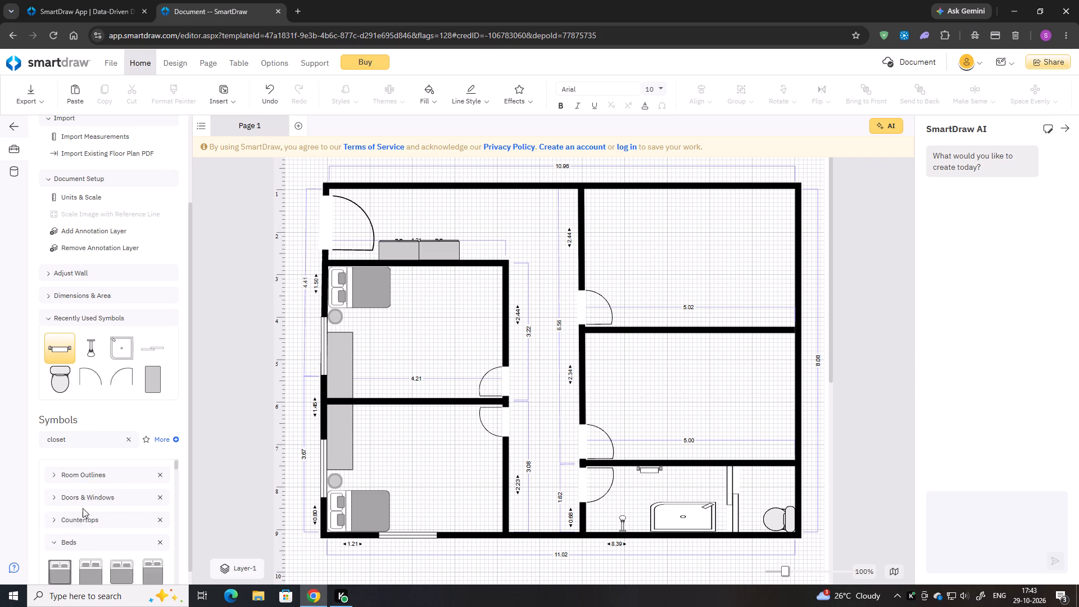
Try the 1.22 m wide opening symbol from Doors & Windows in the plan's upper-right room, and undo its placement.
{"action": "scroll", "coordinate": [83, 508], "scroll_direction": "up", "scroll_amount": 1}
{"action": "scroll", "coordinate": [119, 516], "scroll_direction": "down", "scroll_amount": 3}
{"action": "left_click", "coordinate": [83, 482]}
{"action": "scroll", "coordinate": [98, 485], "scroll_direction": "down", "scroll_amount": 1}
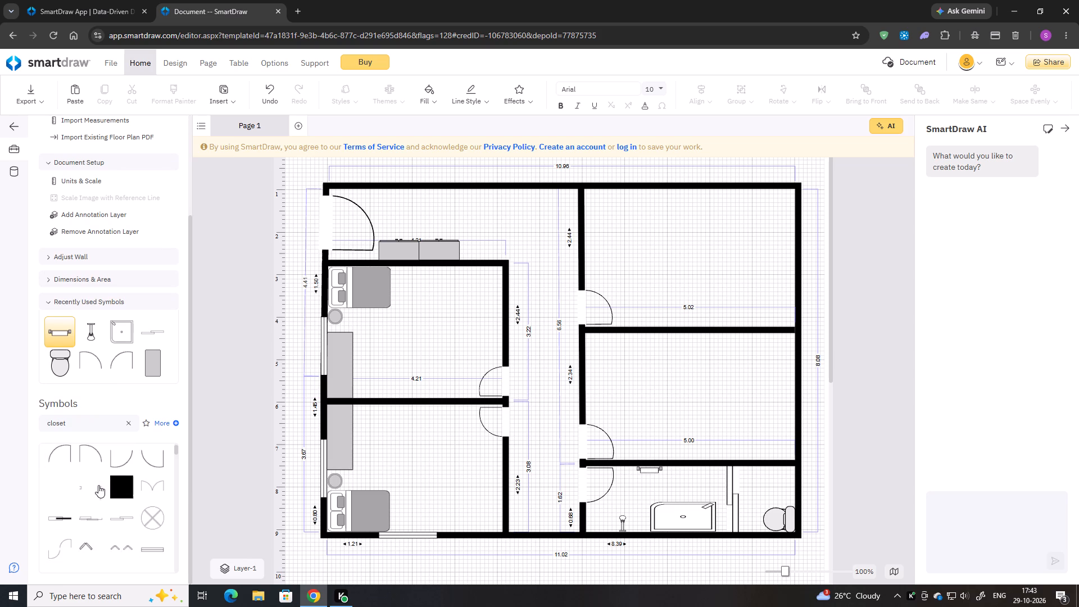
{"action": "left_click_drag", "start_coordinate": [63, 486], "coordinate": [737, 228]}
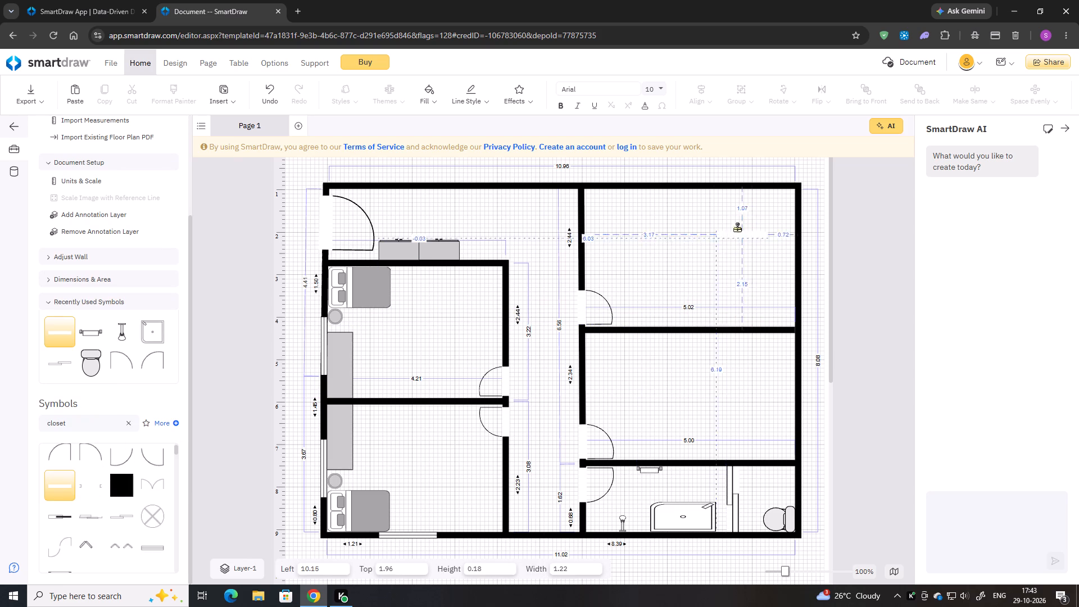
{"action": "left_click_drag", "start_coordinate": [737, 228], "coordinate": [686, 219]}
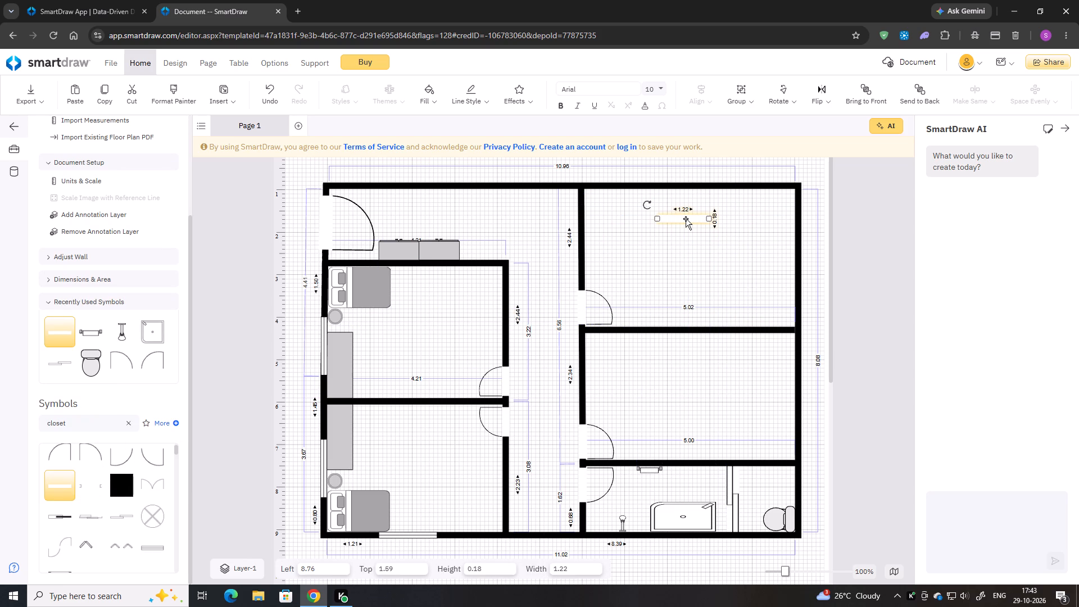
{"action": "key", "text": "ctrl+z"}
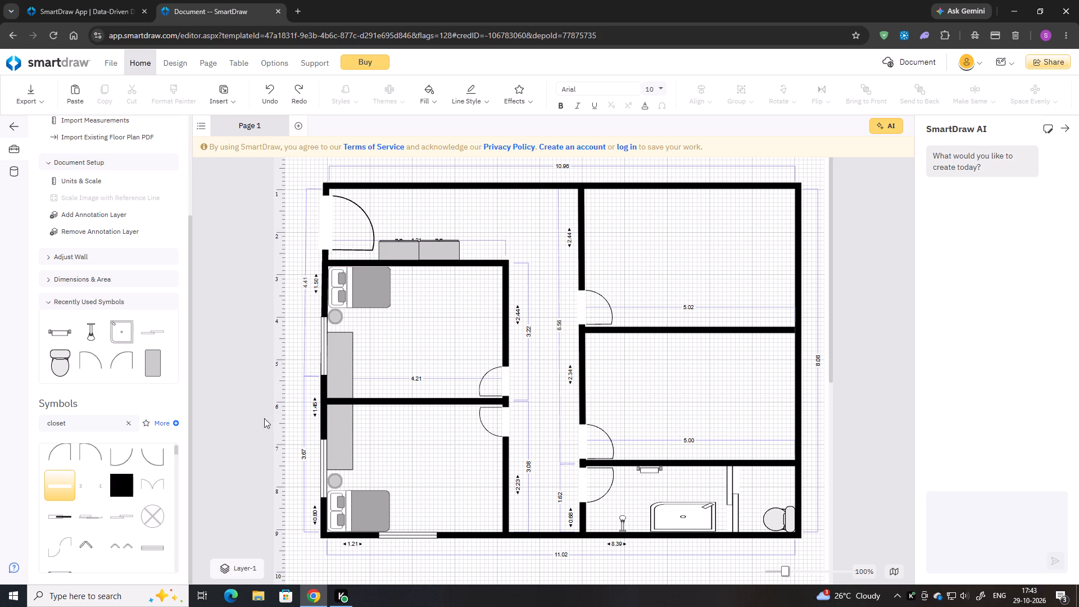
Place a window in the upper outer wall of the upper-right room and widen it to about 1.54 m.
{"action": "left_click_drag", "start_coordinate": [151, 544], "coordinate": [682, 192]}
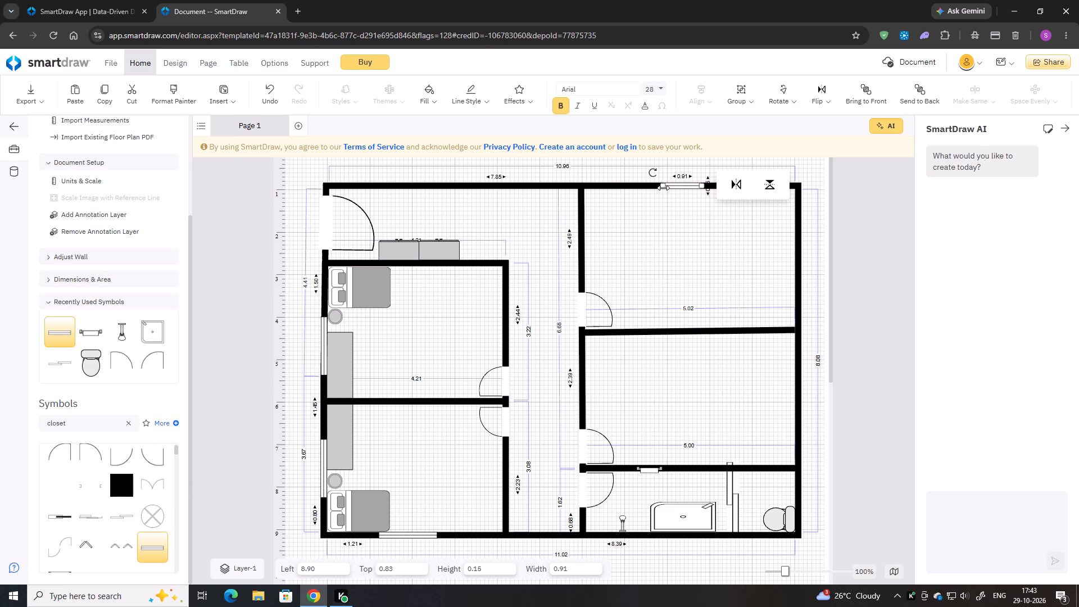
{"action": "left_click_drag", "start_coordinate": [663, 186], "coordinate": [637, 191]}
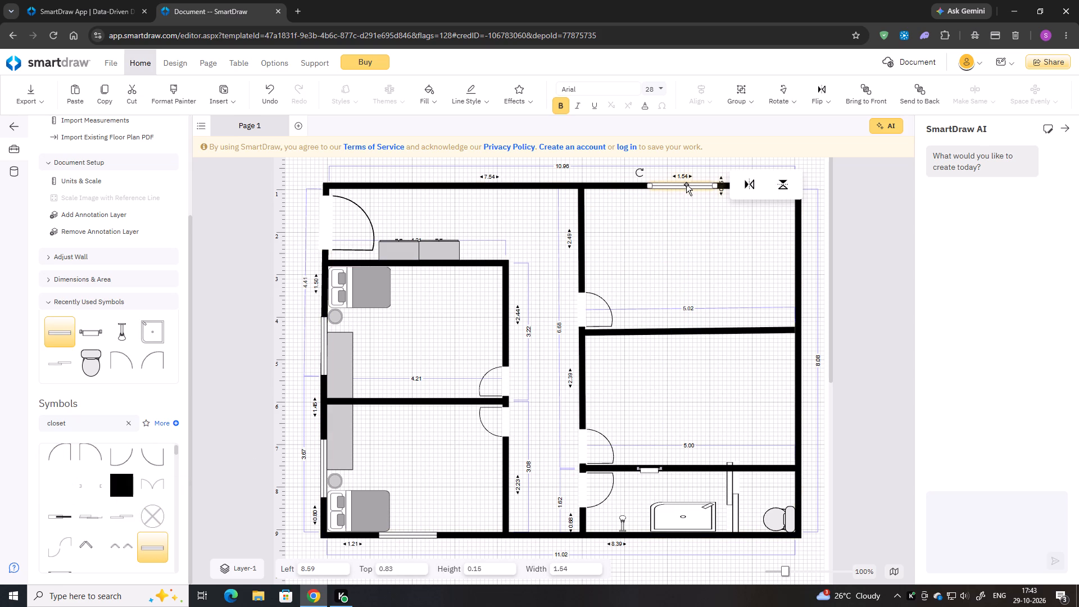
Add a window to the right outer wall of the upper-right room, widen it to about 1.34 m and shift it slightly down the wall.
{"action": "left_click_drag", "start_coordinate": [149, 540], "coordinate": [282, 468]}
{"action": "left_click_drag", "start_coordinate": [282, 468], "coordinate": [734, 255]}
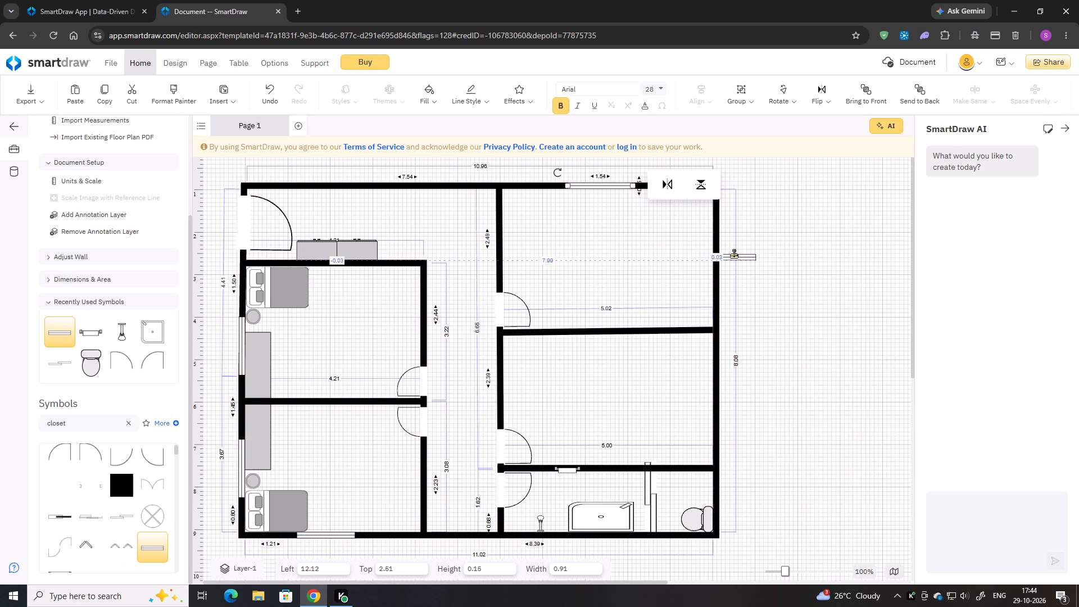
{"action": "left_click_drag", "start_coordinate": [734, 255], "coordinate": [726, 252]}
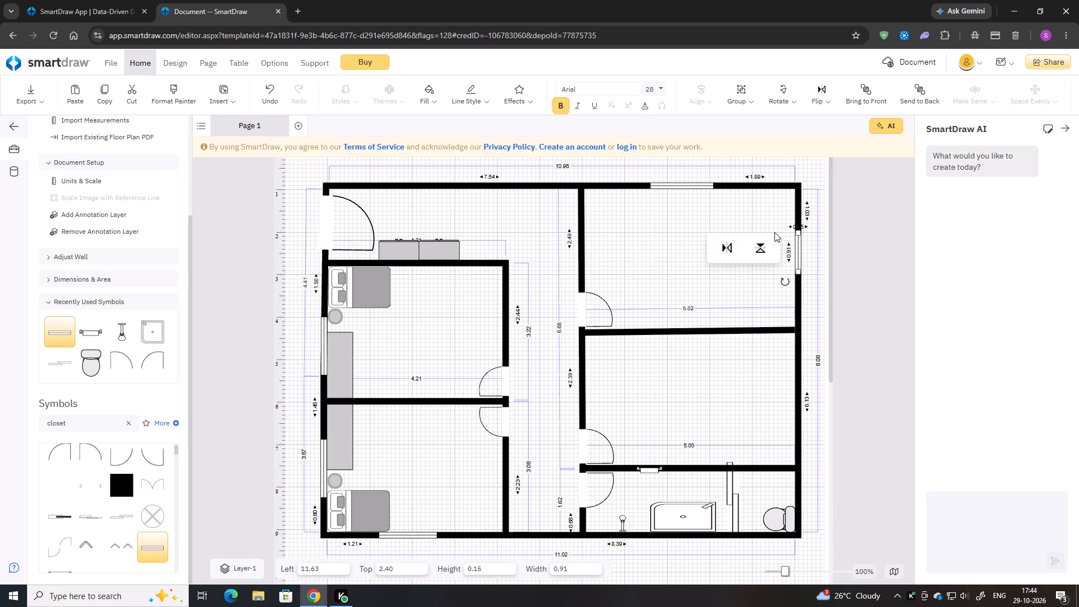
{"action": "left_click_drag", "start_coordinate": [797, 235], "coordinate": [798, 223]}
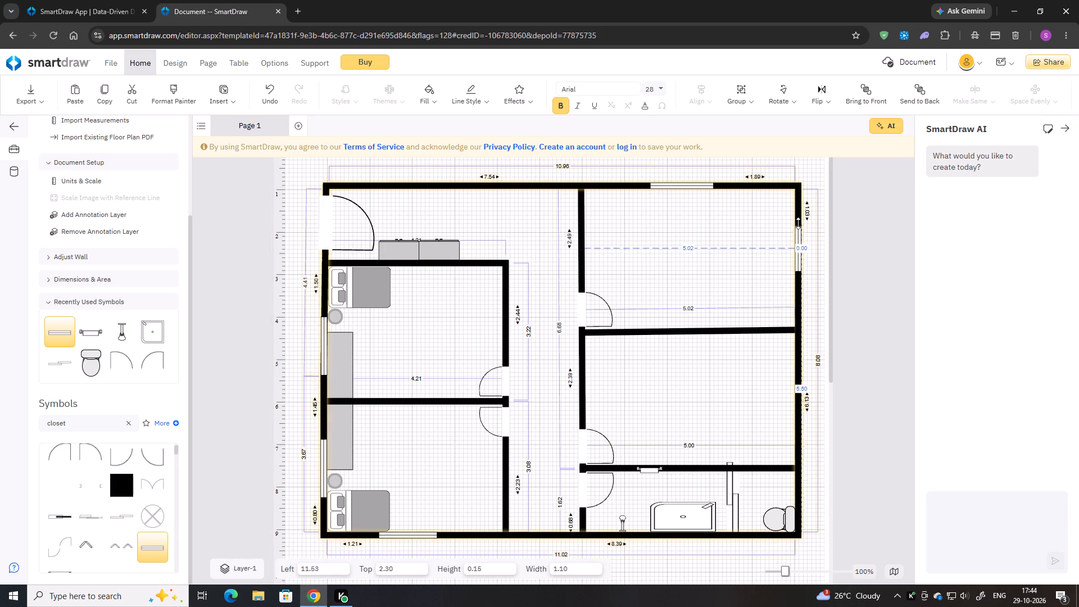
{"action": "left_click_drag", "start_coordinate": [798, 223], "coordinate": [799, 215]}
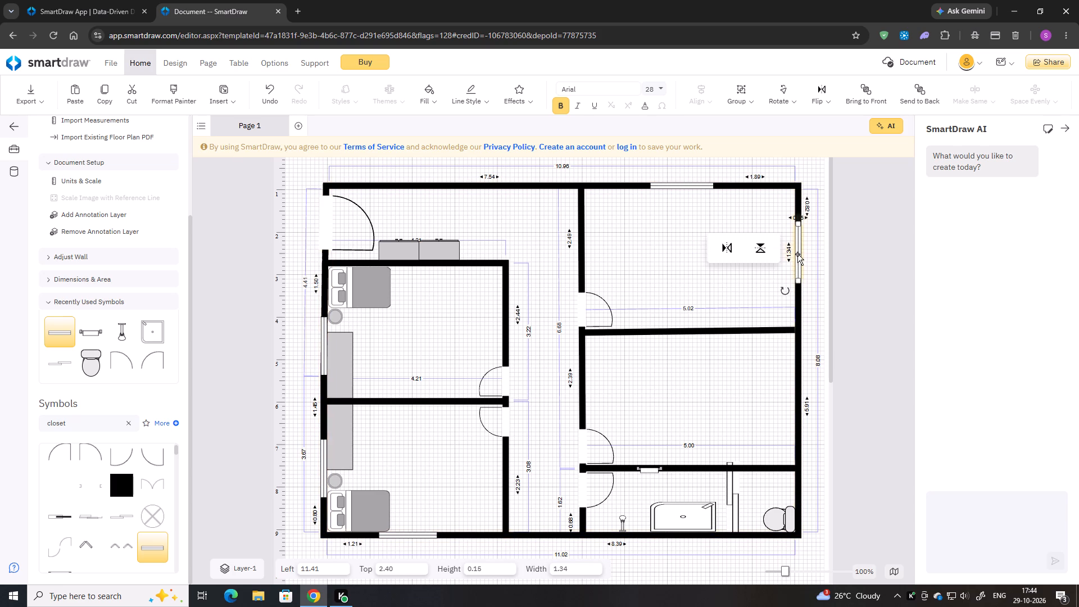
{"action": "left_click_drag", "start_coordinate": [797, 254], "coordinate": [800, 260]}
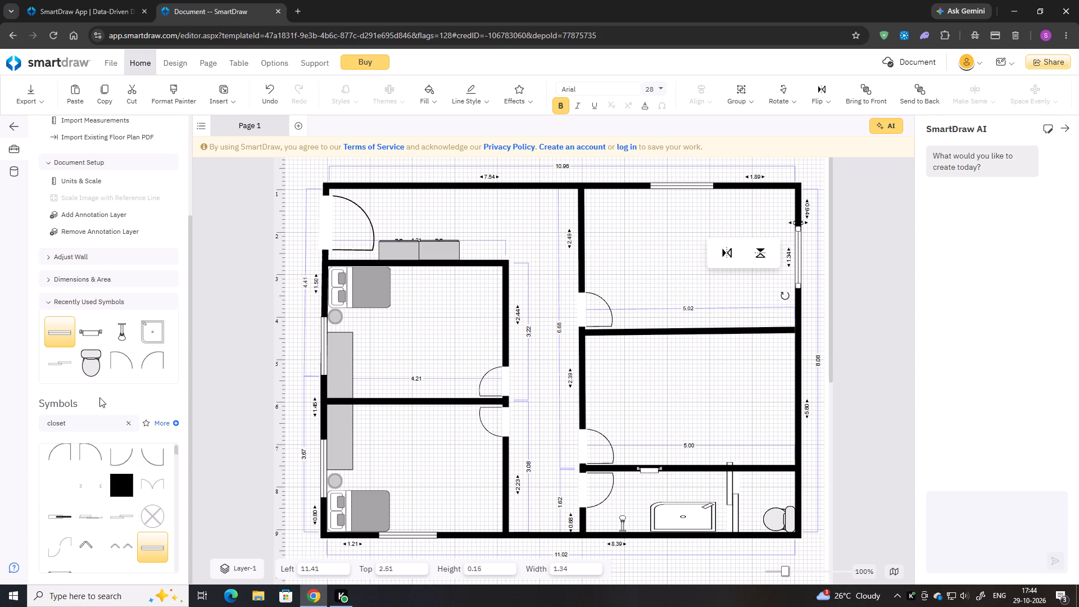
Add a window to the right outer wall of the room above the bathroom and widen it to about 1.26 m.
{"action": "left_click_drag", "start_coordinate": [56, 329], "coordinate": [795, 386]}
{"action": "left_click_drag", "start_coordinate": [801, 404], "coordinate": [801, 404]}
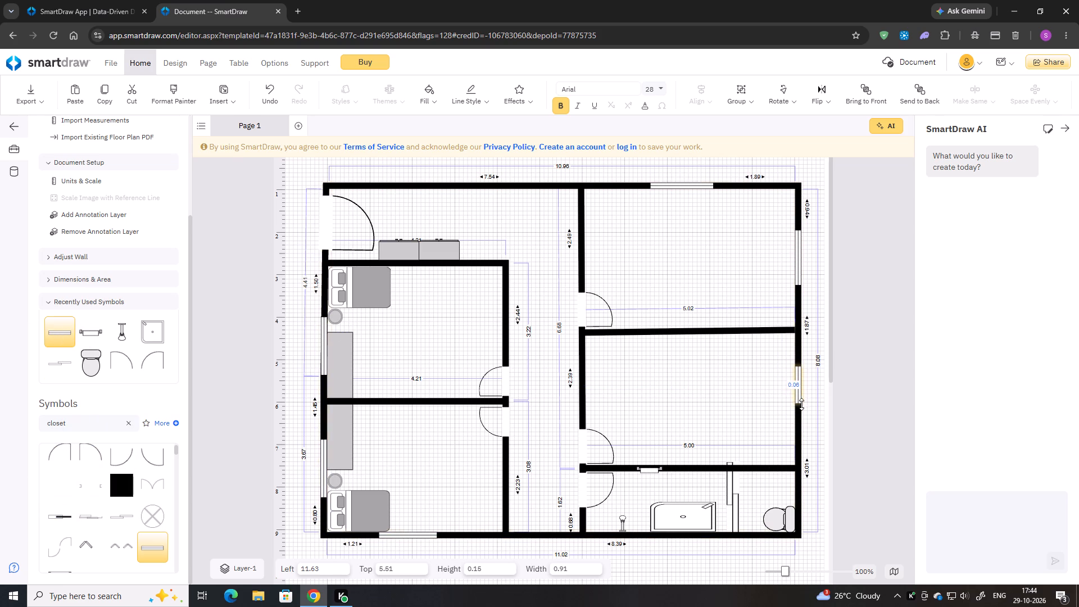
{"action": "left_click_drag", "start_coordinate": [801, 404], "coordinate": [801, 418]}
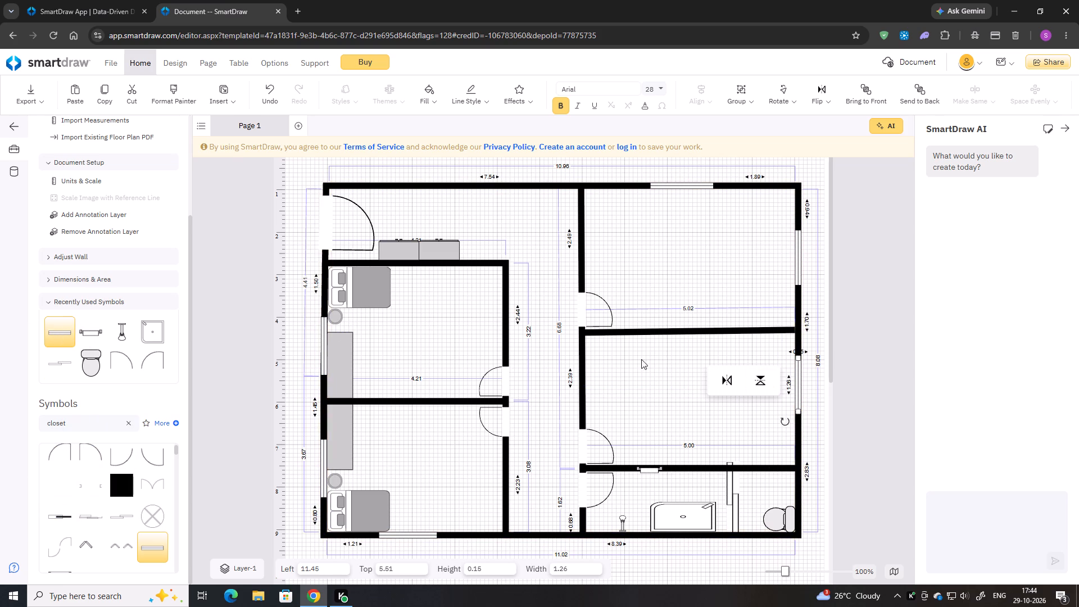
{"action": "left_click", "coordinate": [641, 383]}
Examine the symbol categories from Doors & Windows and Countertops through sofas and cabinets for furniture for the upper-right room.
{"action": "scroll", "coordinate": [91, 467], "scroll_direction": "up", "scroll_amount": 3}
{"action": "scroll", "coordinate": [91, 467], "scroll_direction": "down", "scroll_amount": 2}
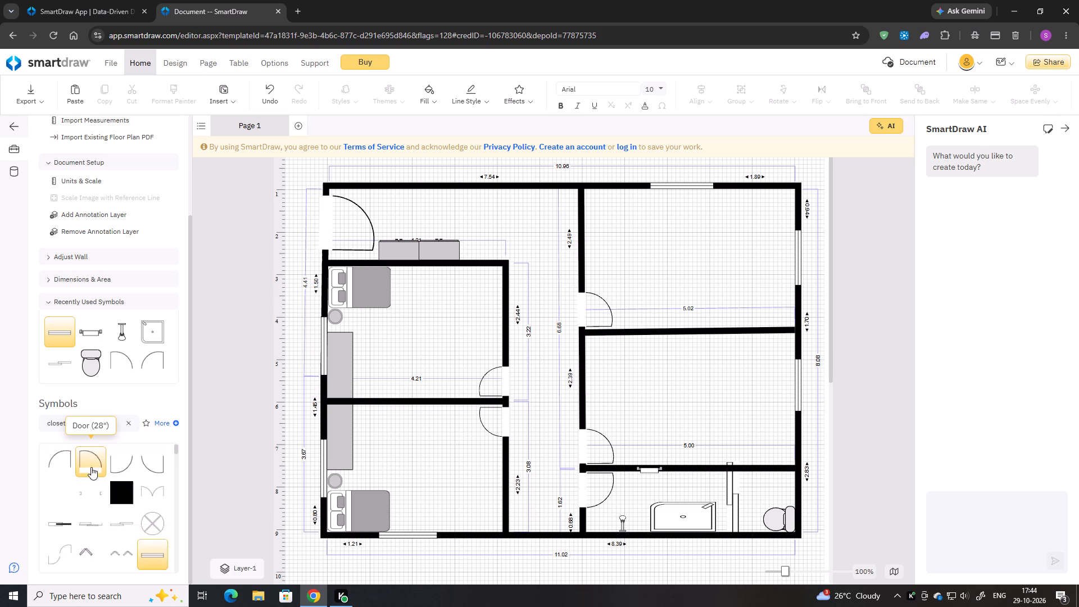
{"action": "scroll", "coordinate": [91, 467], "scroll_direction": "down", "scroll_amount": 16}
{"action": "scroll", "coordinate": [97, 469], "scroll_direction": "down", "scroll_amount": 6}
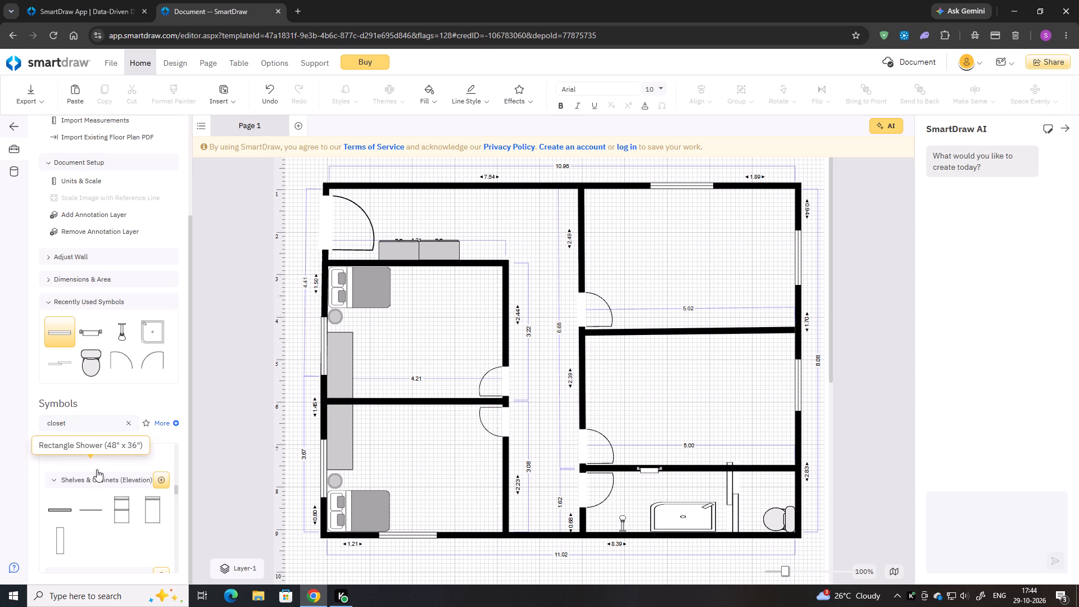
{"action": "scroll", "coordinate": [97, 490], "scroll_direction": "down", "scroll_amount": 3}
{"action": "scroll", "coordinate": [105, 486], "scroll_direction": "up", "scroll_amount": 15}
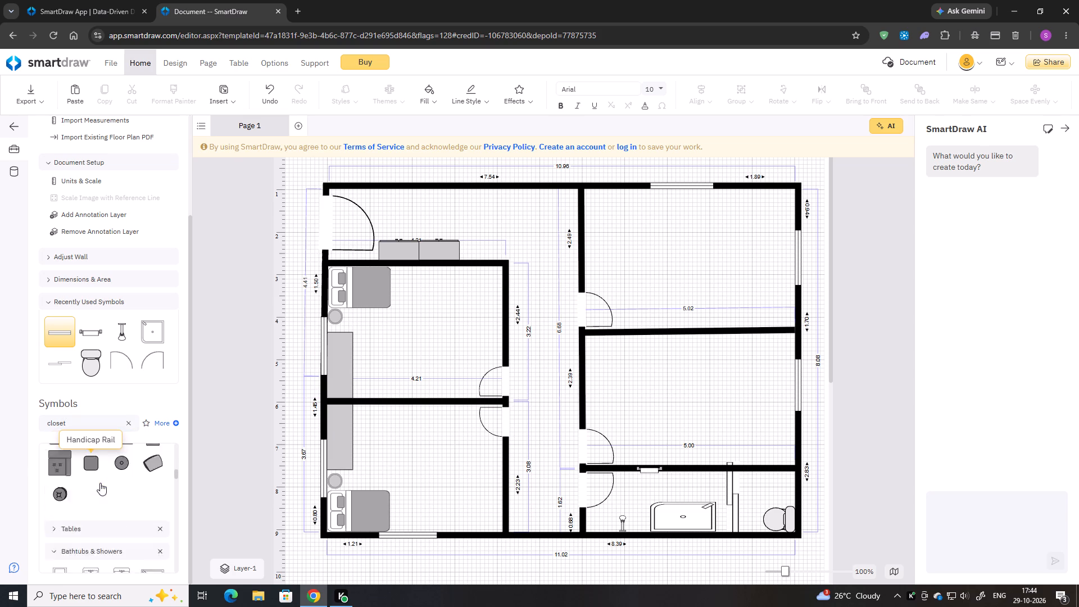
{"action": "scroll", "coordinate": [100, 483], "scroll_direction": "up", "scroll_amount": 9}
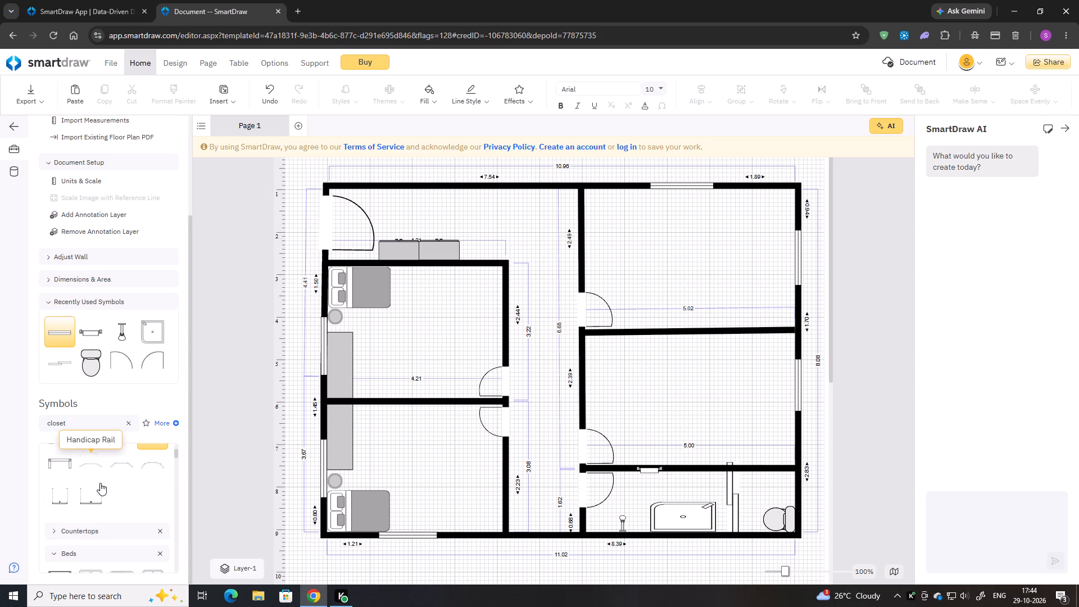
{"action": "left_click", "coordinate": [69, 527]}
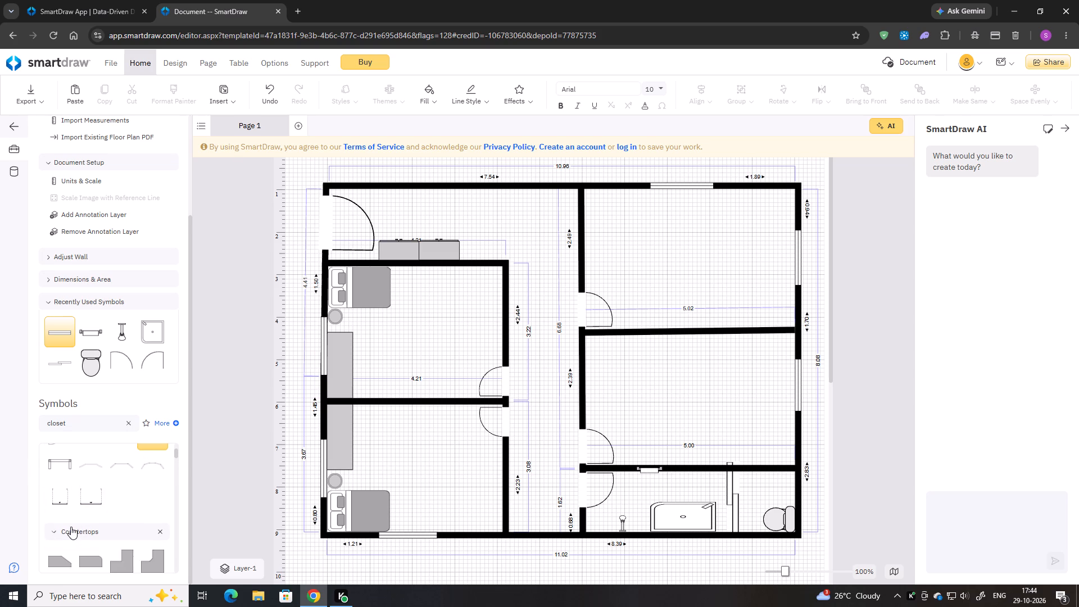
{"action": "left_click", "coordinate": [71, 527]}
{"action": "scroll", "coordinate": [85, 507], "scroll_direction": "up", "scroll_amount": 4}
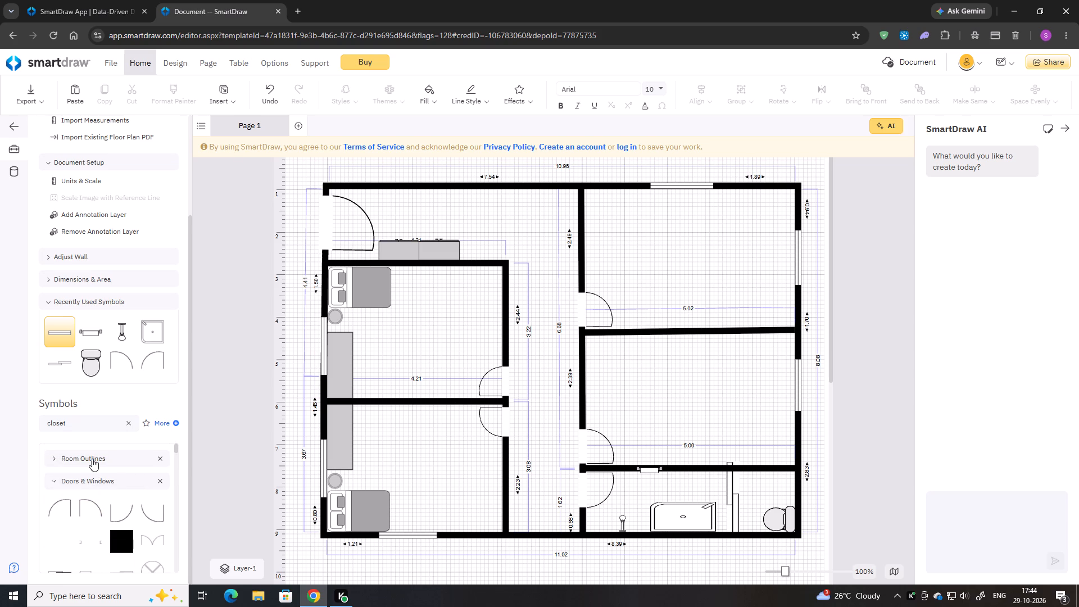
{"action": "scroll", "coordinate": [89, 515], "scroll_direction": "down", "scroll_amount": 14}
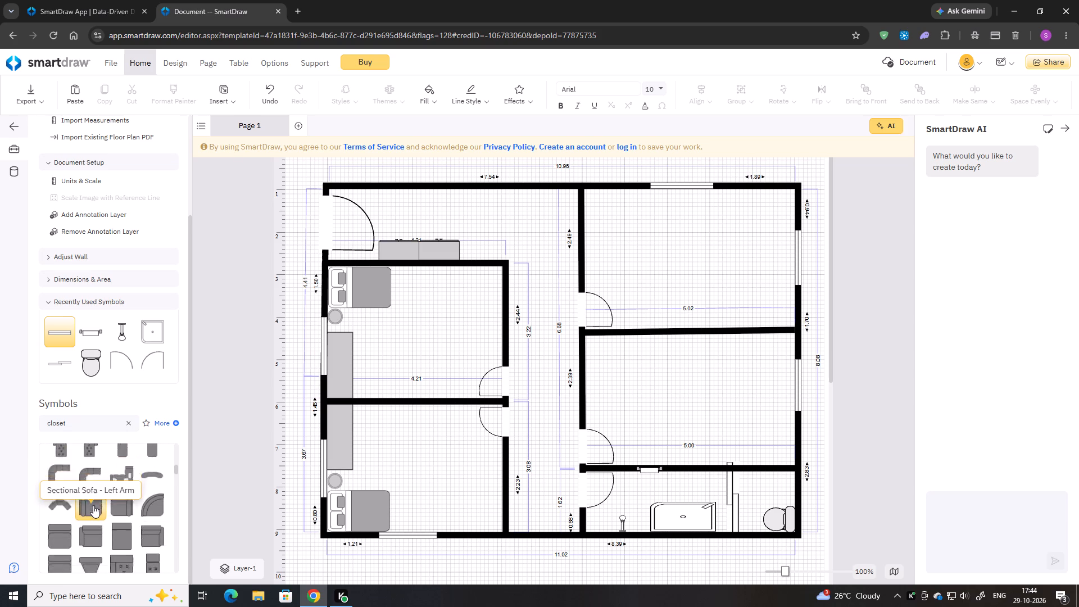
{"action": "scroll", "coordinate": [93, 505], "scroll_direction": "down", "scroll_amount": 5}
{"action": "scroll", "coordinate": [95, 505], "scroll_direction": "up", "scroll_amount": 4}
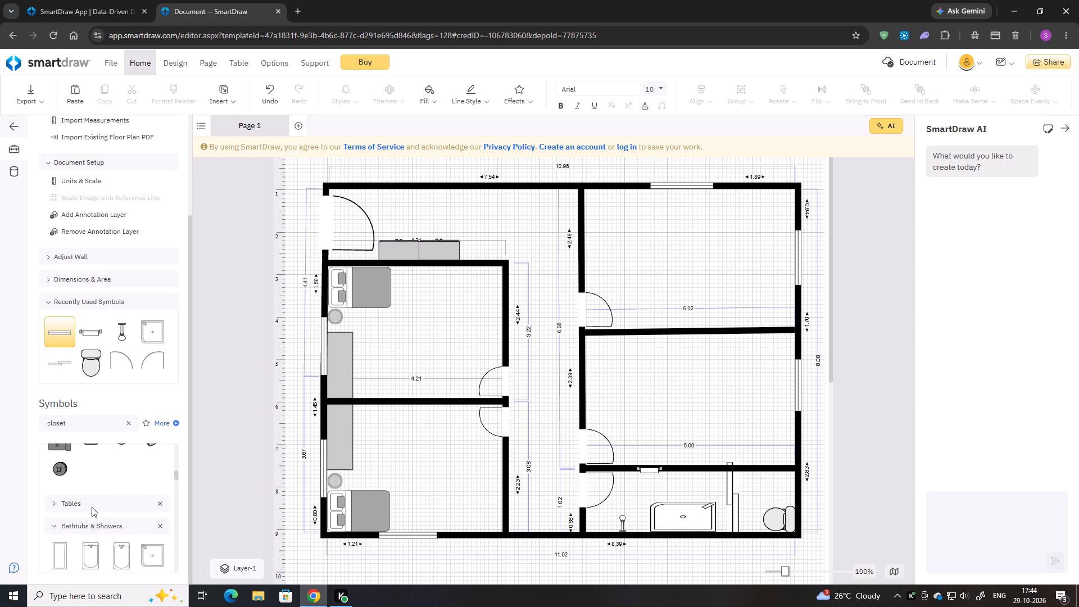
Place the 0.61 by 1.07 m rectangular table symbol from Tables in the upper-right room, near its right-wall window.
{"action": "left_click", "coordinate": [92, 507]}
{"action": "left_click", "coordinate": [72, 497]}
{"action": "left_click", "coordinate": [73, 505]}
{"action": "scroll", "coordinate": [120, 502], "scroll_direction": "down", "scroll_amount": 1}
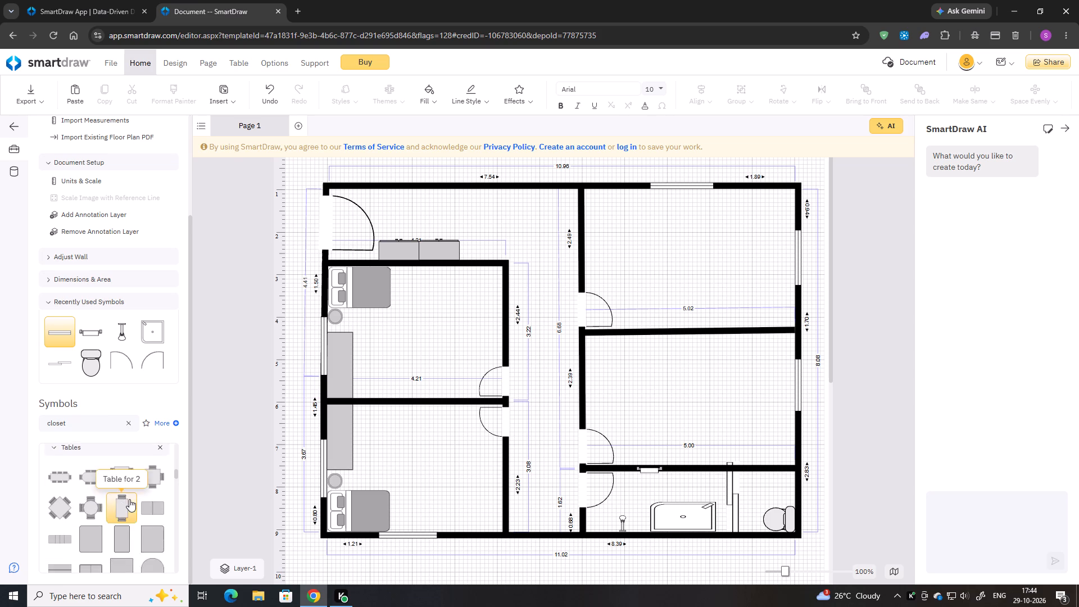
{"action": "scroll", "coordinate": [129, 499], "scroll_direction": "down", "scroll_amount": 1}
{"action": "left_click_drag", "start_coordinate": [128, 488], "coordinate": [802, 266]}
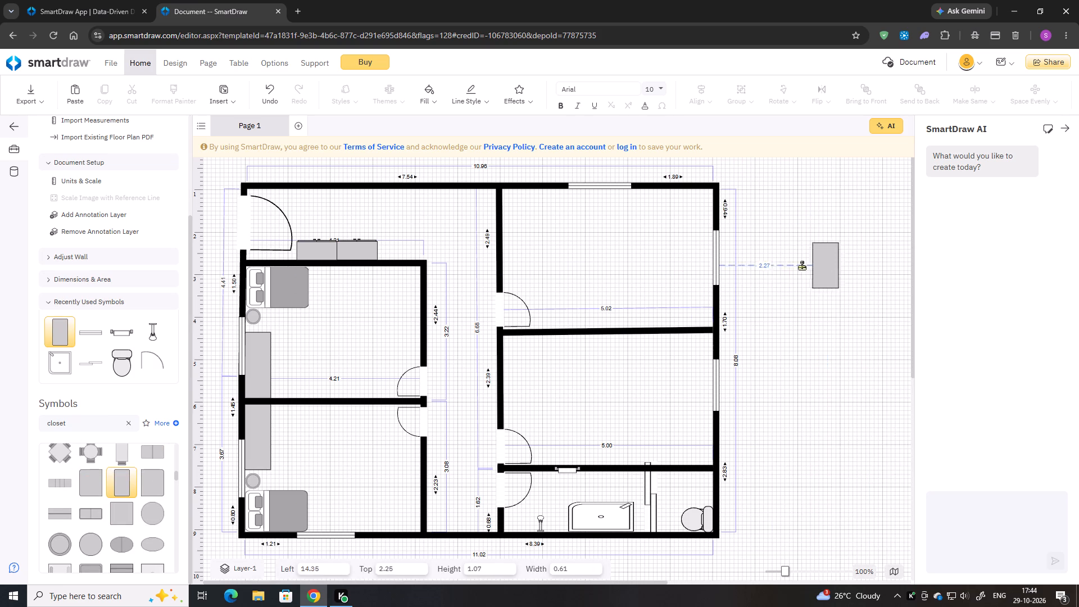
{"action": "left_click_drag", "start_coordinate": [802, 266], "coordinate": [760, 262]}
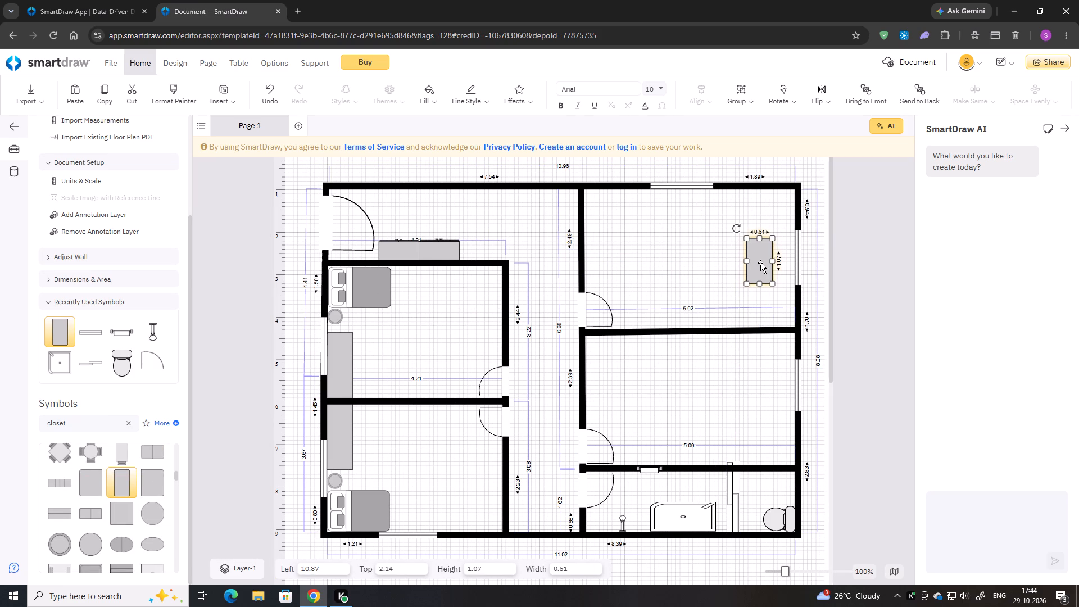
Stretch the table to about 0.77 by 2.87 m and move it against the right outer wall in the room's upper corner.
{"action": "left_click_drag", "start_coordinate": [759, 238], "coordinate": [777, 206]}
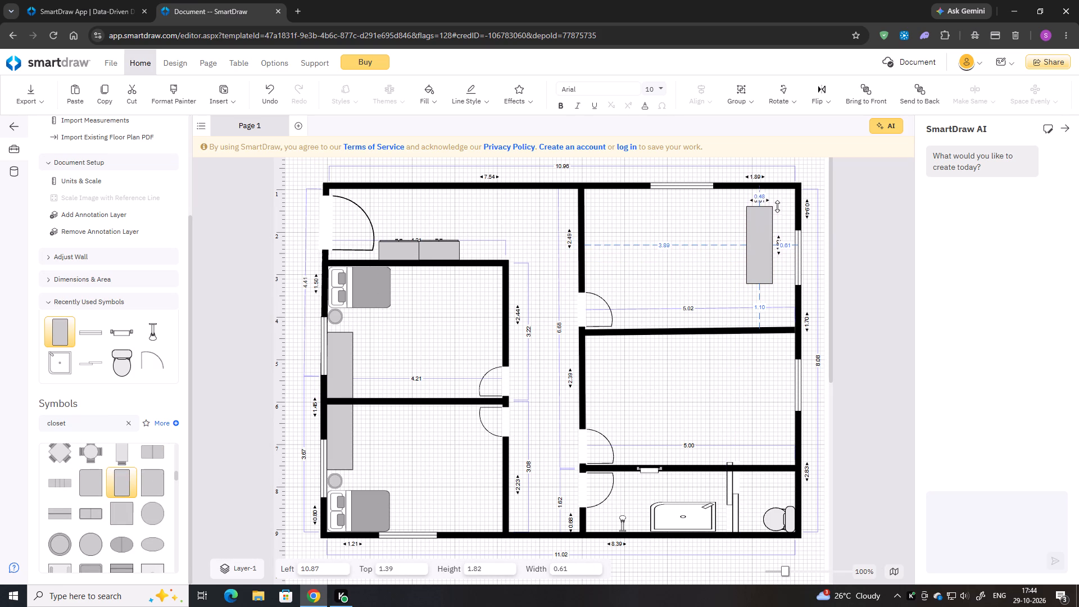
{"action": "left_click_drag", "start_coordinate": [777, 206], "coordinate": [782, 192]}
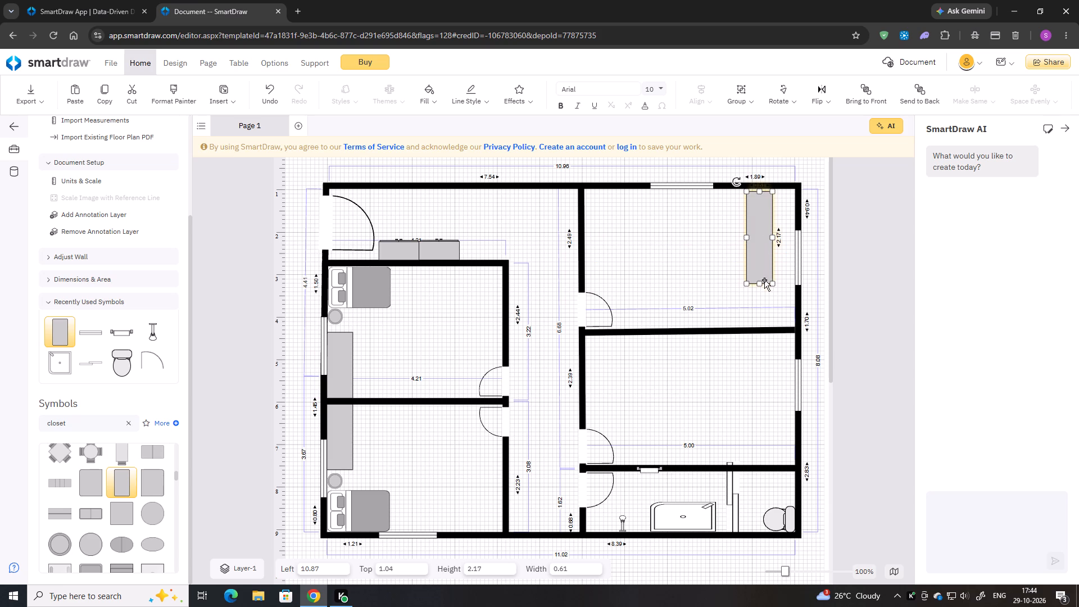
{"action": "left_click_drag", "start_coordinate": [761, 282], "coordinate": [756, 312]}
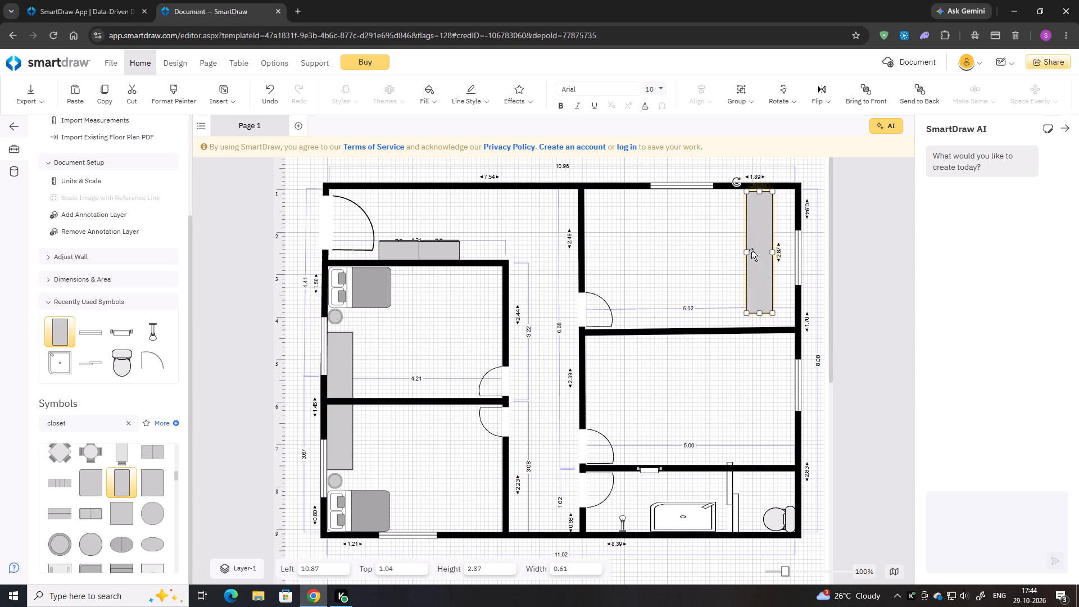
{"action": "left_click", "coordinate": [745, 252]}
{"action": "left_click_drag", "start_coordinate": [756, 251], "coordinate": [770, 249]}
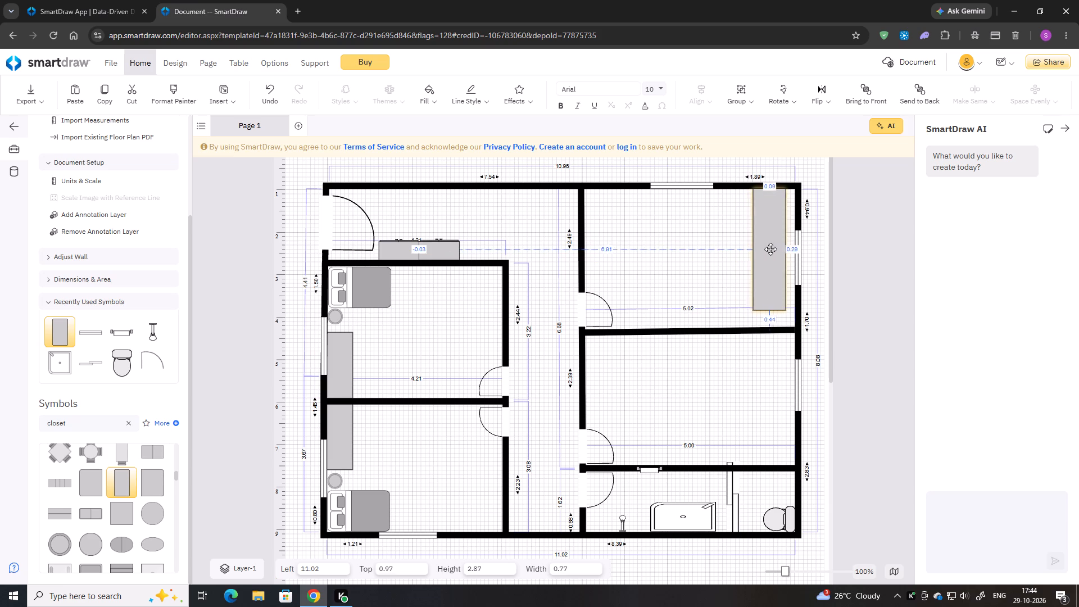
{"action": "left_click_drag", "start_coordinate": [770, 249], "coordinate": [777, 249]}
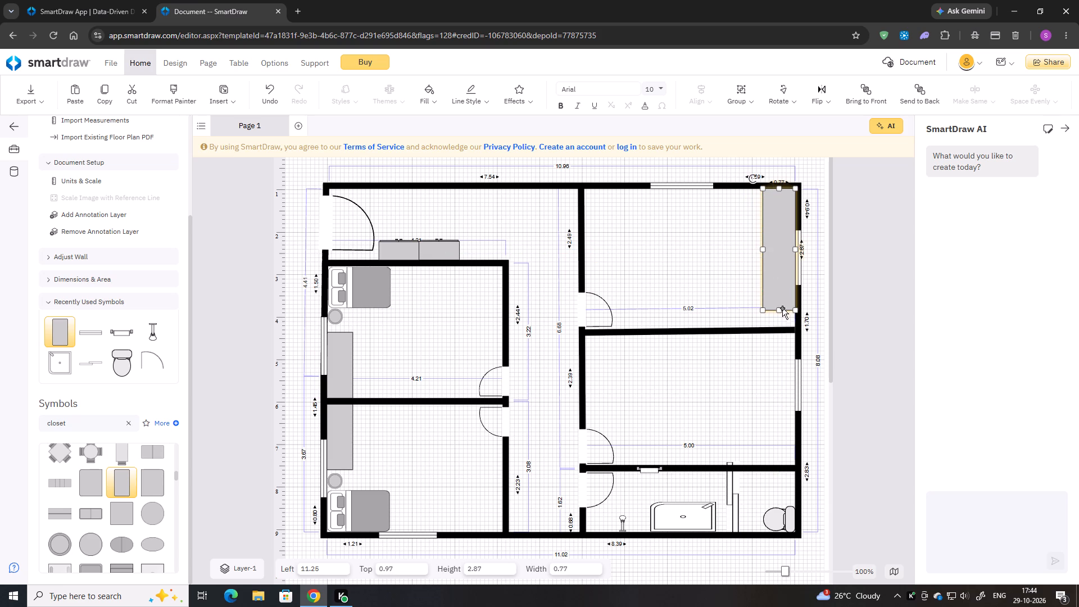
Lengthen the rectangular table along the upper-right room's outer wall to about 3.27 m.
{"action": "left_click_drag", "start_coordinate": [781, 310], "coordinate": [780, 327]}
{"action": "left_click", "coordinate": [818, 276]}
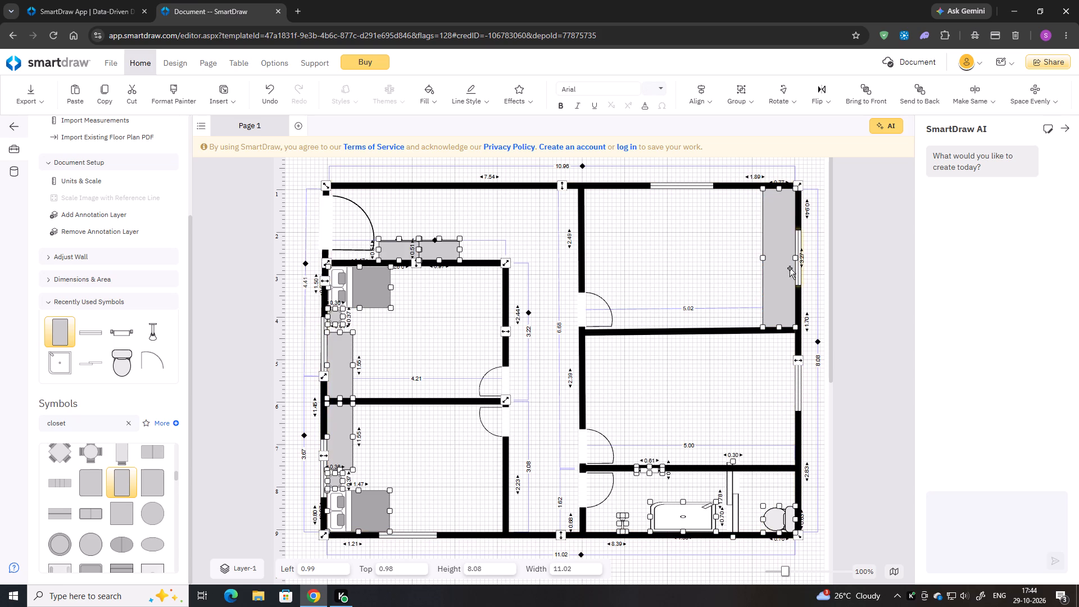
{"action": "right_click", "coordinate": [777, 268]}
{"action": "left_click", "coordinate": [809, 337]}
{"action": "left_click", "coordinate": [732, 290]}
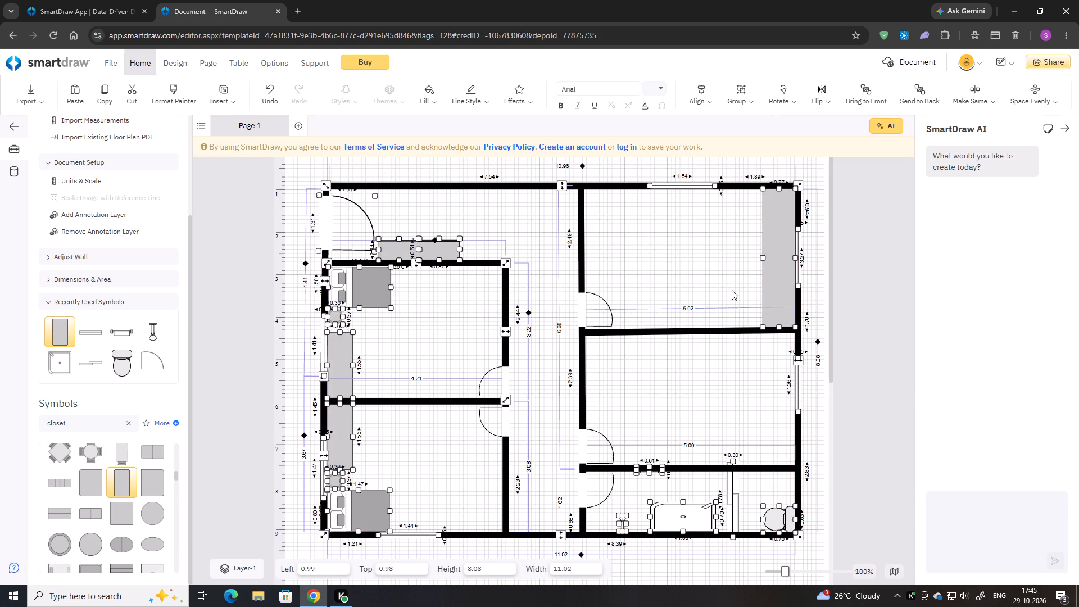
Place a three-seat sofa from Couches & Sofas in the room above the bathroom and resize it to about 2.12 by 0.76 m.
{"action": "scroll", "coordinate": [222, 449], "scroll_direction": "down", "scroll_amount": 5}
{"action": "scroll", "coordinate": [88, 520], "scroll_direction": "down", "scroll_amount": 1}
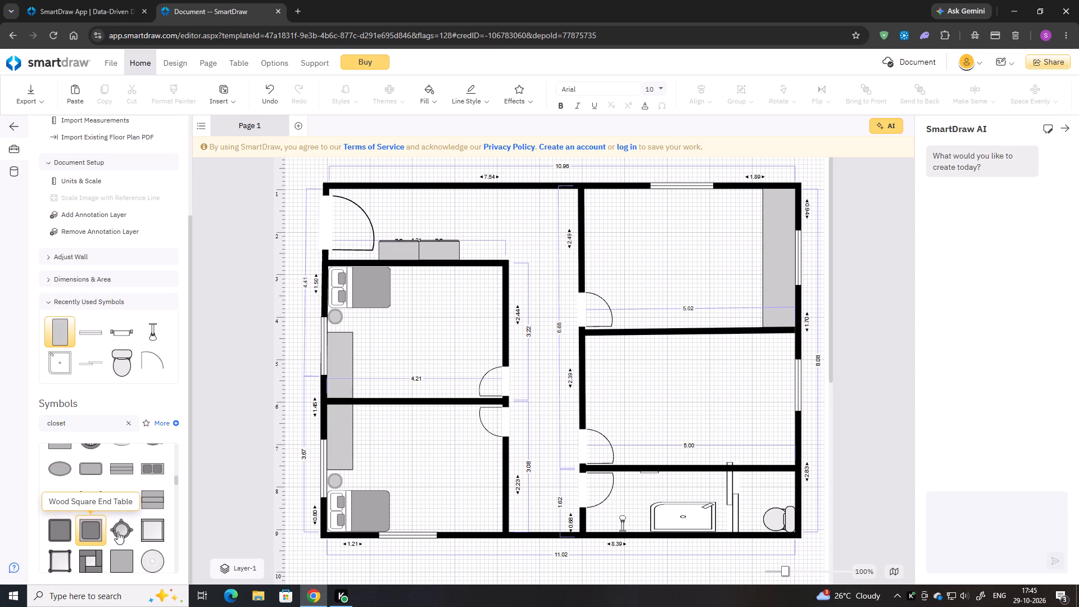
{"action": "scroll", "coordinate": [119, 527], "scroll_direction": "up", "scroll_amount": 4}
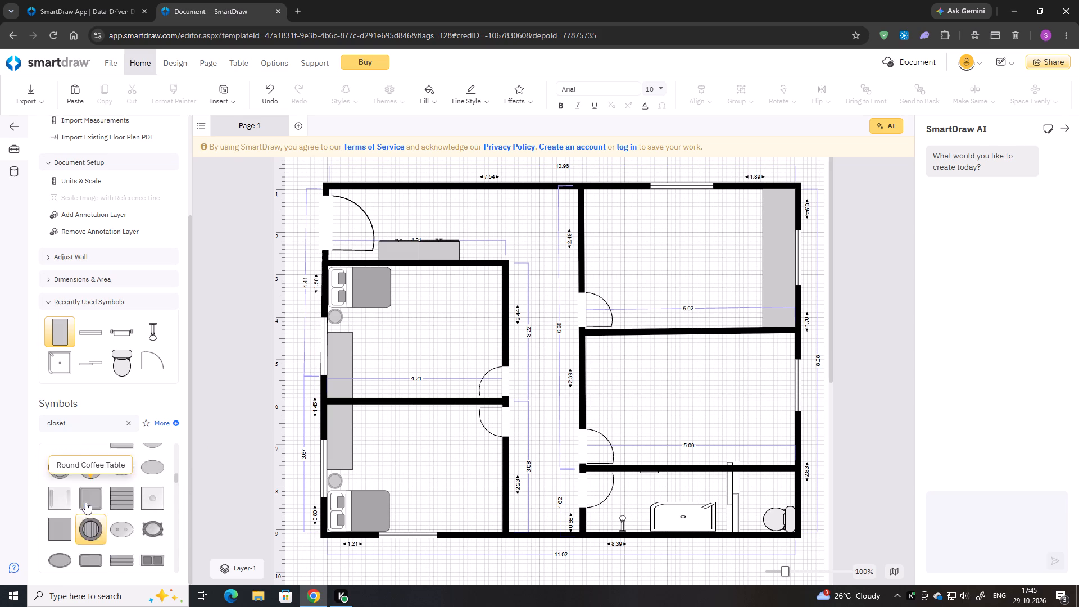
{"action": "scroll", "coordinate": [101, 500], "scroll_direction": "up", "scroll_amount": 5}
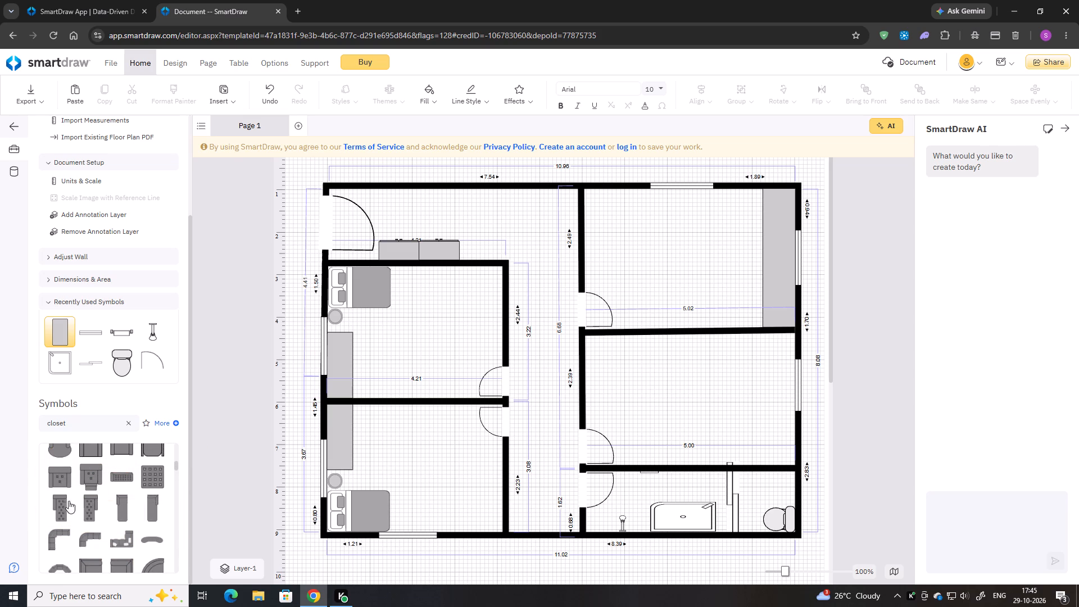
{"action": "scroll", "coordinate": [86, 475], "scroll_direction": "up", "scroll_amount": 3}
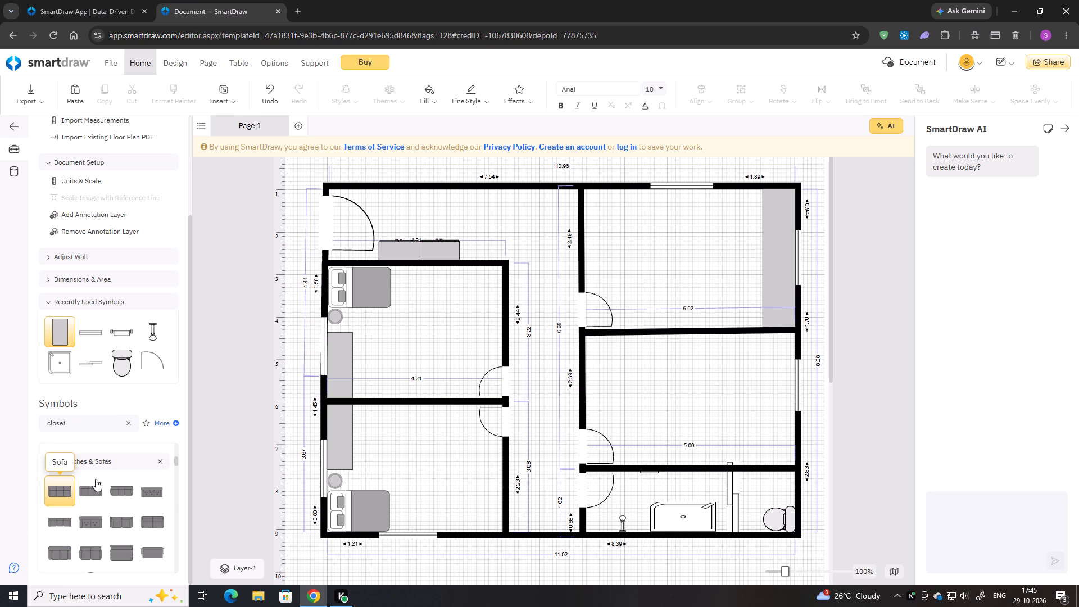
{"action": "left_click_drag", "start_coordinate": [87, 486], "coordinate": [214, 457]}
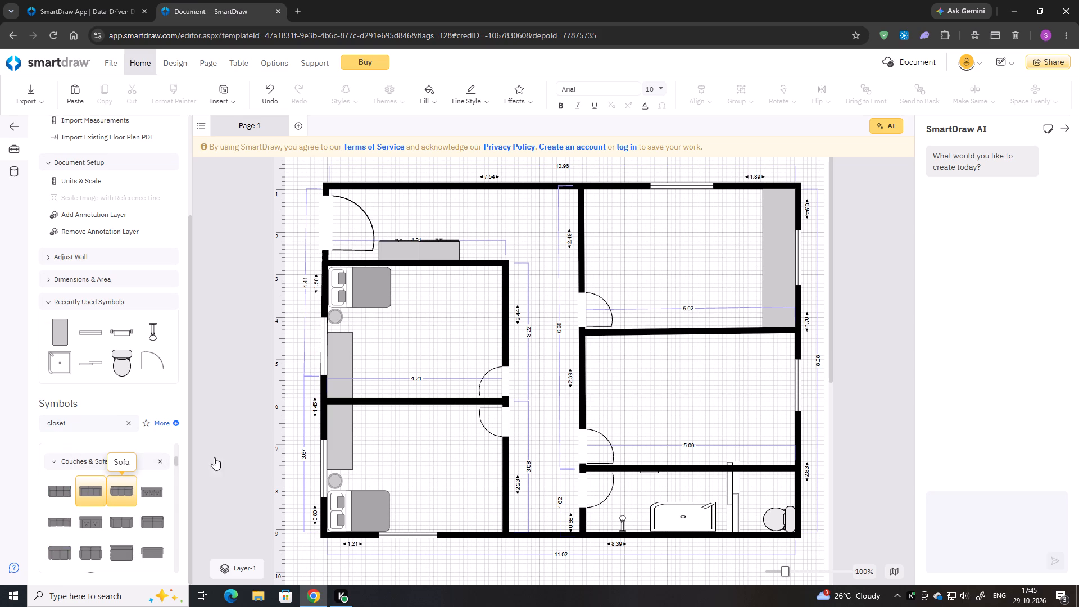
{"action": "left_click_drag", "start_coordinate": [214, 457], "coordinate": [656, 365]}
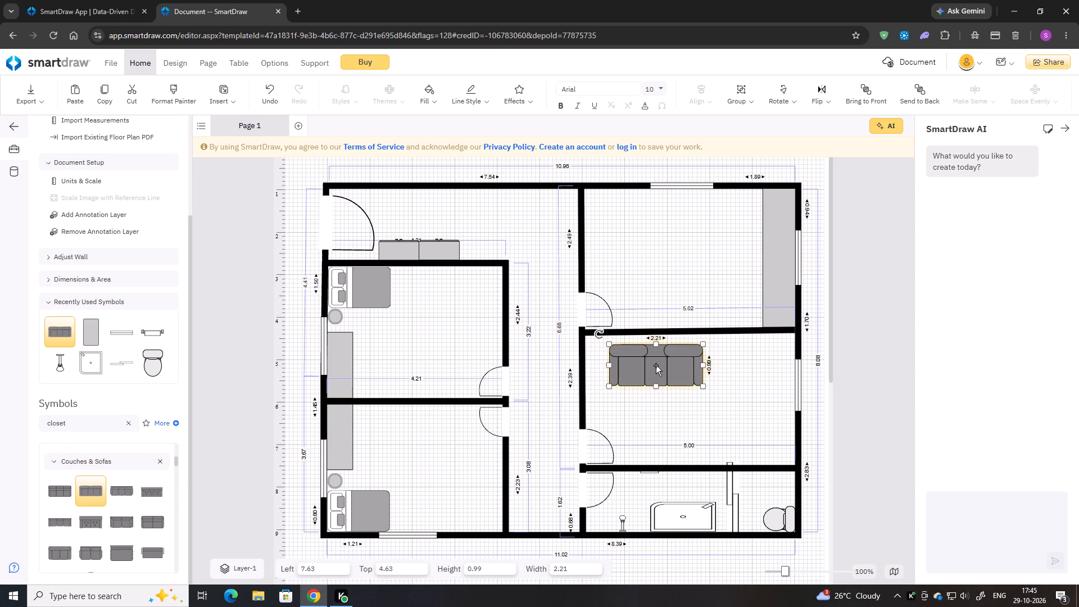
{"action": "left_click_drag", "start_coordinate": [705, 386], "coordinate": [700, 377]}
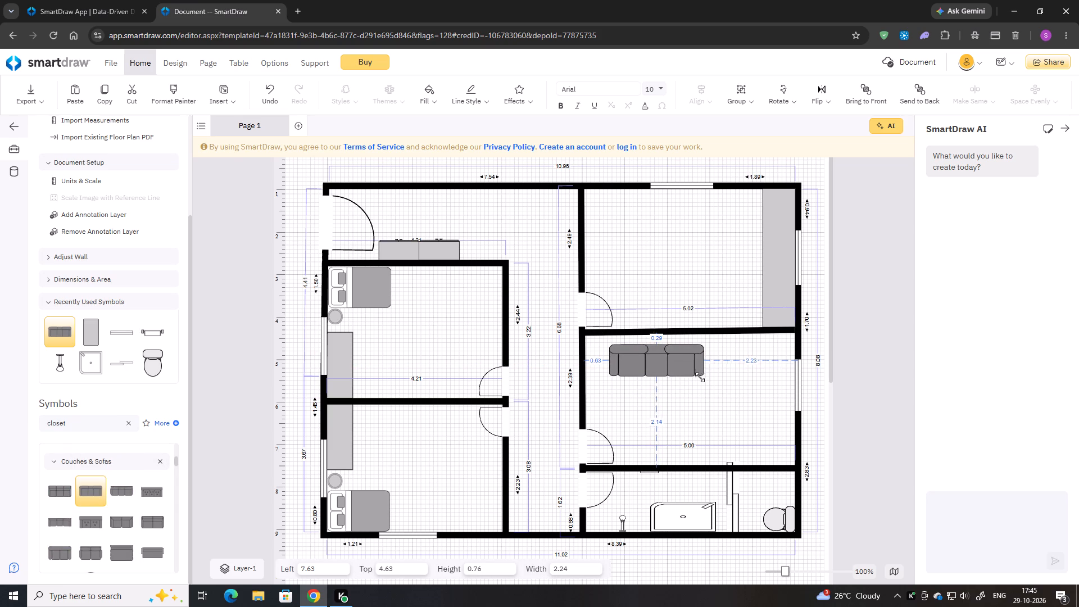
{"action": "left_click_drag", "start_coordinate": [700, 377], "coordinate": [699, 377]}
Move the sofa against the upper wall of the room above the bathroom, about 0.4 m from the corridor wall.
{"action": "left_click_drag", "start_coordinate": [673, 365], "coordinate": [674, 354]}
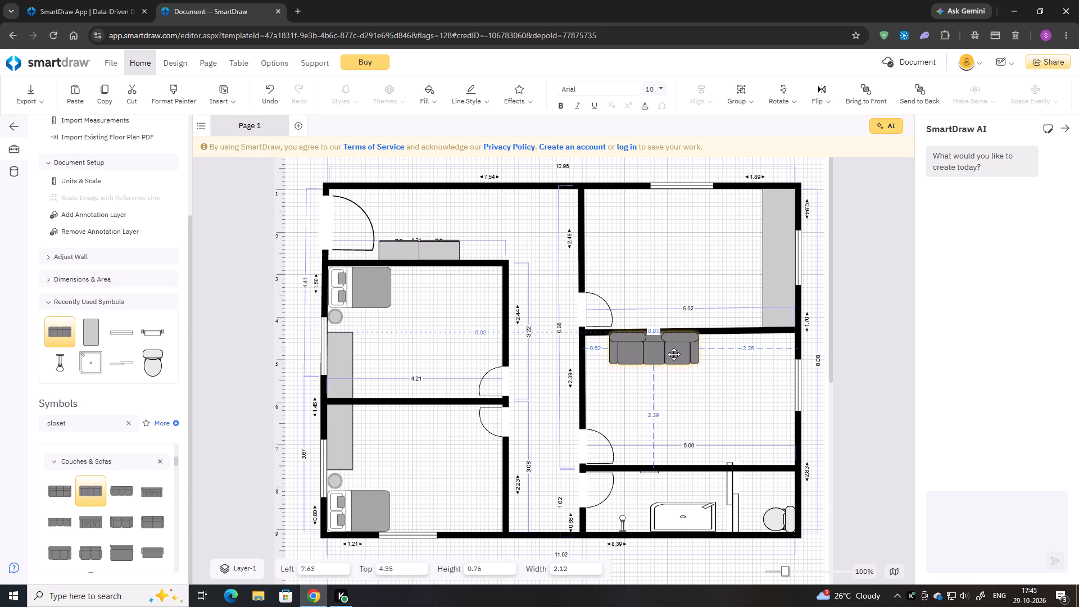
{"action": "left_click_drag", "start_coordinate": [674, 354], "coordinate": [674, 354]}
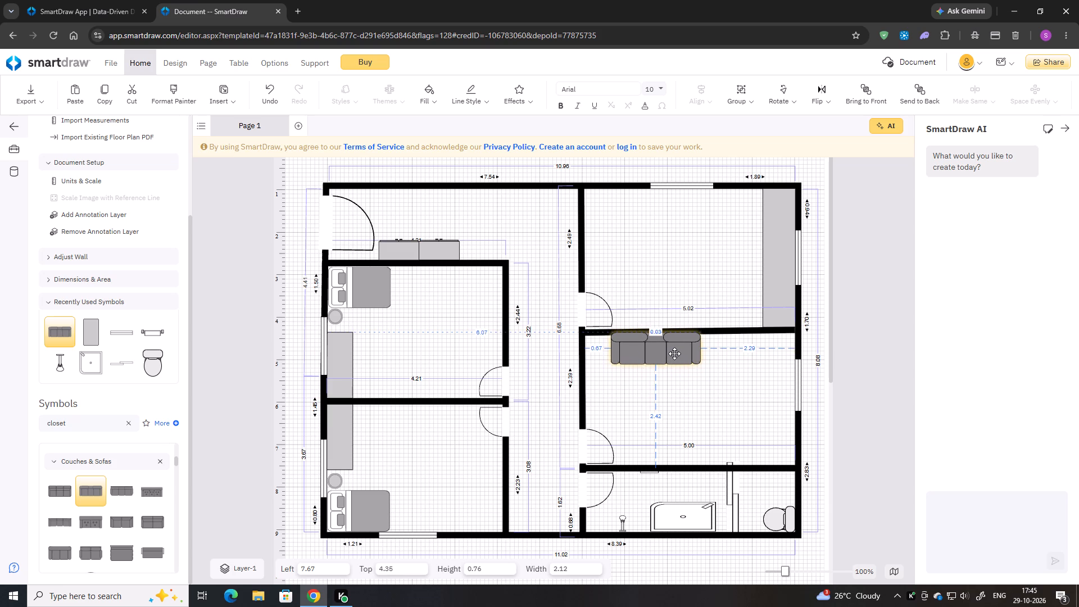
{"action": "left_click_drag", "start_coordinate": [674, 354], "coordinate": [663, 356]}
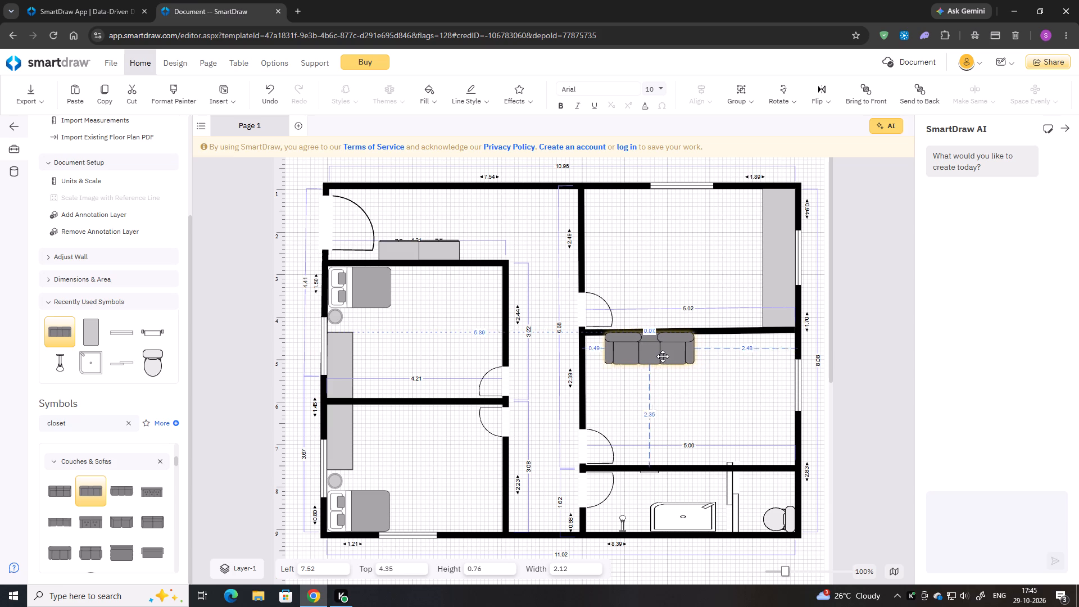
{"action": "left_click_drag", "start_coordinate": [663, 356], "coordinate": [661, 358]}
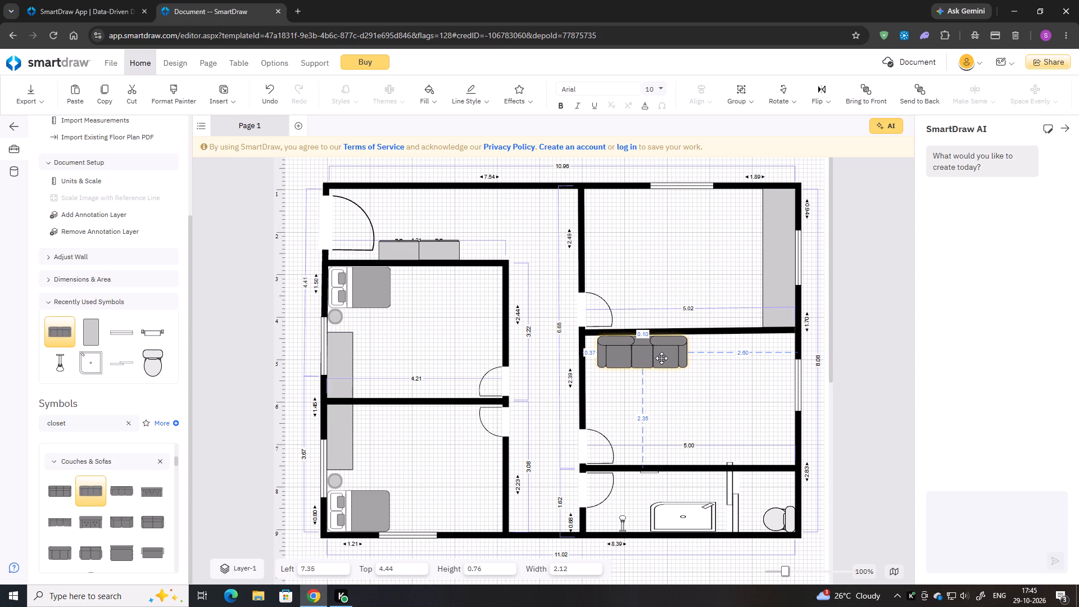
{"action": "left_click_drag", "start_coordinate": [661, 358], "coordinate": [663, 355]}
{"action": "key", "text": "Down"}
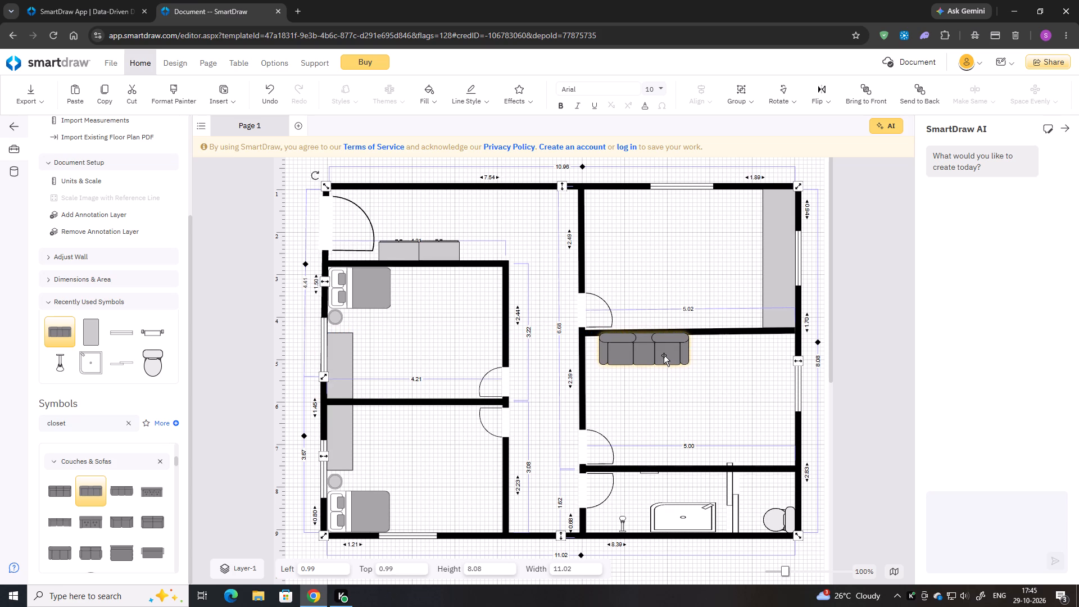
{"action": "key", "text": "Down"}
{"action": "key", "text": "Up"}
{"action": "key", "text": "Up"}
{"action": "left_click", "coordinate": [659, 355]}
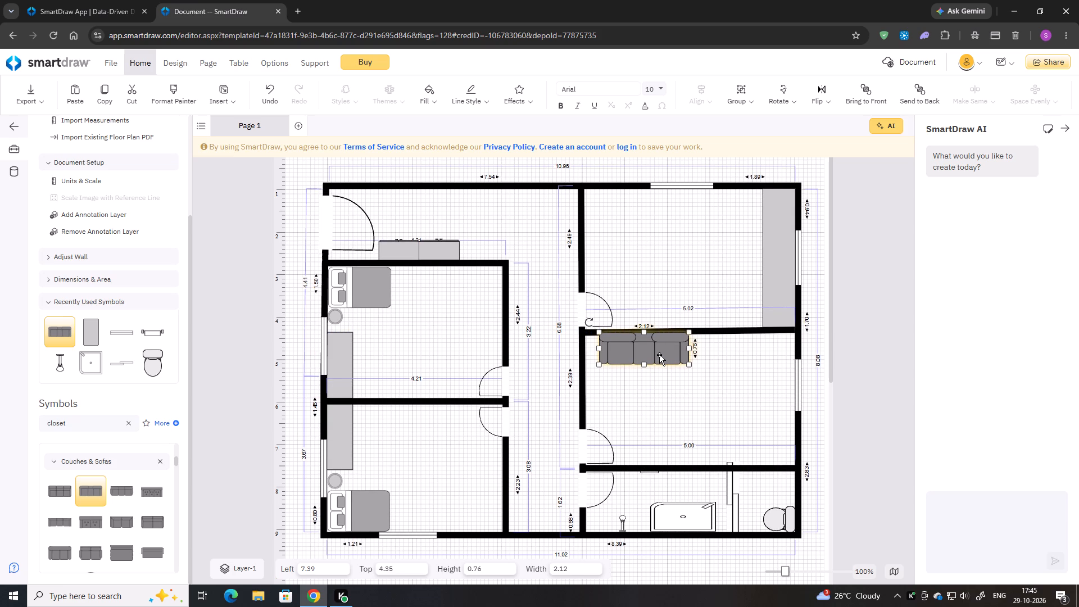
{"action": "key", "text": "Down"}
{"action": "key", "text": "Down"}
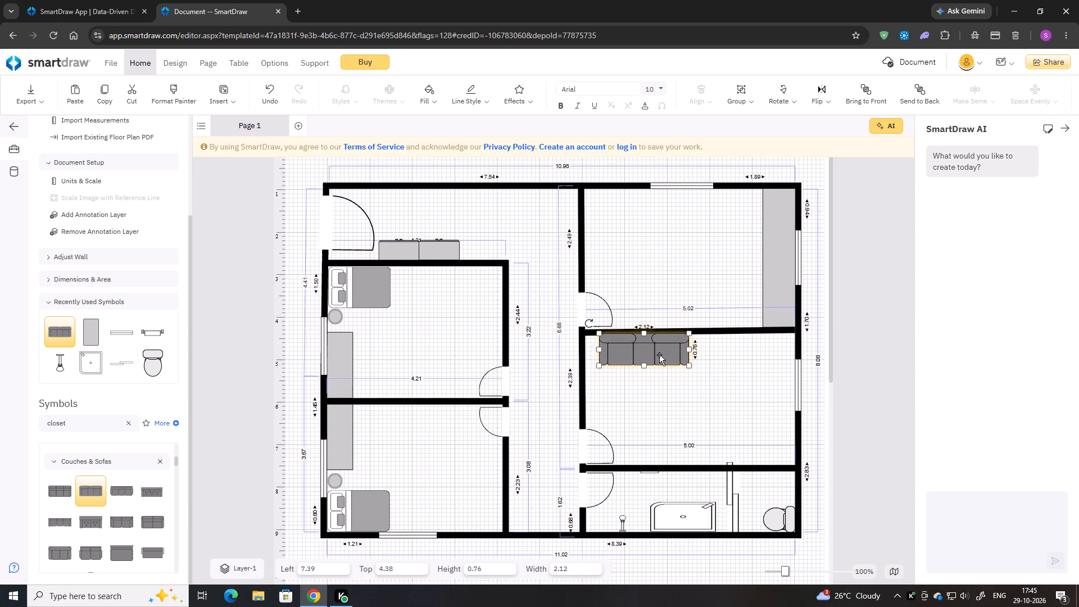
Duplicate the sofa and set the copy directly beside the first one along the same upper wall, aligned with it.
{"action": "key", "text": "ctrl+c"}
{"action": "key", "text": "ctrl+v"}
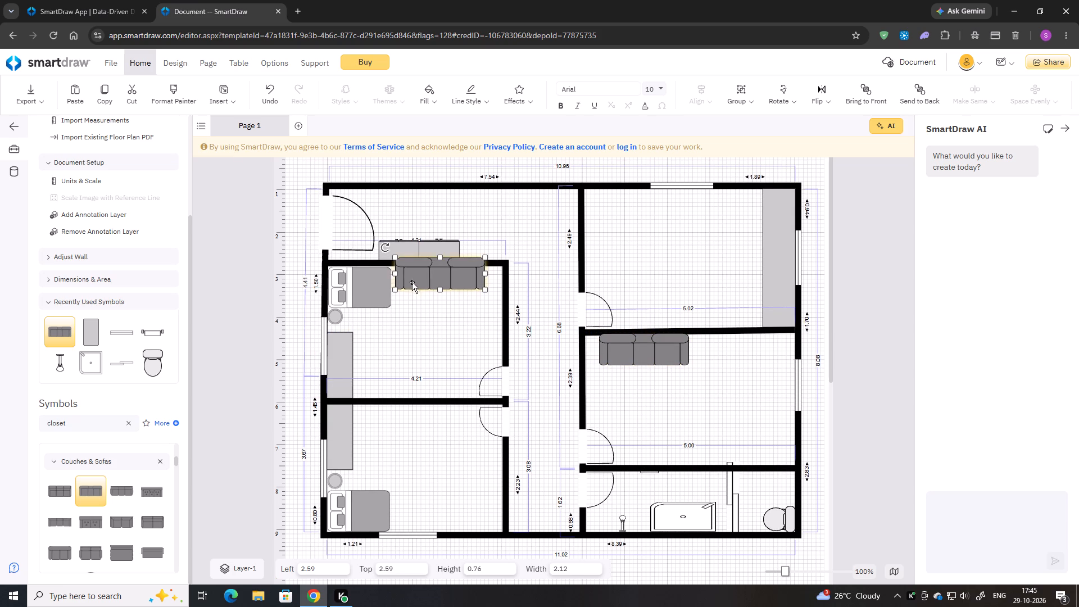
{"action": "left_click_drag", "start_coordinate": [424, 276], "coordinate": [716, 352]}
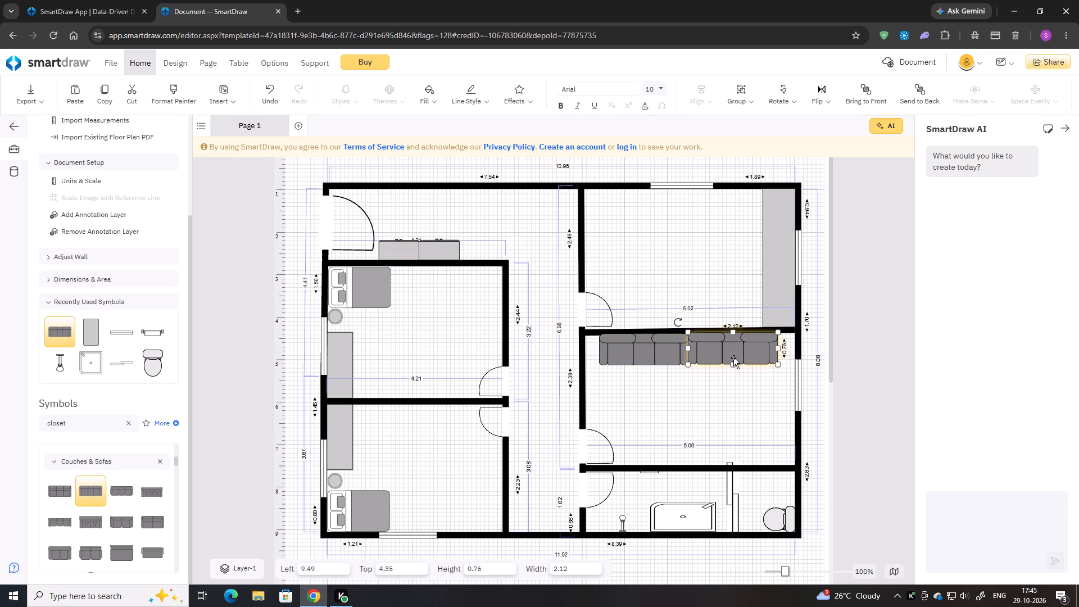
{"action": "key", "text": "Down"}
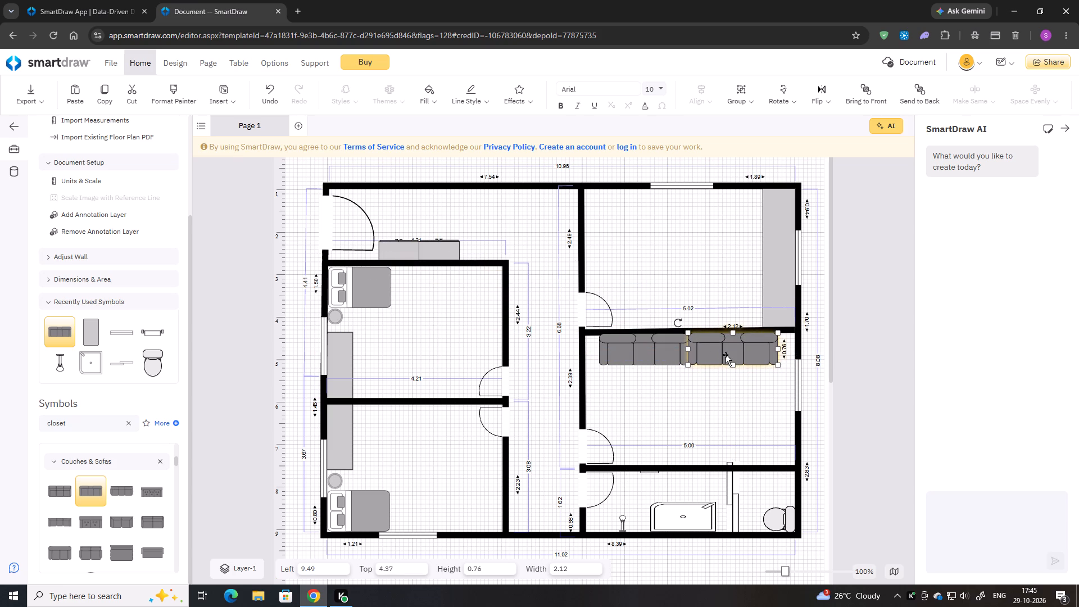
{"action": "key", "text": "Down"}
{"action": "right_click", "coordinate": [726, 353]}
{"action": "left_click", "coordinate": [759, 330]}
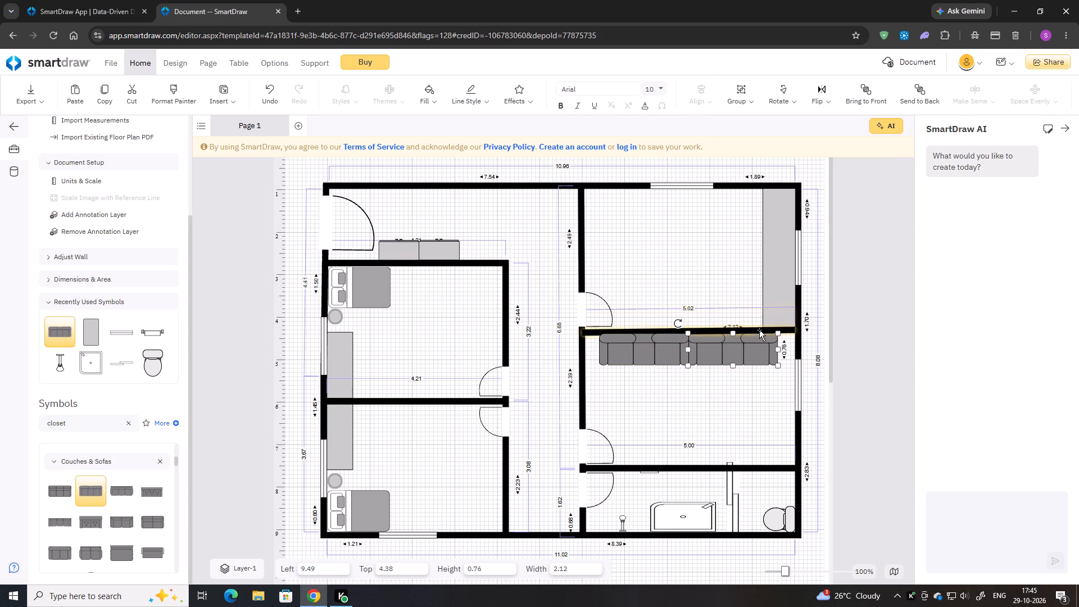
{"action": "right_click", "coordinate": [663, 348]}
{"action": "left_click", "coordinate": [729, 324]}
{"action": "left_click", "coordinate": [714, 387]}
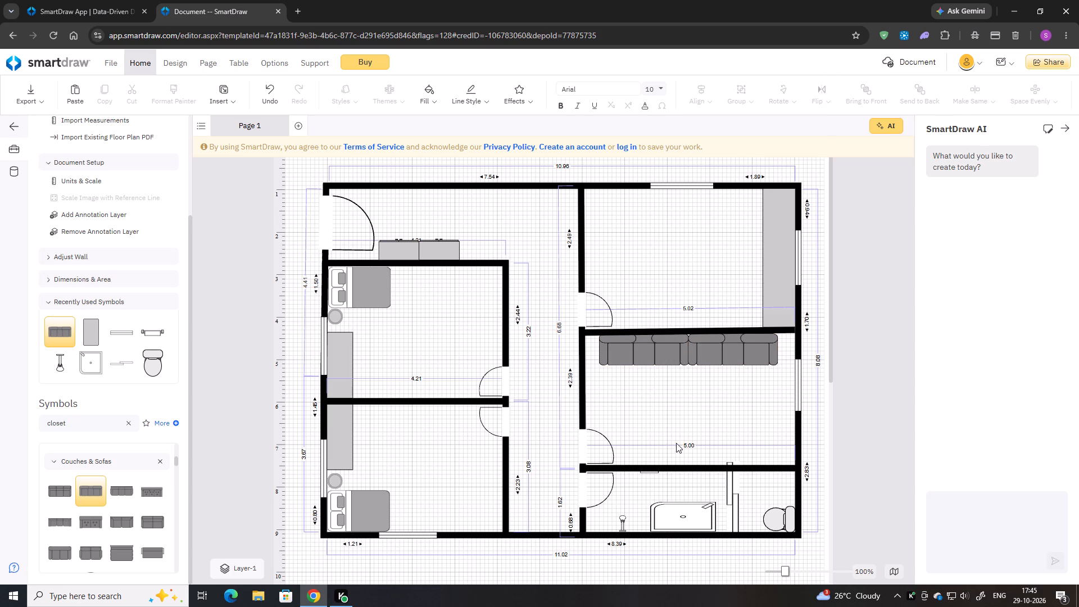
Shorten the sliding partition beside the bathroom's toilet so its upper end stops at the bathroom's upper wall.
{"action": "left_click", "coordinate": [729, 473]}
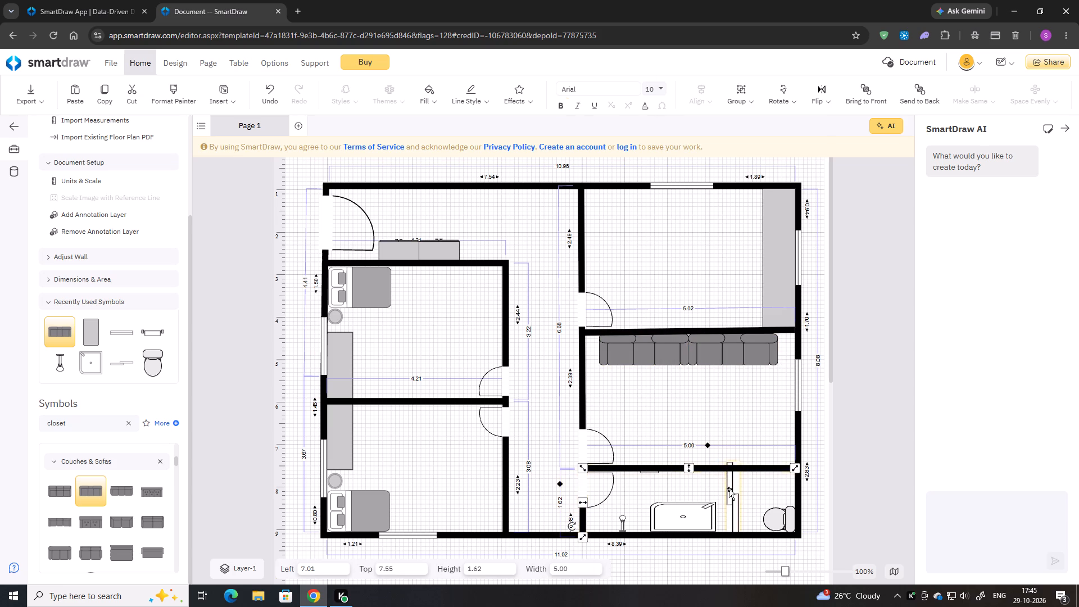
{"action": "left_click", "coordinate": [729, 489]}
{"action": "left_click", "coordinate": [733, 462]}
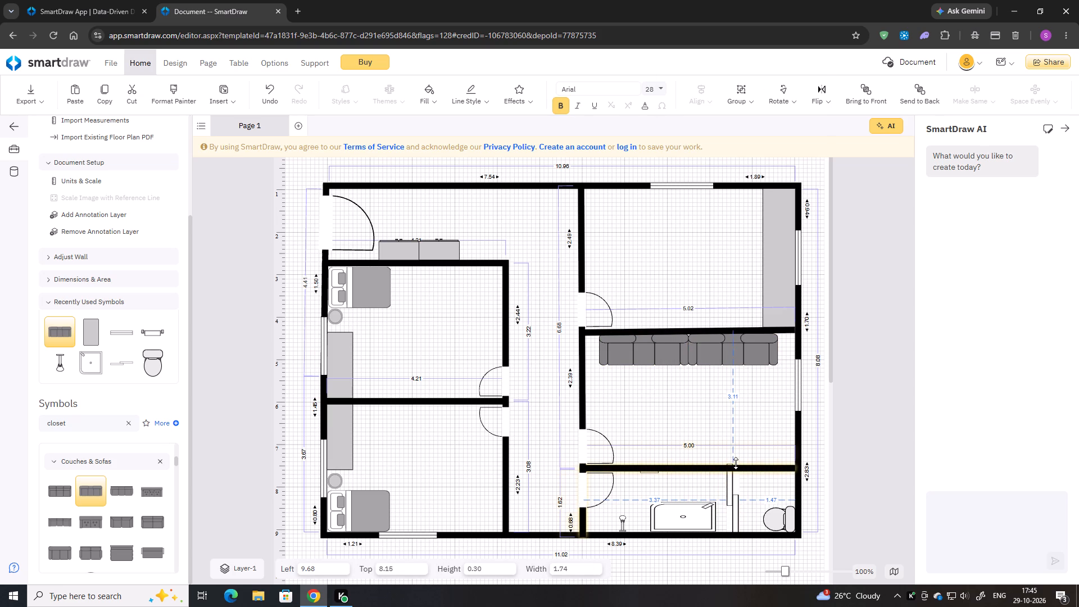
{"action": "left_click", "coordinate": [733, 436]}
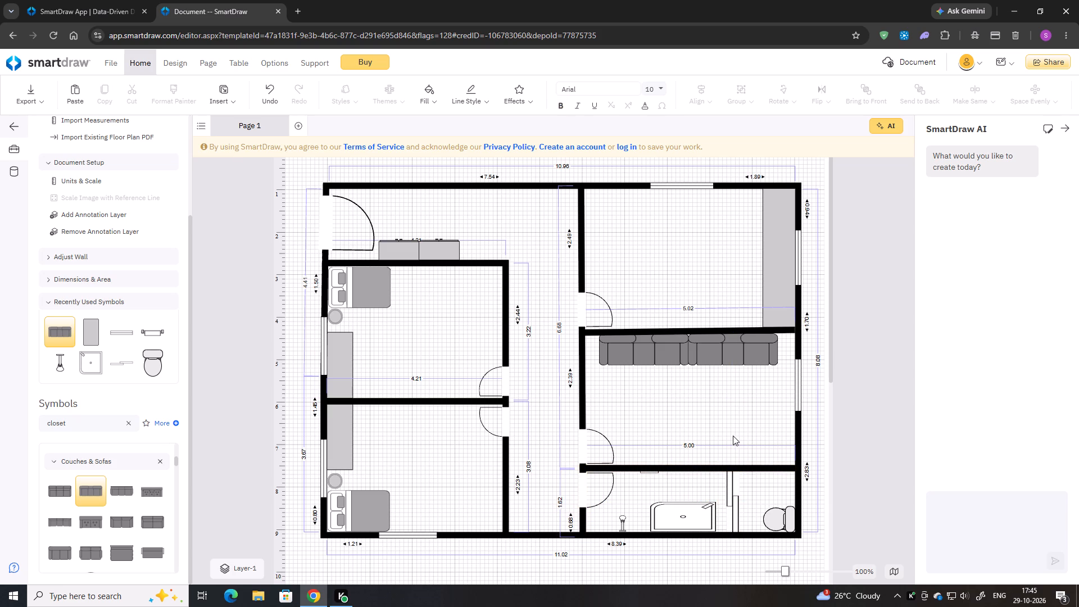
Examine the symbol categories from Countertops and beds through sofas to Tables for more furniture for the sofa room.
{"action": "scroll", "coordinate": [106, 530], "scroll_direction": "down", "scroll_amount": 6}
{"action": "scroll", "coordinate": [84, 525], "scroll_direction": "up", "scroll_amount": 11}
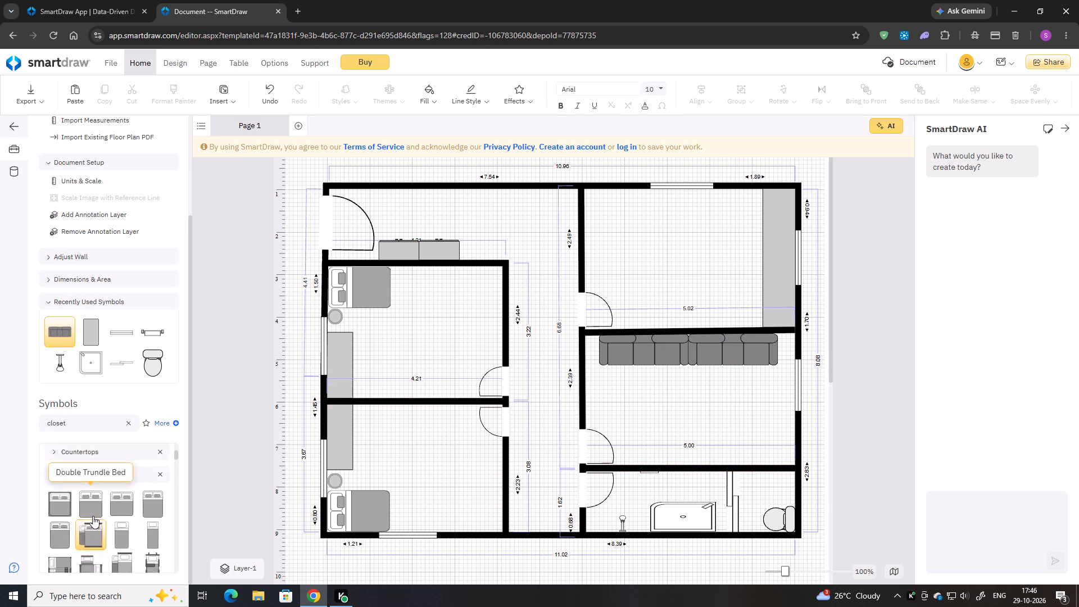
{"action": "scroll", "coordinate": [93, 516], "scroll_direction": "up", "scroll_amount": 2}
{"action": "scroll", "coordinate": [95, 515], "scroll_direction": "down", "scroll_amount": 11}
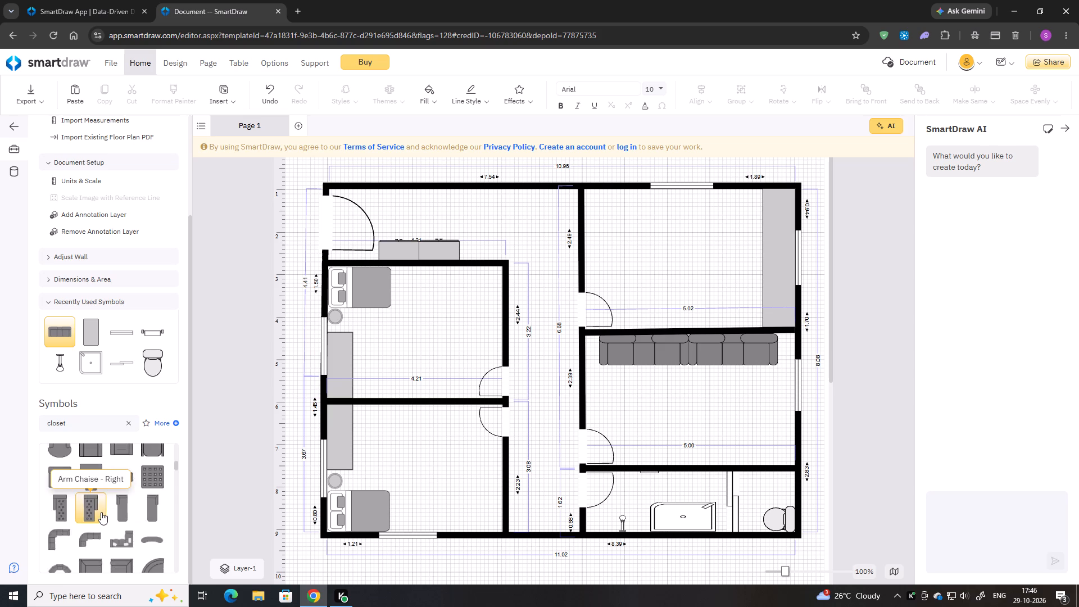
{"action": "scroll", "coordinate": [101, 512], "scroll_direction": "down", "scroll_amount": 4}
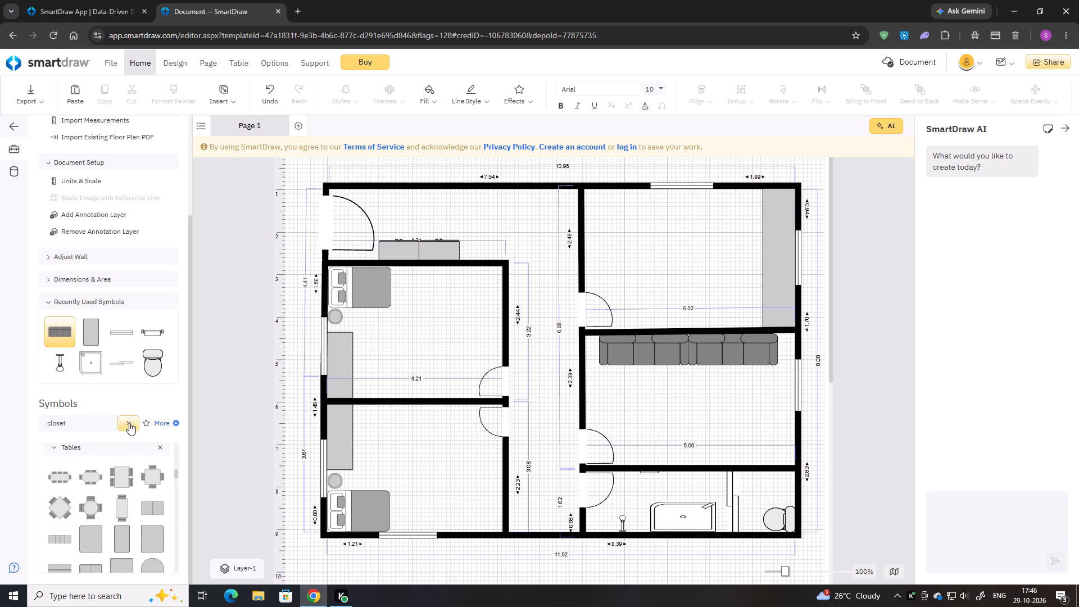
Search the symbols for "televition" and place the Mounted Television Display from Trade Show in the room with the sofas.
{"action": "left_click", "coordinate": [129, 423]}
{"action": "type", "text": "televition"}
{"action": "key", "text": "Return"}
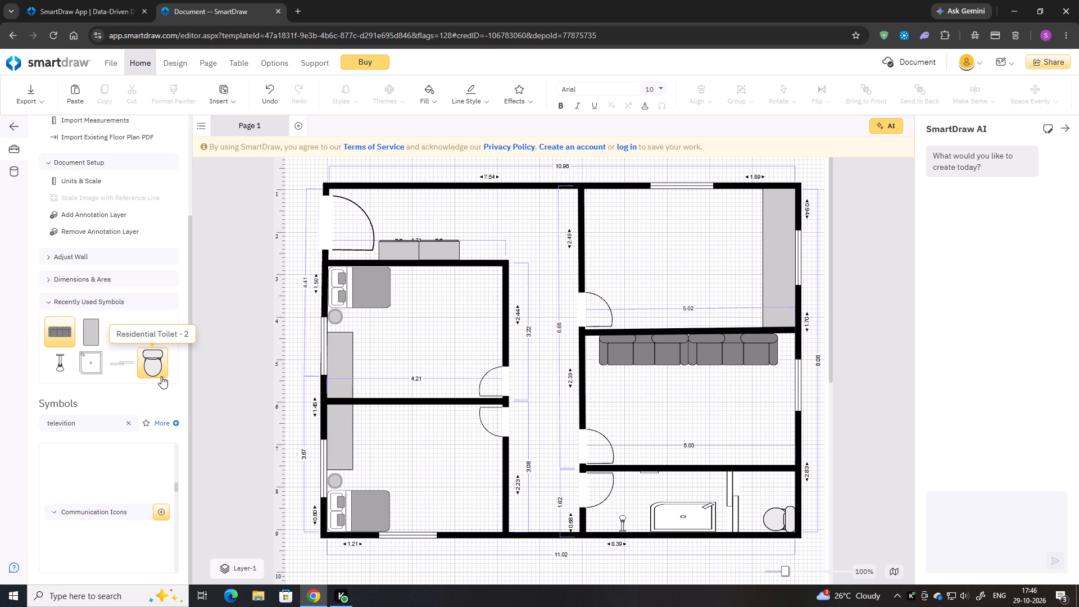
{"action": "scroll", "coordinate": [116, 487], "scroll_direction": "down", "scroll_amount": 3}
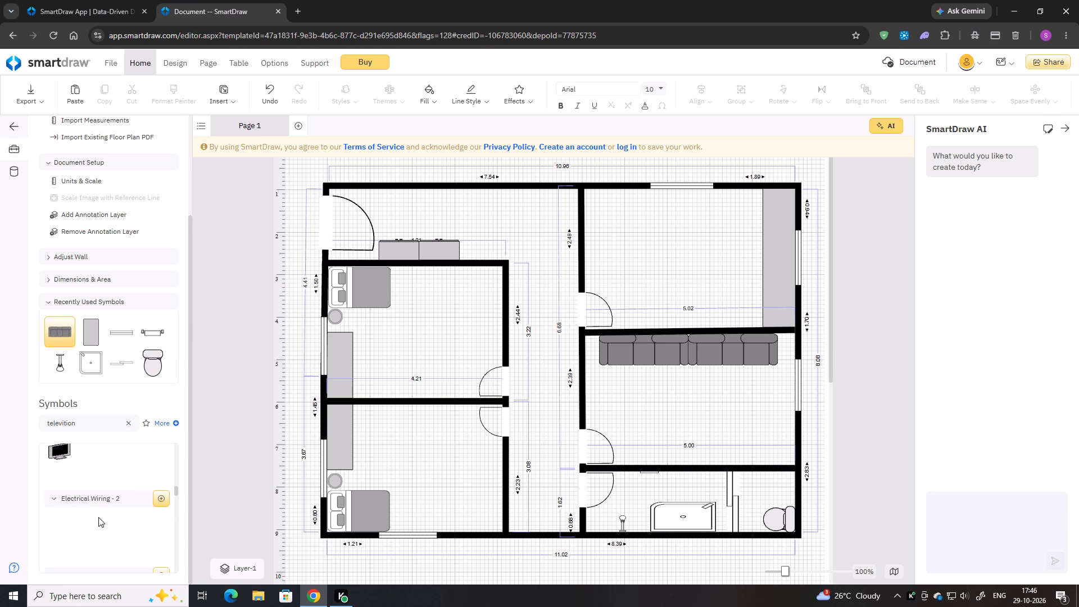
{"action": "scroll", "coordinate": [101, 515], "scroll_direction": "down", "scroll_amount": 2}
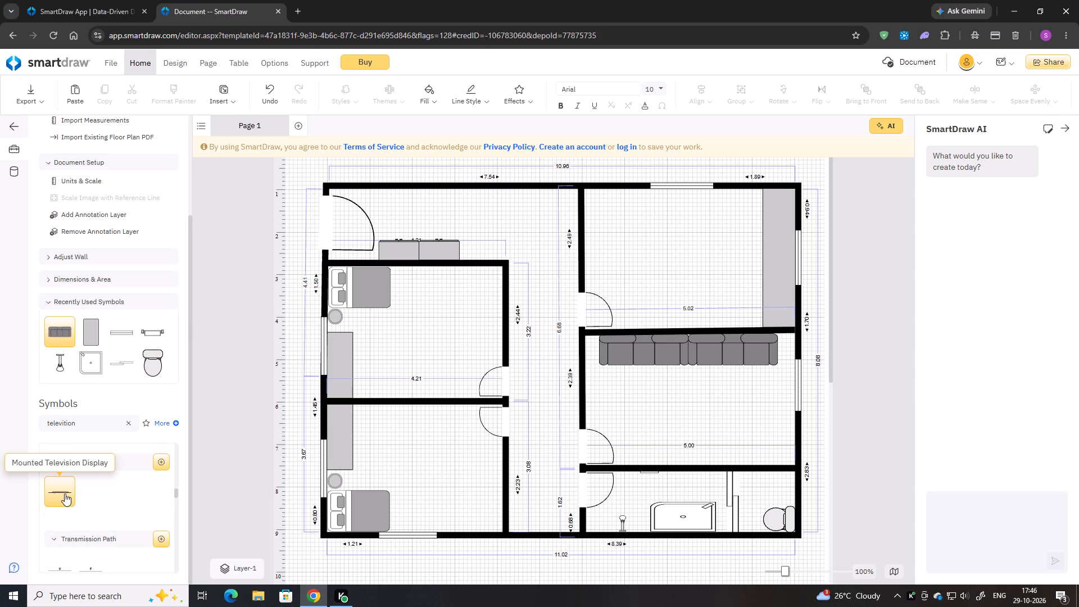
{"action": "left_click_drag", "start_coordinate": [64, 490], "coordinate": [558, 425]}
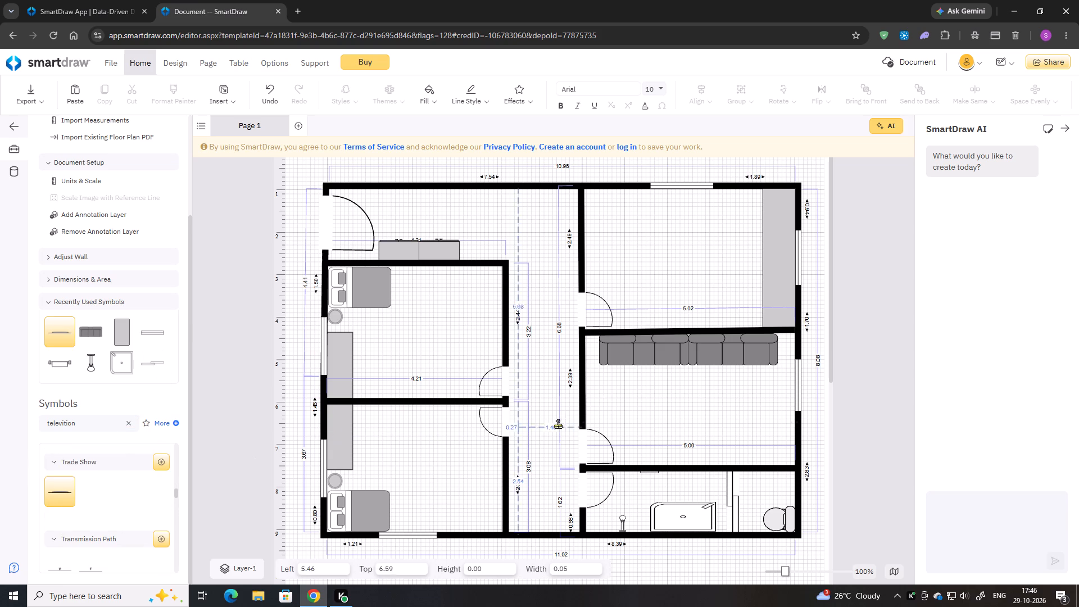
{"action": "left_click_drag", "start_coordinate": [558, 425], "coordinate": [690, 413]}
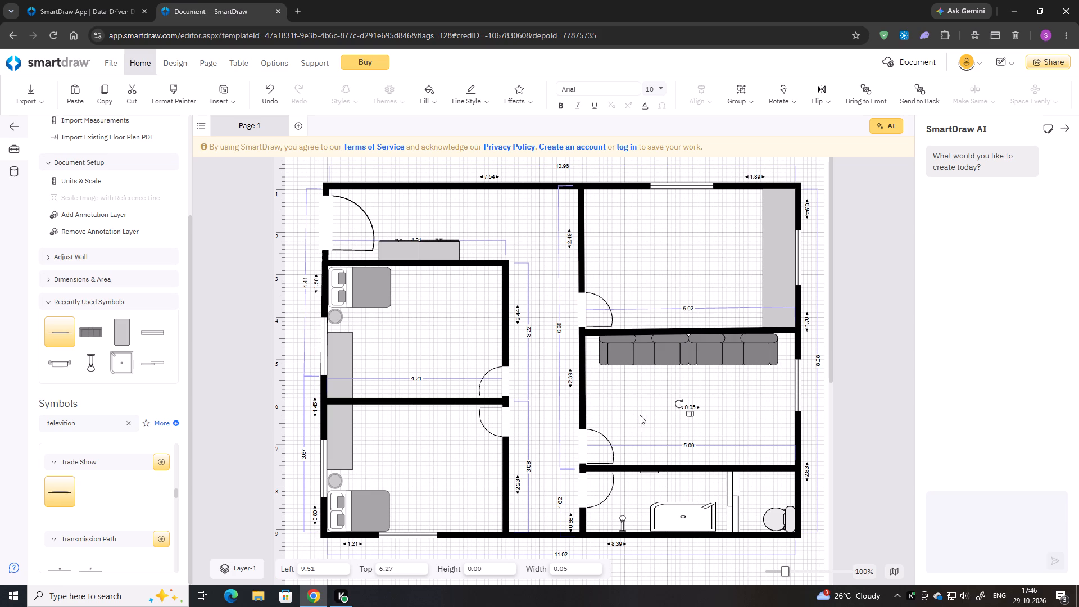
Stretch the television display to about 1.62 by 0.10 m and rotate it 180° in the sofa room.
{"action": "left_click_drag", "start_coordinate": [691, 413], "coordinate": [676, 415]}
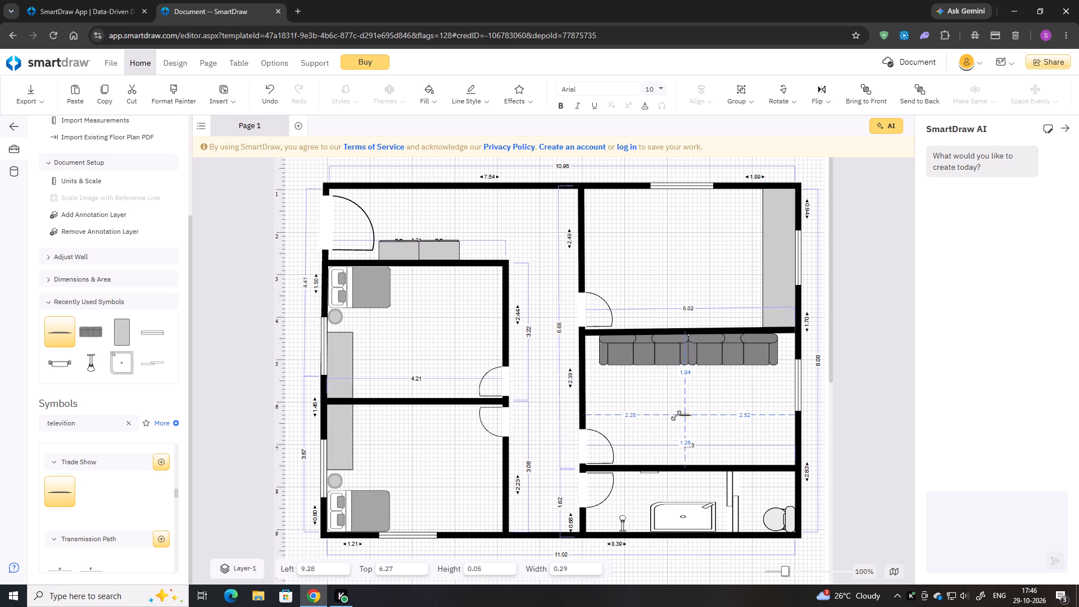
{"action": "left_click_drag", "start_coordinate": [676, 415], "coordinate": [623, 414]}
{"action": "left_click_drag", "start_coordinate": [607, 404], "coordinate": [621, 404]}
{"action": "left_click", "coordinate": [650, 416]}
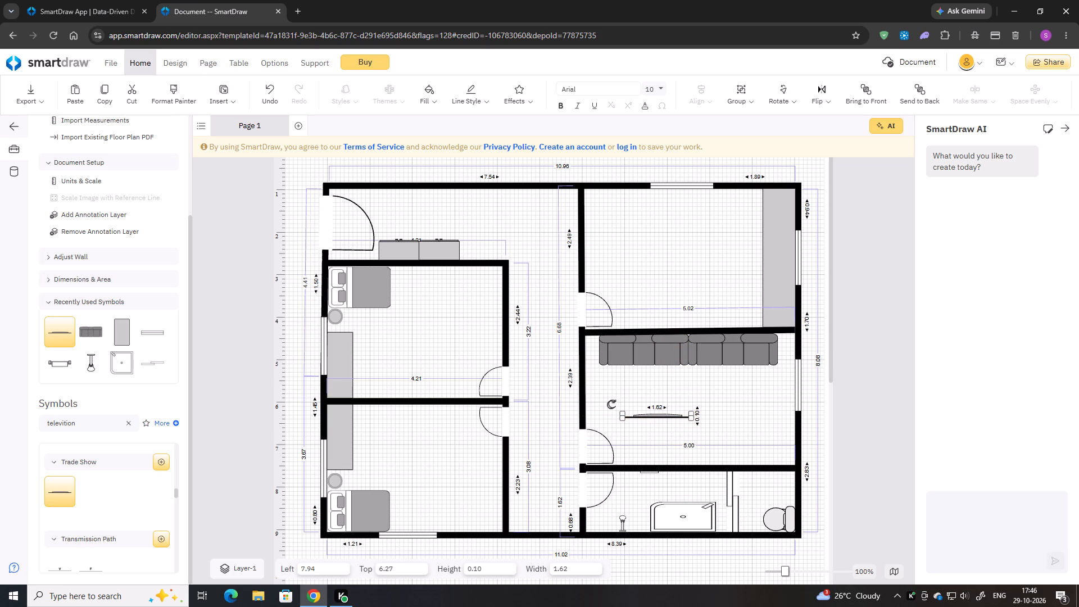
{"action": "left_click_drag", "start_coordinate": [611, 405], "coordinate": [727, 436]}
Move the television display against the sofa room's lower wall and enlarge it to about 2.65 by 0.17 m.
{"action": "left_click_drag", "start_coordinate": [663, 415], "coordinate": [691, 451]}
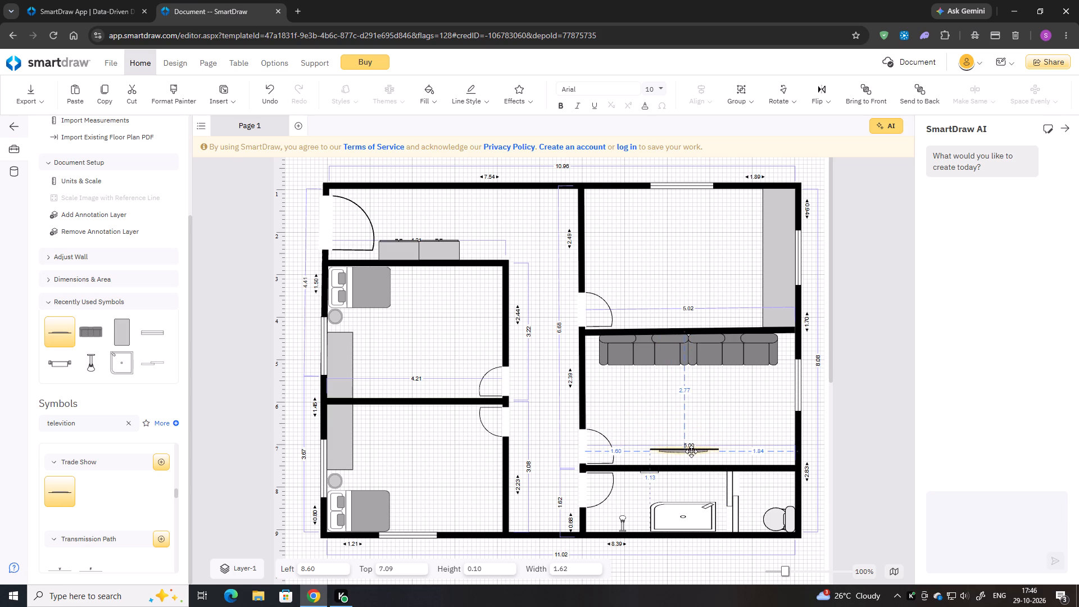
{"action": "left_click_drag", "start_coordinate": [691, 451], "coordinate": [692, 460]}
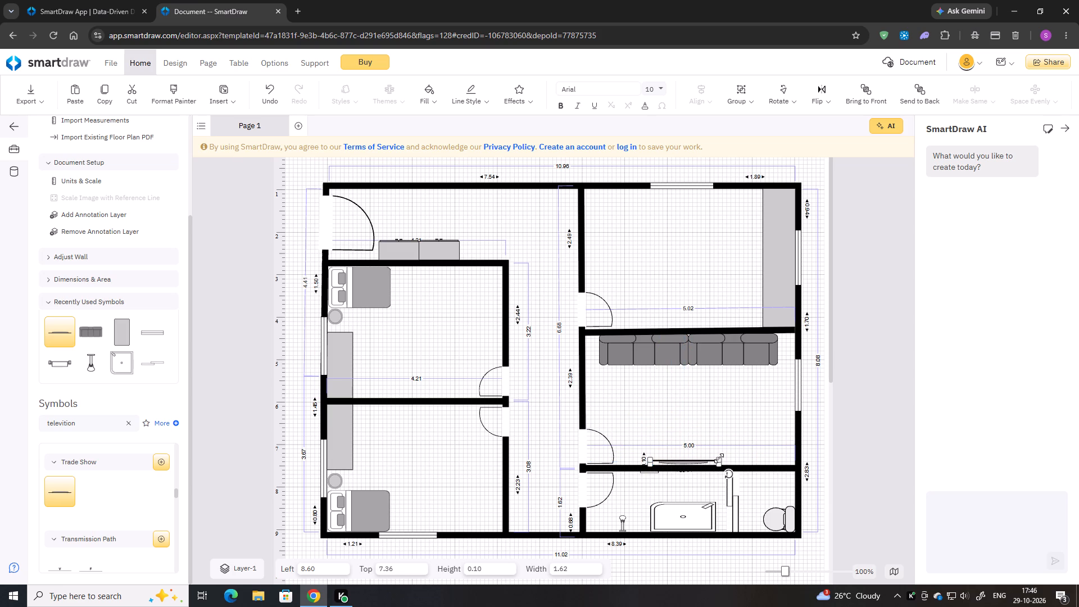
{"action": "left_click_drag", "start_coordinate": [719, 458], "coordinate": [762, 459]}
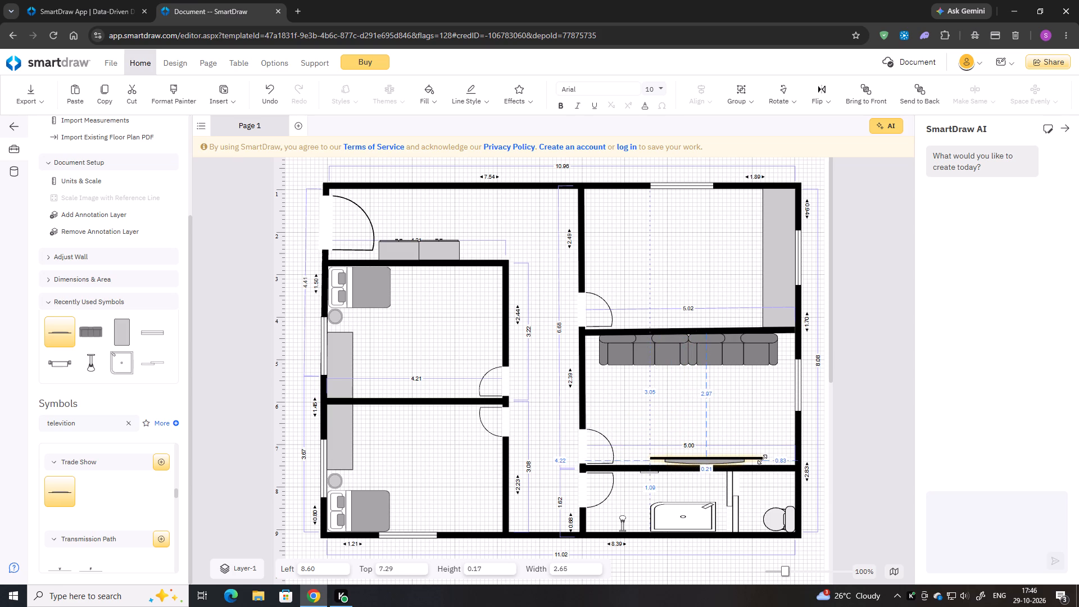
{"action": "left_click_drag", "start_coordinate": [762, 459], "coordinate": [763, 459]}
{"action": "left_click", "coordinate": [726, 459]}
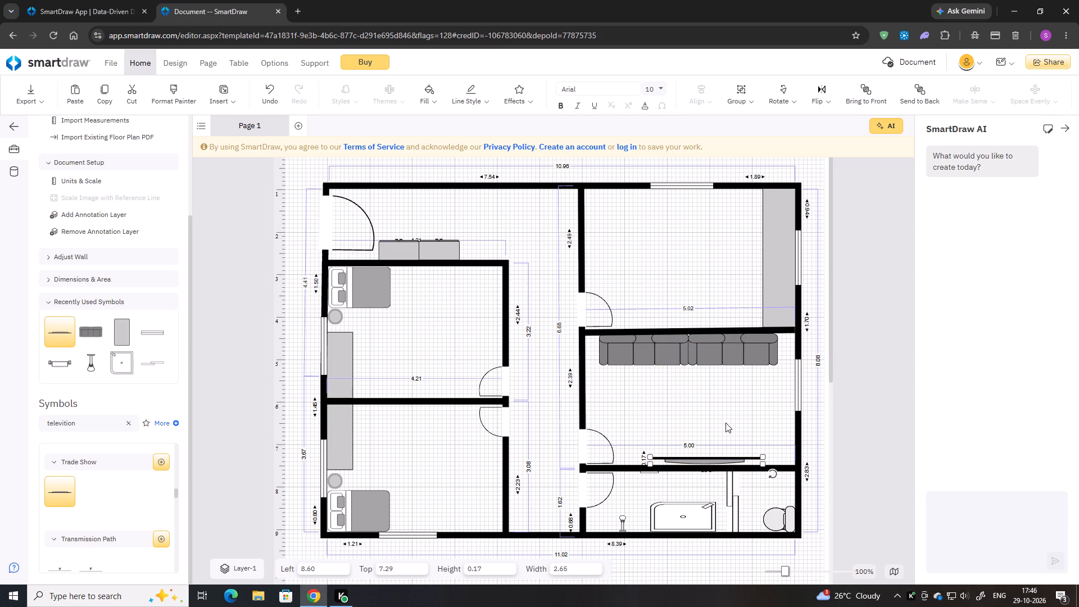
{"action": "key", "text": "Down"}
{"action": "key", "text": "Down"}
{"action": "left_click", "coordinate": [724, 418]}
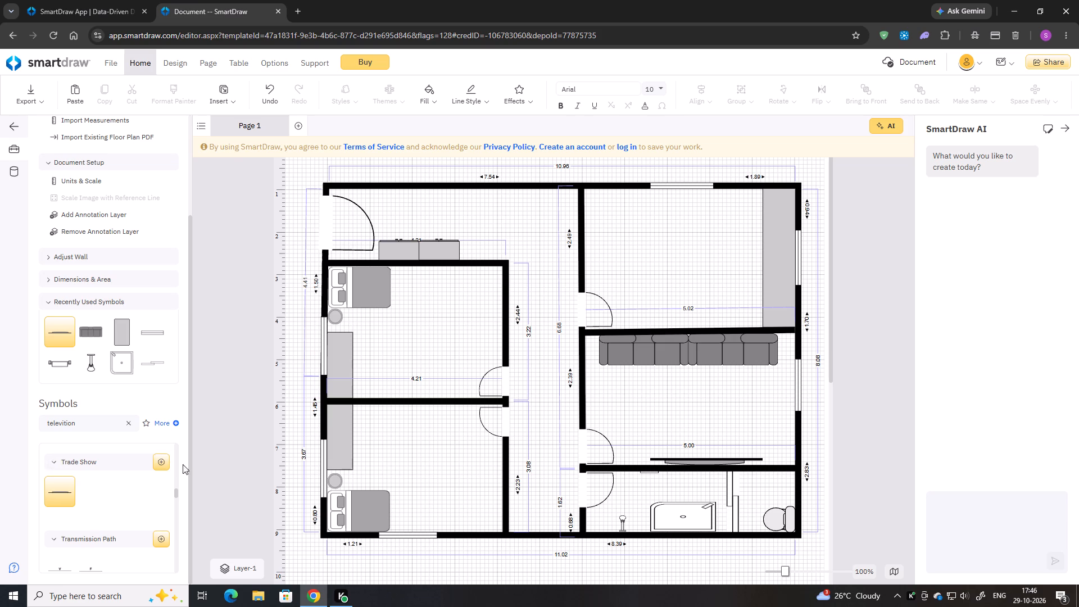
{"action": "left_click", "coordinate": [705, 464]}
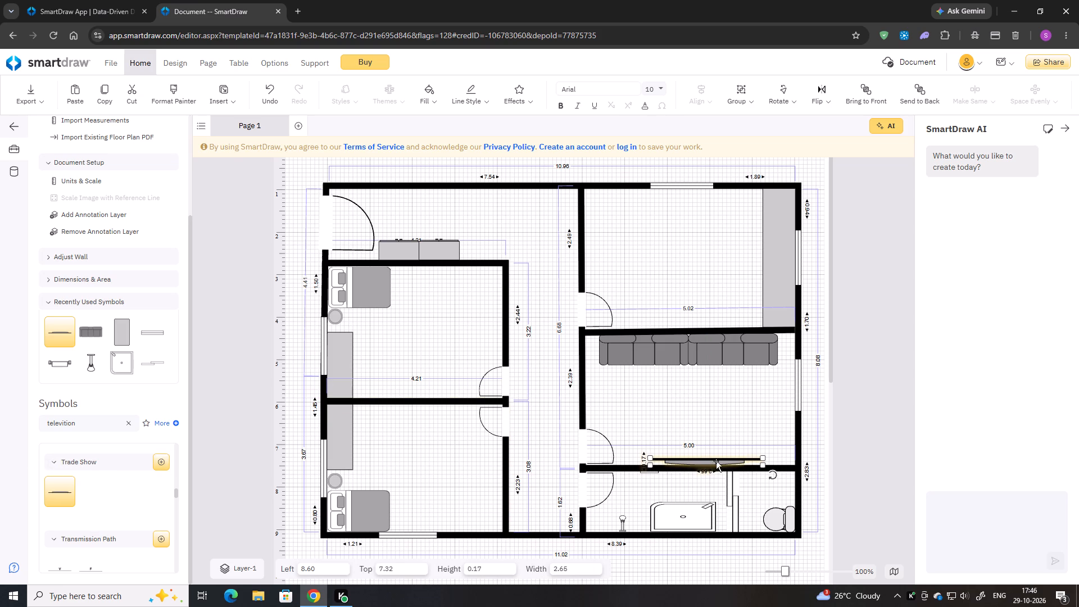
{"action": "key", "text": "Left"}
{"action": "key", "text": "Left"}
{"action": "key", "text": "Left"}
{"action": "left_click", "coordinate": [727, 433]}
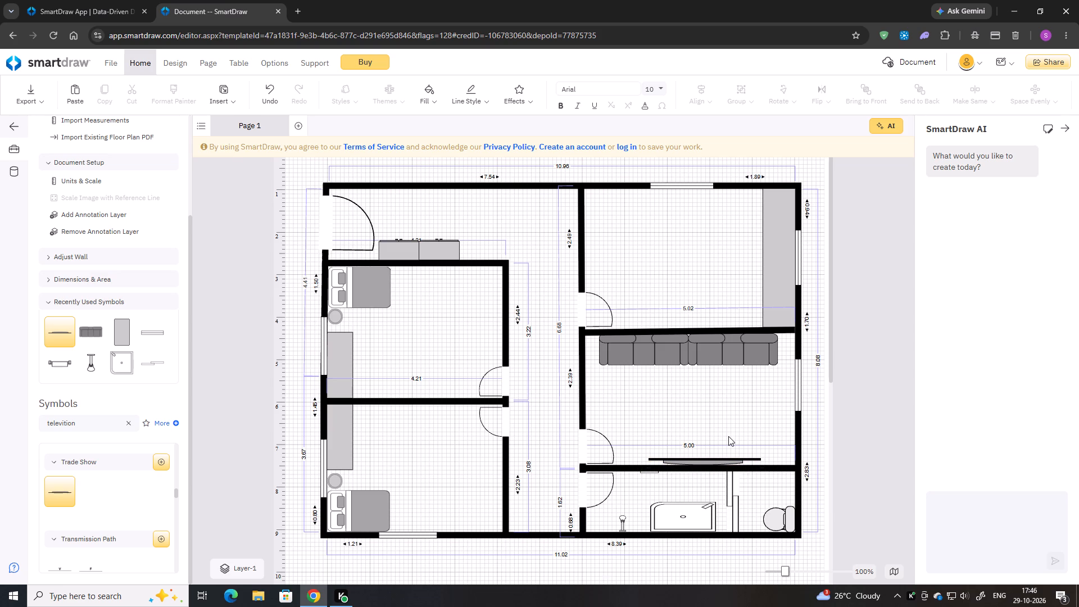
Examine the symbol results from Trade Show down to Peripherals, and the Tables and sofa symbols, for more furniture.
{"action": "scroll", "coordinate": [114, 524], "scroll_direction": "down", "scroll_amount": 1}
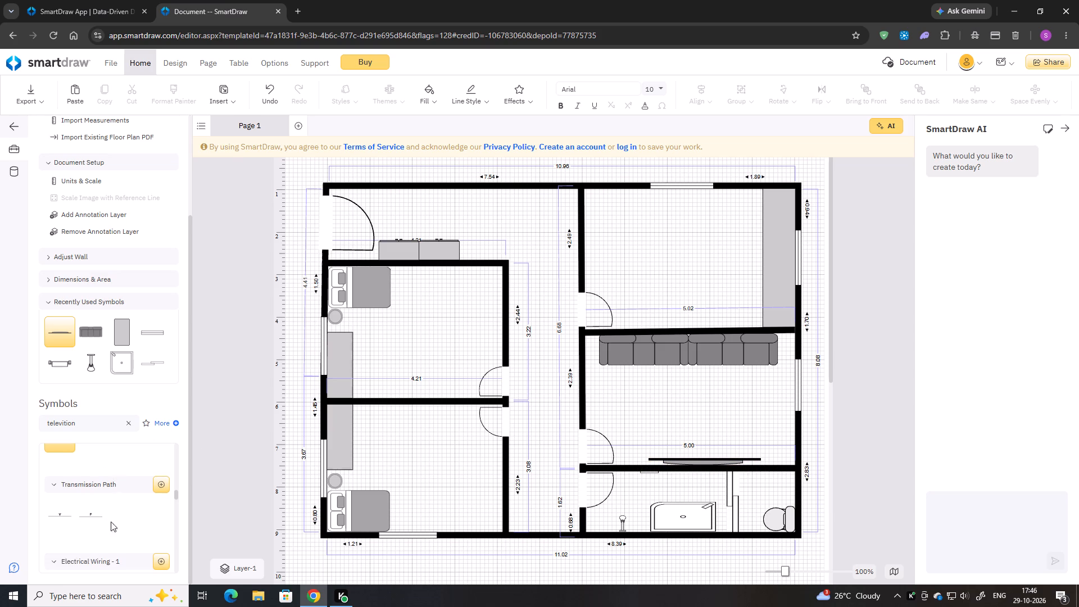
{"action": "scroll", "coordinate": [90, 515], "scroll_direction": "down", "scroll_amount": 3}
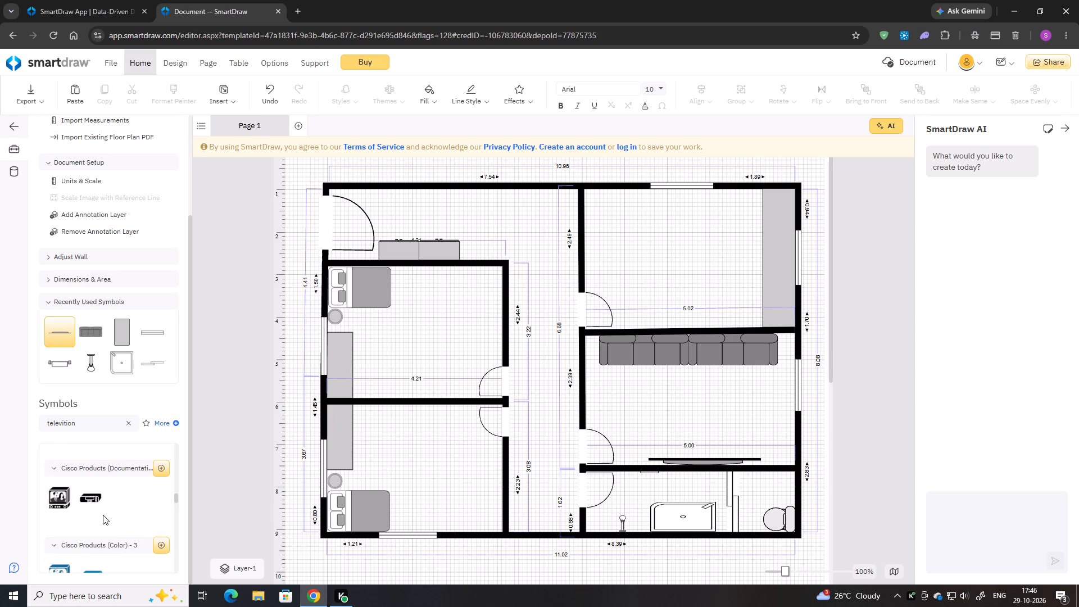
{"action": "scroll", "coordinate": [98, 514], "scroll_direction": "down", "scroll_amount": 6}
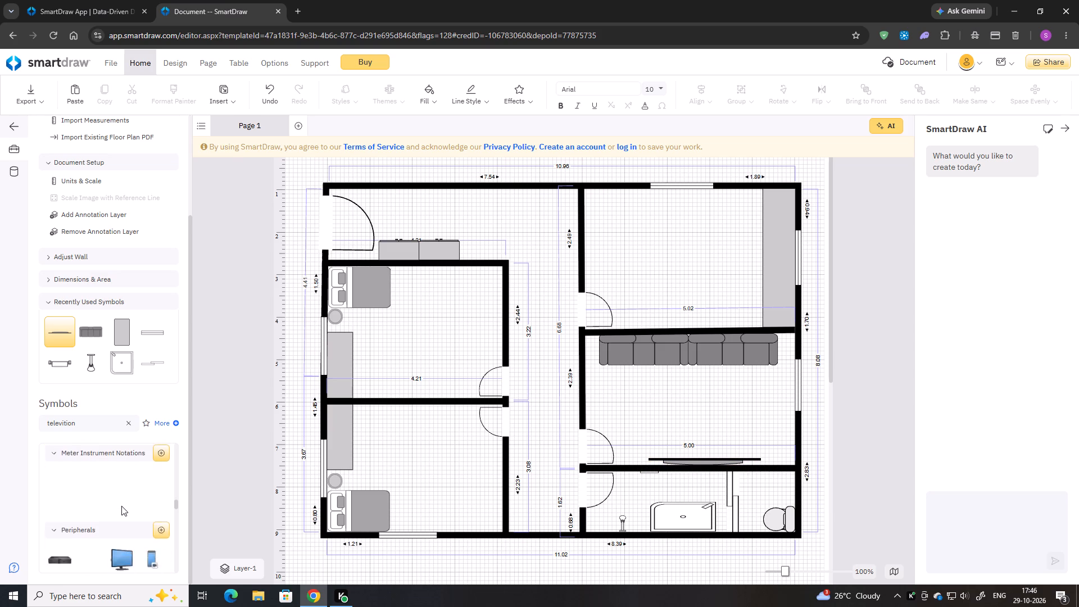
{"action": "scroll", "coordinate": [121, 506], "scroll_direction": "up", "scroll_amount": 16}
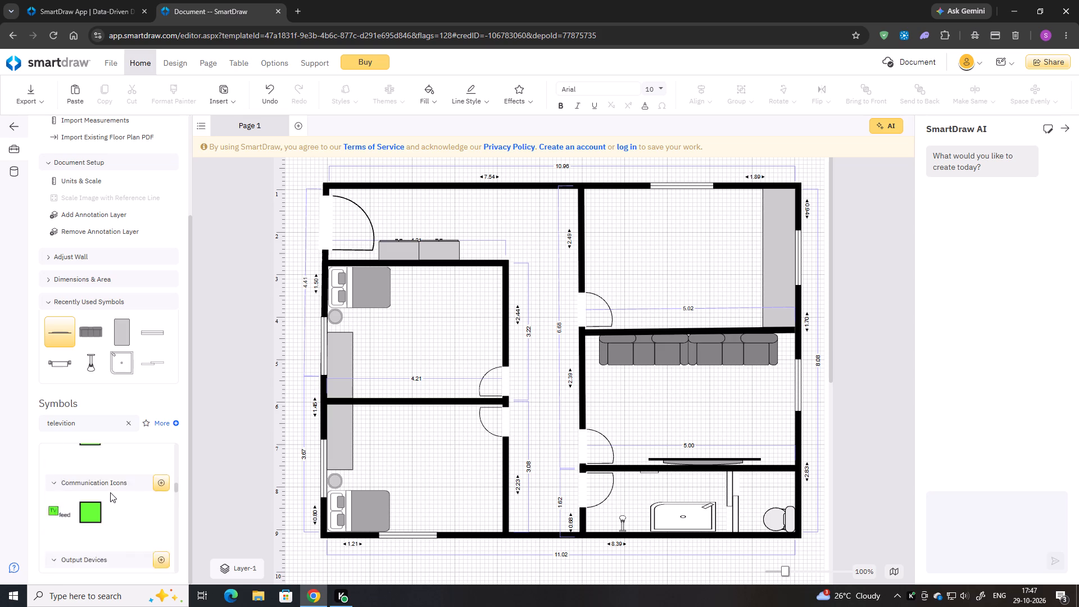
{"action": "scroll", "coordinate": [110, 492], "scroll_direction": "up", "scroll_amount": 14}
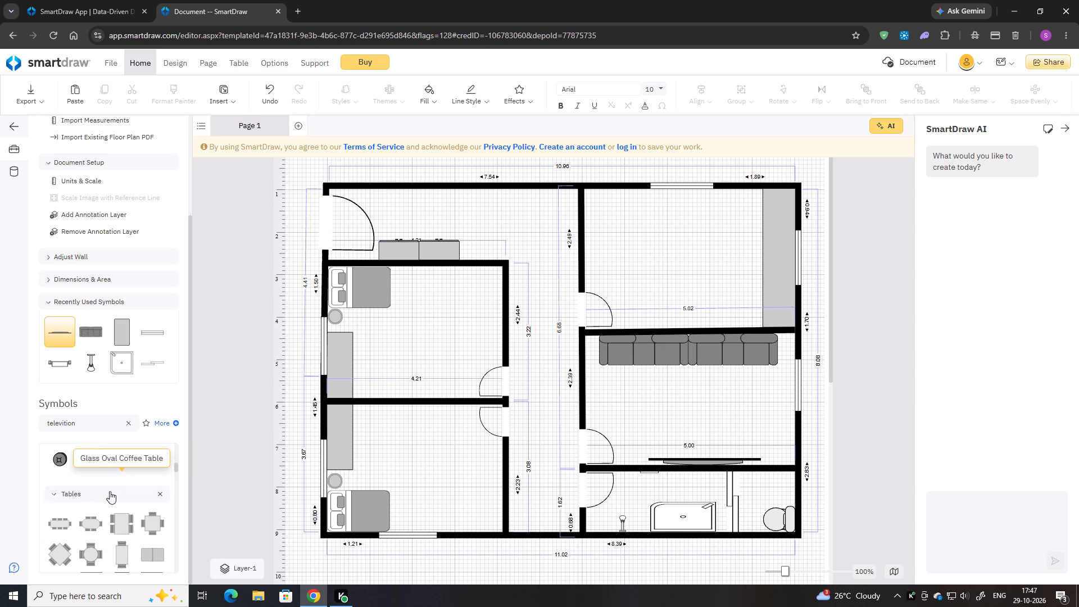
{"action": "left_click", "coordinate": [69, 497]}
{"action": "scroll", "coordinate": [76, 492], "scroll_direction": "up", "scroll_amount": 2}
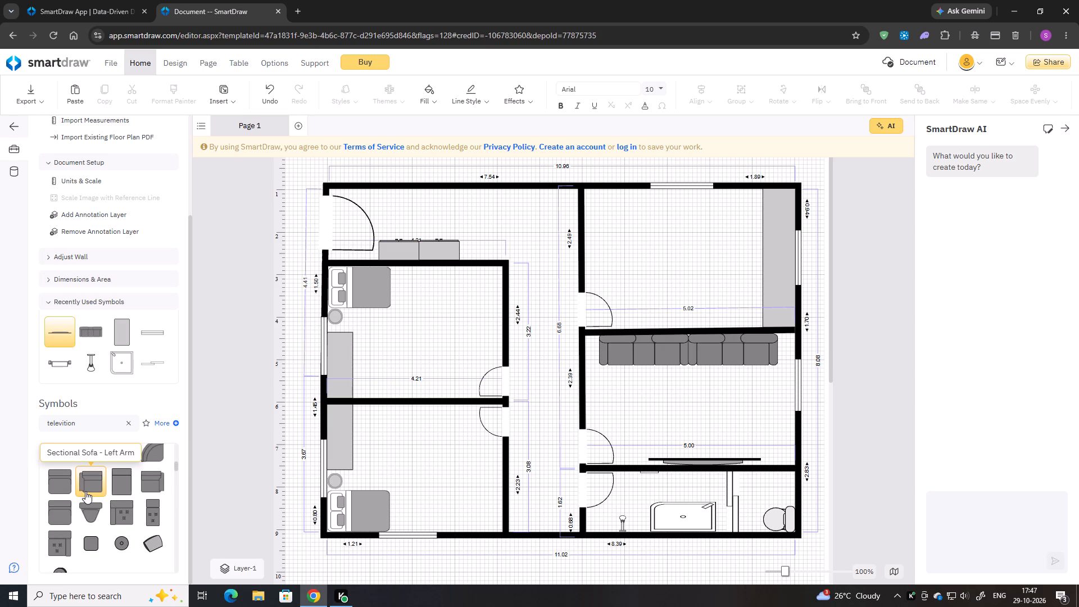
{"action": "scroll", "coordinate": [126, 493], "scroll_direction": "up", "scroll_amount": 2}
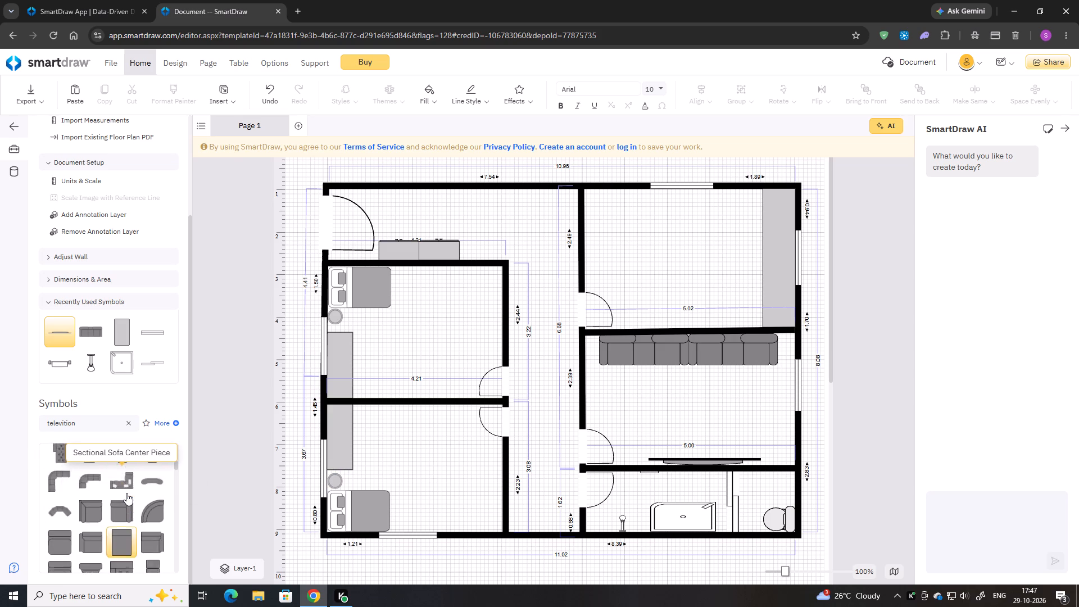
{"action": "scroll", "coordinate": [126, 493], "scroll_direction": "up", "scroll_amount": 2}
Shift the television display along the sofa room's lower wall toward the door, to a Left position of 8.37.
{"action": "left_click", "coordinate": [695, 456]}
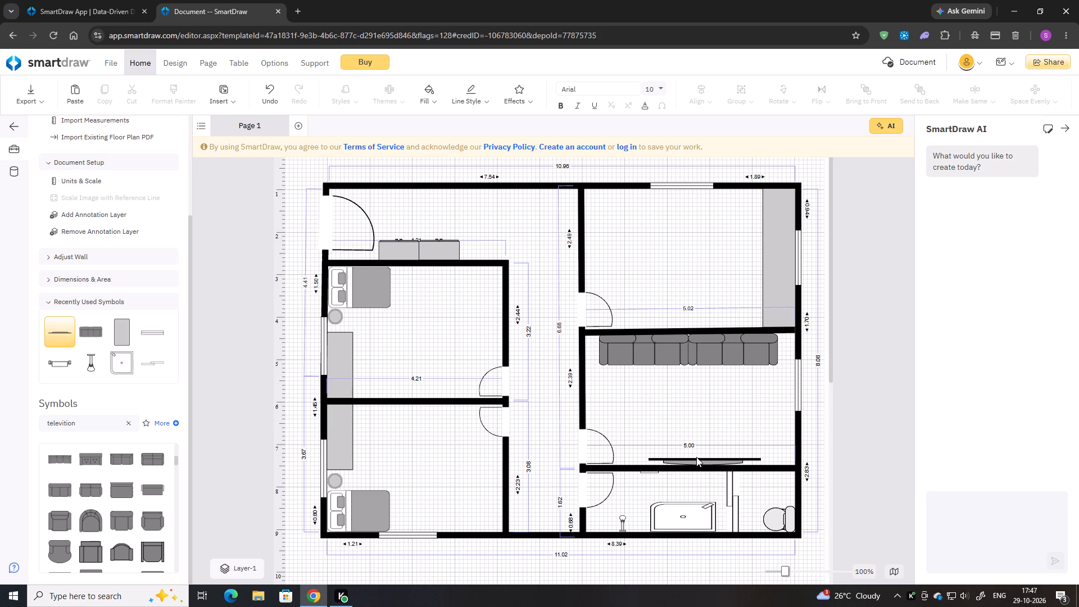
{"action": "left_click", "coordinate": [696, 457]}
{"action": "left_click", "coordinate": [698, 457]}
{"action": "left_click", "coordinate": [701, 459]}
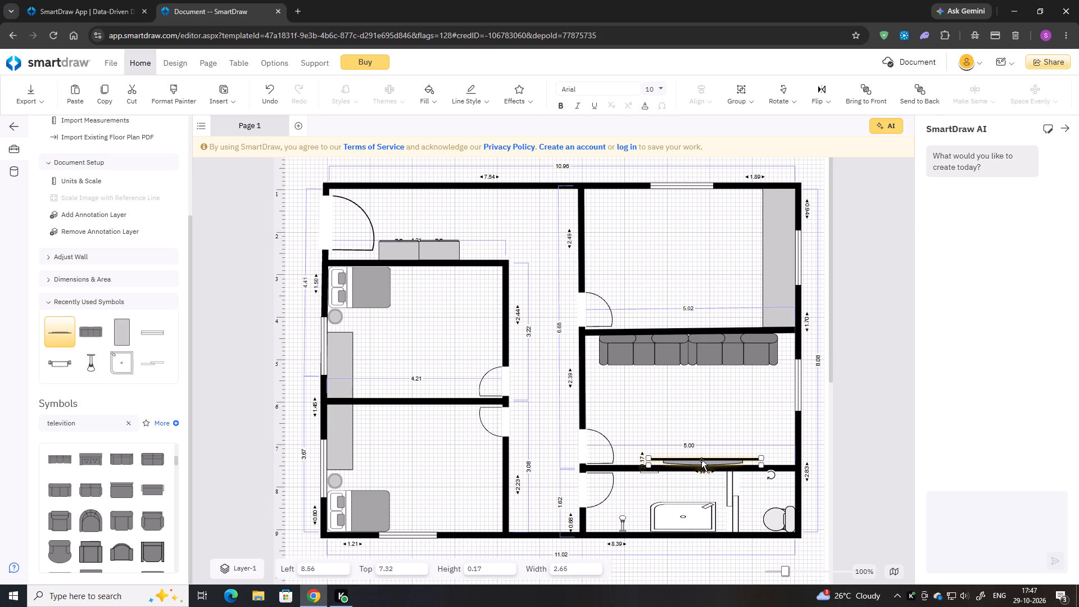
{"action": "key", "text": "Left"}
{"action": "key", "text": "Left"}
{"action": "key", "text": "Left"}
{"action": "key", "text": "Left"}
{"action": "key", "text": "Left"}
{"action": "key", "text": "Left"}
{"action": "key", "text": "Left"}
{"action": "key", "text": "Left"}
{"action": "key", "text": "Left"}
{"action": "key", "text": "Left"}
{"action": "key", "text": "Left"}
{"action": "key", "text": "Left"}
{"action": "key", "text": "Left"}
{"action": "key", "text": "Left"}
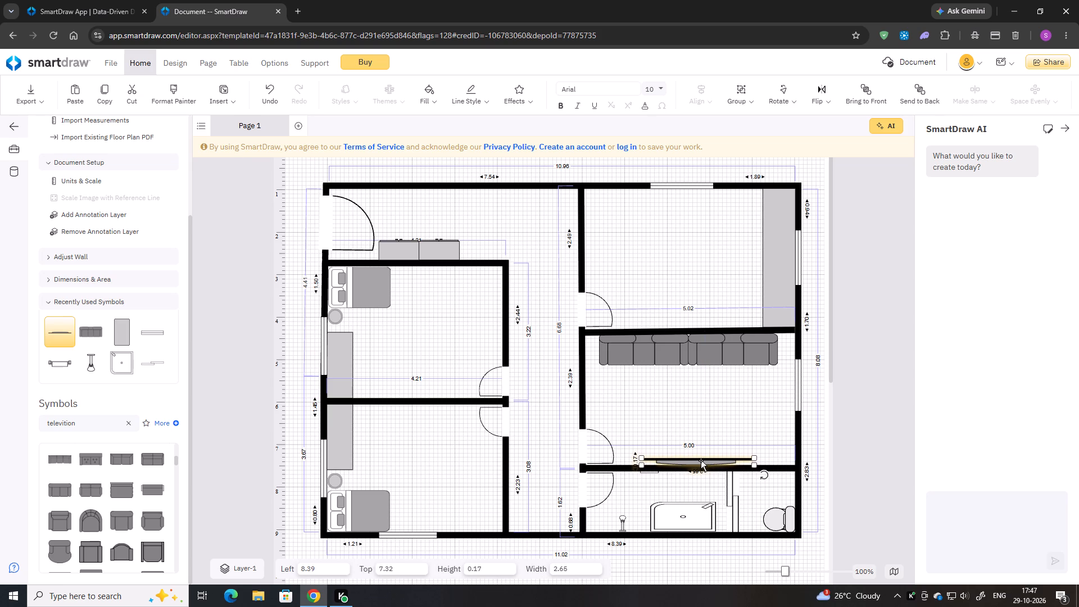
{"action": "key", "text": "Right"}
{"action": "key", "text": "Right"}
{"action": "key", "text": "Right"}
{"action": "key", "text": "Left"}
{"action": "key", "text": "Left"}
{"action": "key", "text": "Left"}
{"action": "key", "text": "Left"}
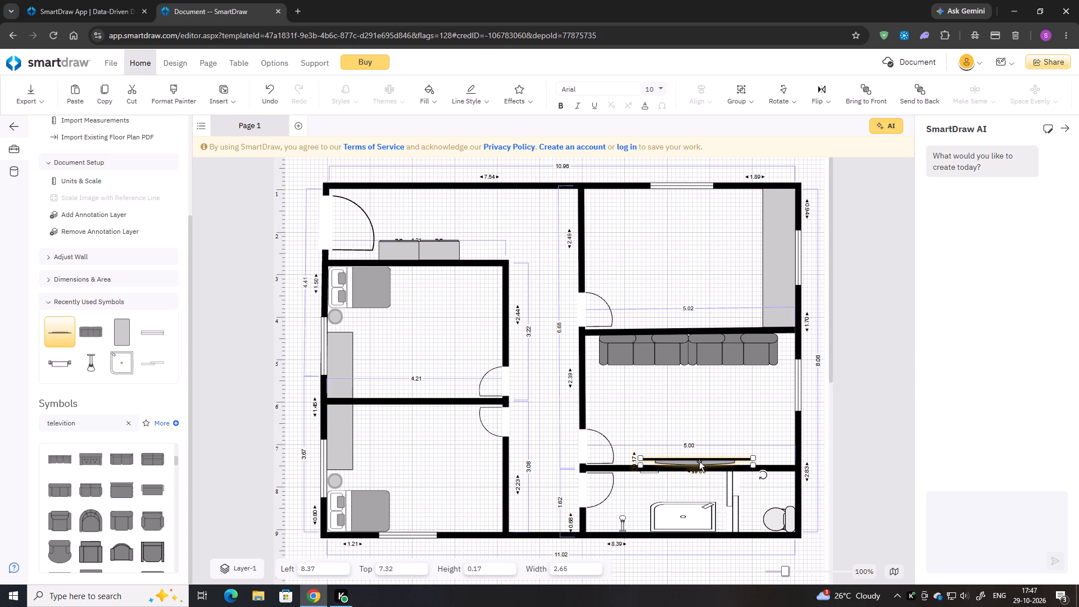
Search the symbols for "closet", place the Wardrobe from Storage Furniture in the sofa room, and rotate it 180°.
{"action": "left_click", "coordinate": [128, 427]}
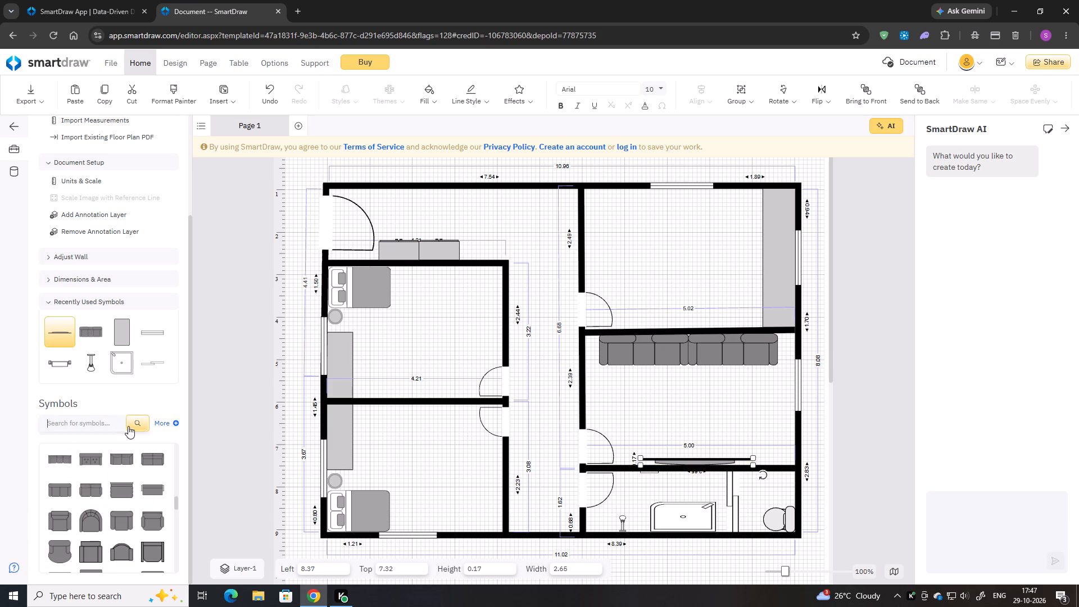
{"action": "left_click", "coordinate": [91, 419]}
{"action": "type", "text": "closet"}
{"action": "key", "text": "Return"}
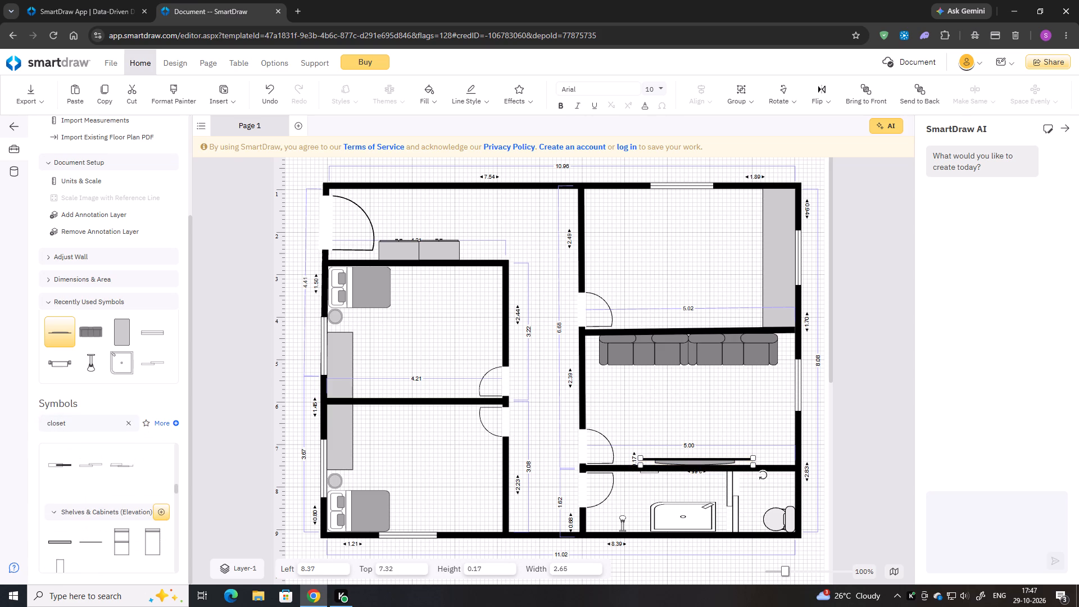
{"action": "scroll", "coordinate": [106, 529], "scroll_direction": "down", "scroll_amount": 2}
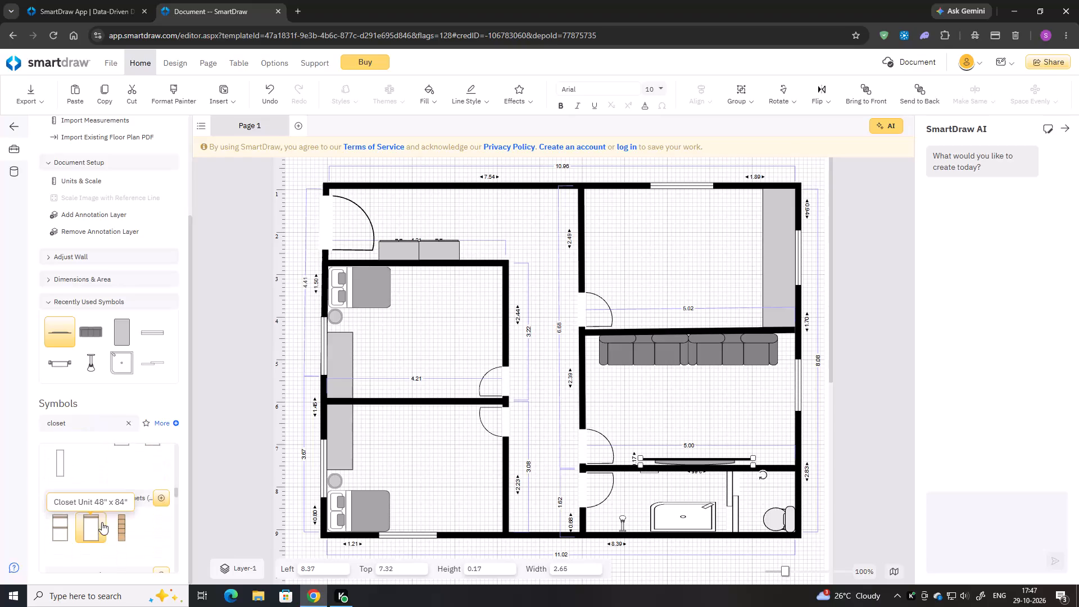
{"action": "scroll", "coordinate": [89, 541], "scroll_direction": "down", "scroll_amount": 2}
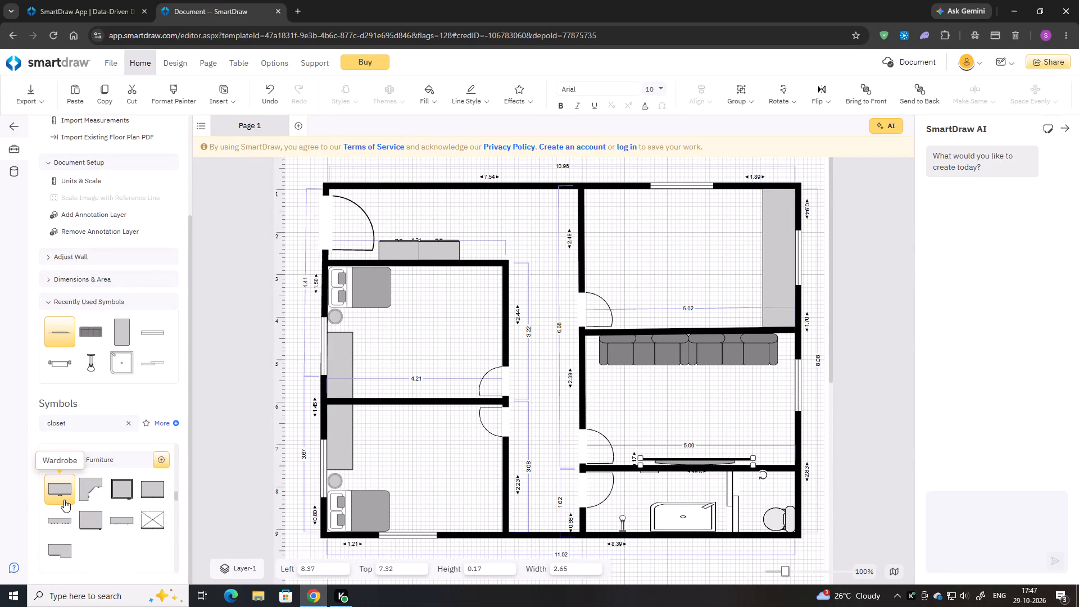
{"action": "left_click_drag", "start_coordinate": [62, 487], "coordinate": [610, 409]}
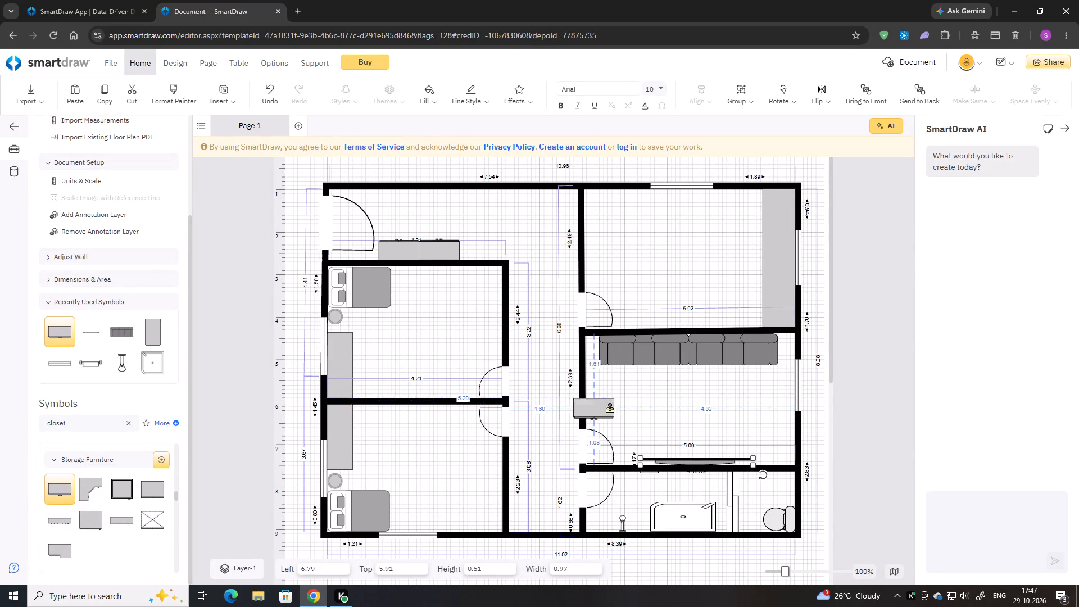
{"action": "left_click_drag", "start_coordinate": [610, 409], "coordinate": [666, 406]}
{"action": "left_click_drag", "start_coordinate": [634, 383], "coordinate": [636, 383]}
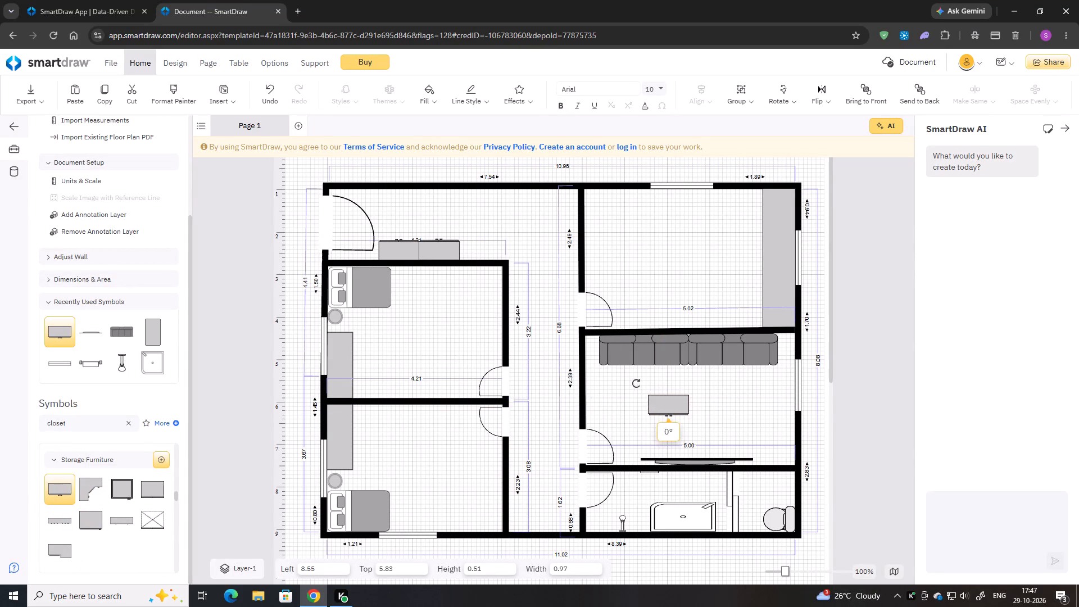
{"action": "left_click_drag", "start_coordinate": [636, 383], "coordinate": [701, 425]}
Move the wardrobe into the sofa room's lower-right corner beside the television, at about Left 11.04 and Top 6.97.
{"action": "left_click_drag", "start_coordinate": [675, 411], "coordinate": [779, 455]}
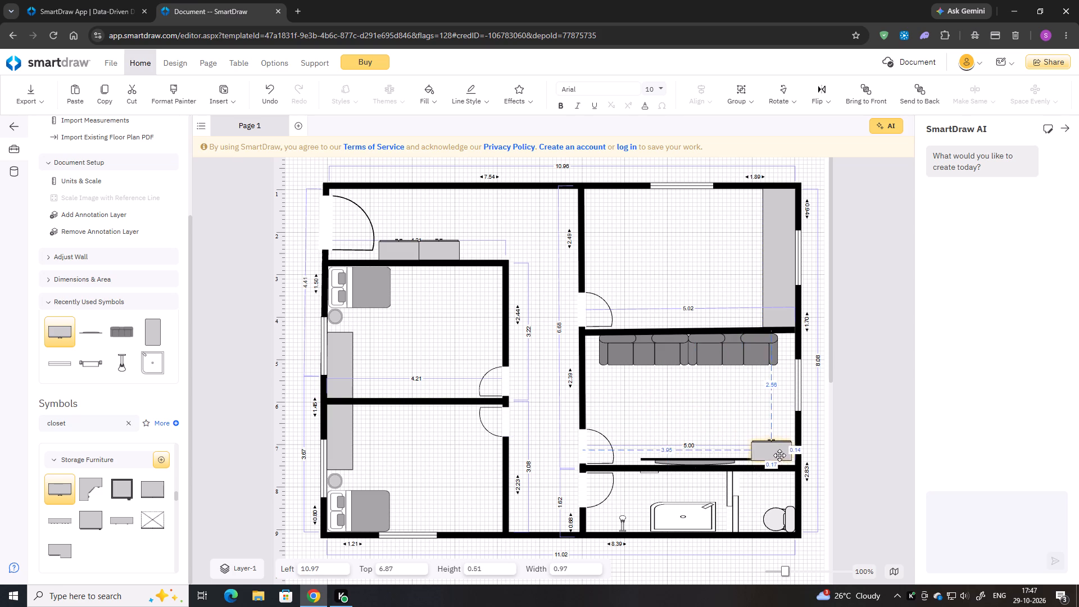
{"action": "left_click_drag", "start_coordinate": [779, 455], "coordinate": [781, 456]}
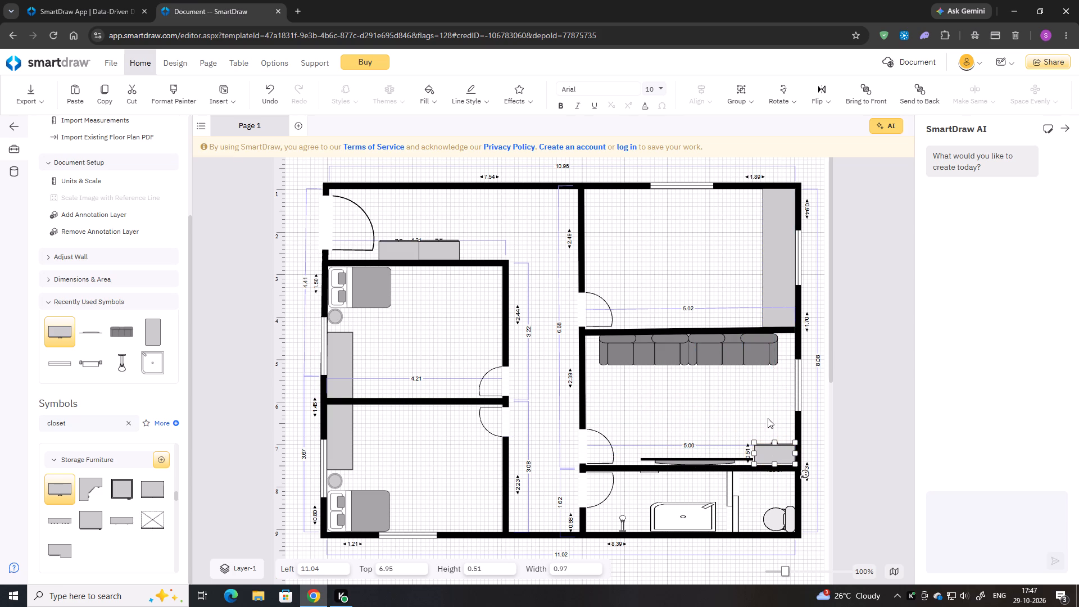
{"action": "key", "text": "Down"}
{"action": "key", "text": "Down"}
{"action": "left_click", "coordinate": [774, 417]}
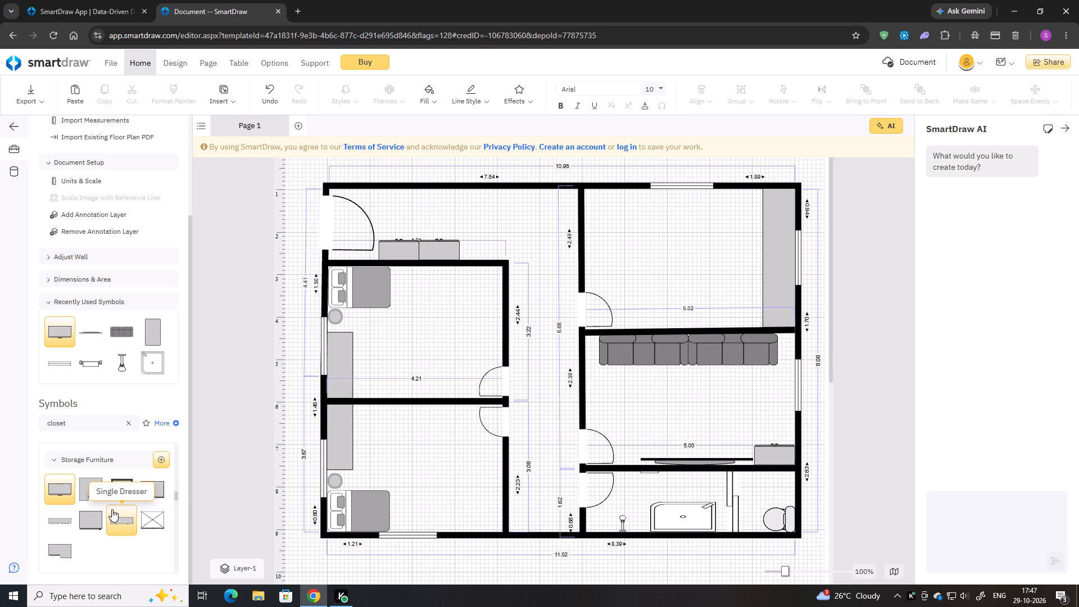
Place a Trash Can/Waste Bin symbol in the sofa room's upper-left corner, between the wall and the sofa.
{"action": "scroll", "coordinate": [112, 509], "scroll_direction": "up", "scroll_amount": 5}
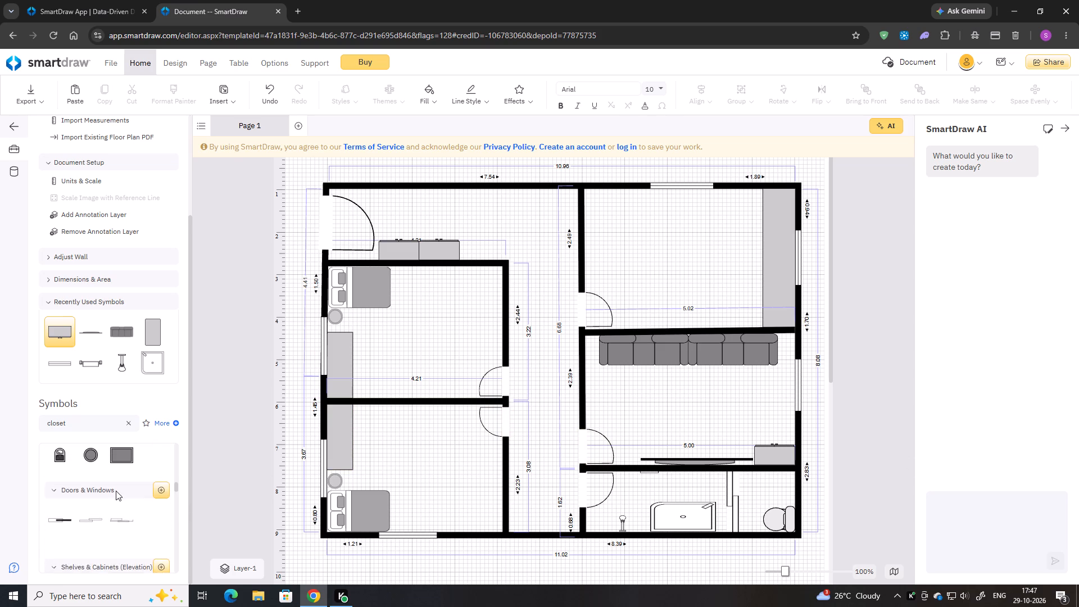
{"action": "scroll", "coordinate": [116, 491], "scroll_direction": "up", "scroll_amount": 1}
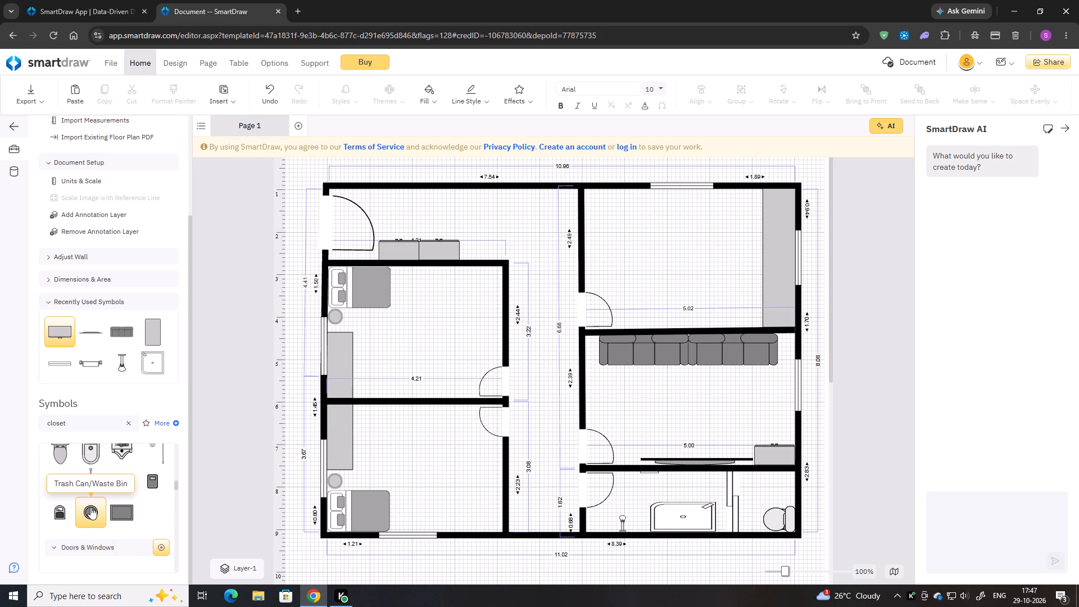
{"action": "left_click_drag", "start_coordinate": [88, 510], "coordinate": [222, 464]}
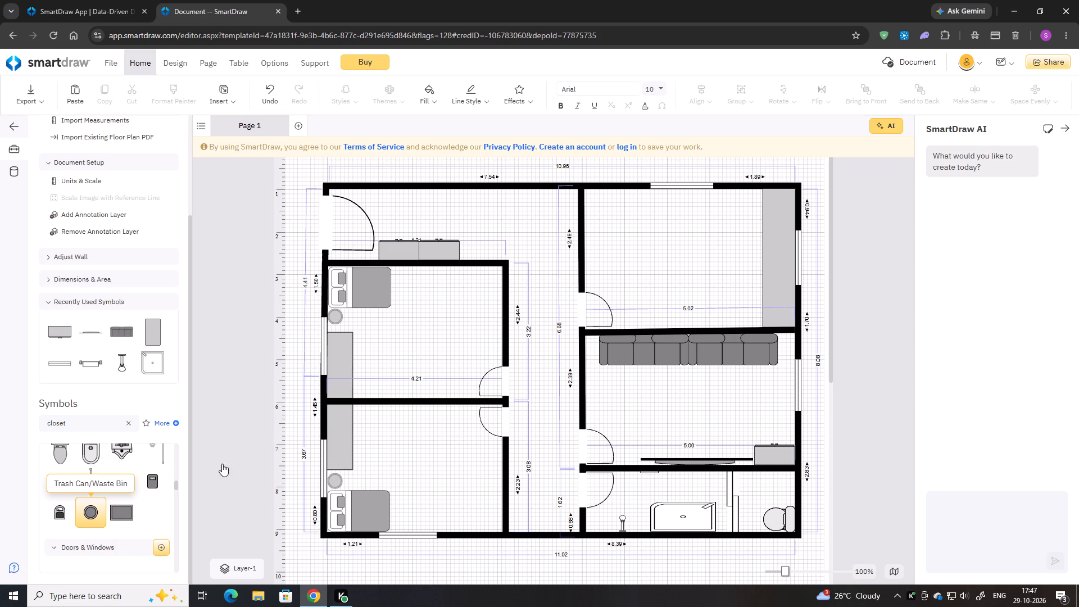
{"action": "left_click_drag", "start_coordinate": [222, 464], "coordinate": [601, 383]}
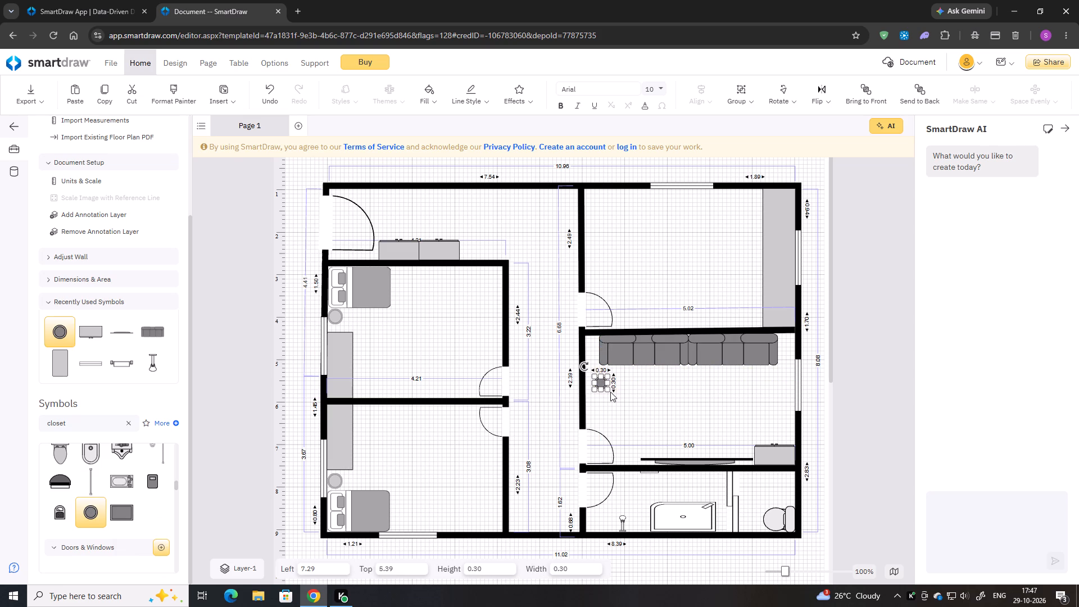
{"action": "left_click_drag", "start_coordinate": [604, 384], "coordinate": [596, 356]}
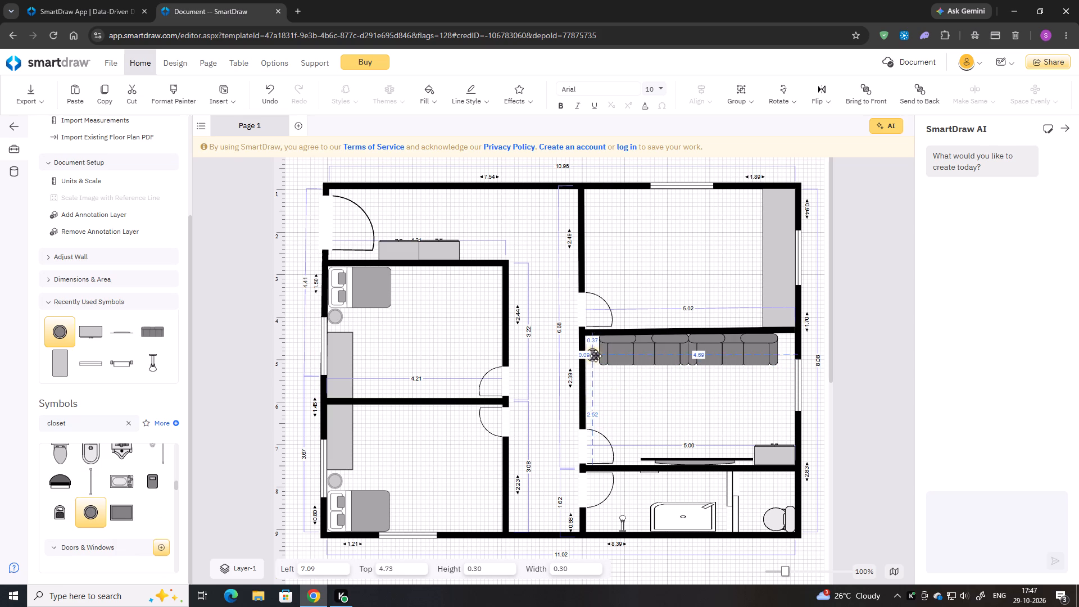
{"action": "left_click_drag", "start_coordinate": [596, 356], "coordinate": [596, 346]}
{"action": "left_click", "coordinate": [614, 393]}
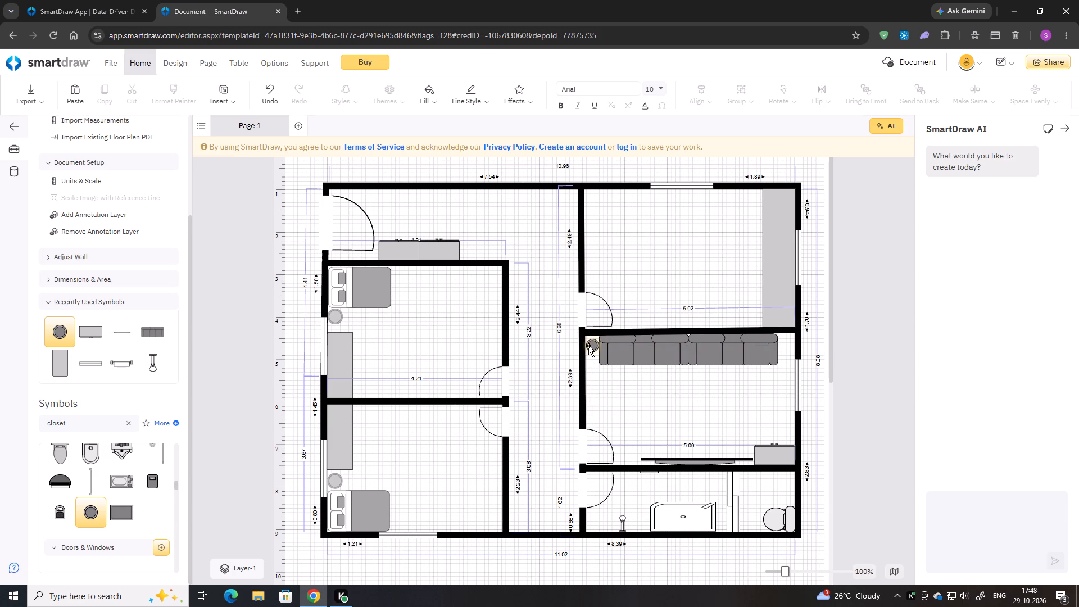
Nudge the waste bin up and slightly left, tight into the sofa room's upper-left corner.
{"action": "left_click", "coordinate": [588, 346]}
{"action": "key", "text": "Up"}
{"action": "key", "text": "Up"}
{"action": "key", "text": "Up"}
{"action": "key", "text": "Up"}
{"action": "key", "text": "Up"}
{"action": "key", "text": "Up"}
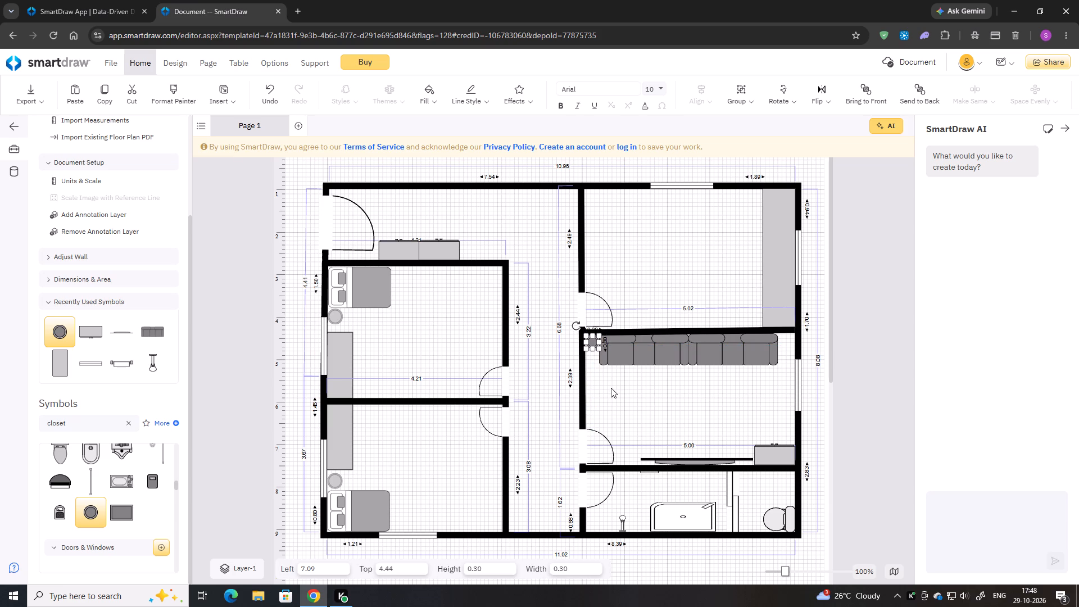
{"action": "key", "text": "Up"}
{"action": "key", "text": "Left"}
{"action": "left_click", "coordinate": [611, 388]}
{"action": "left_click", "coordinate": [614, 388]}
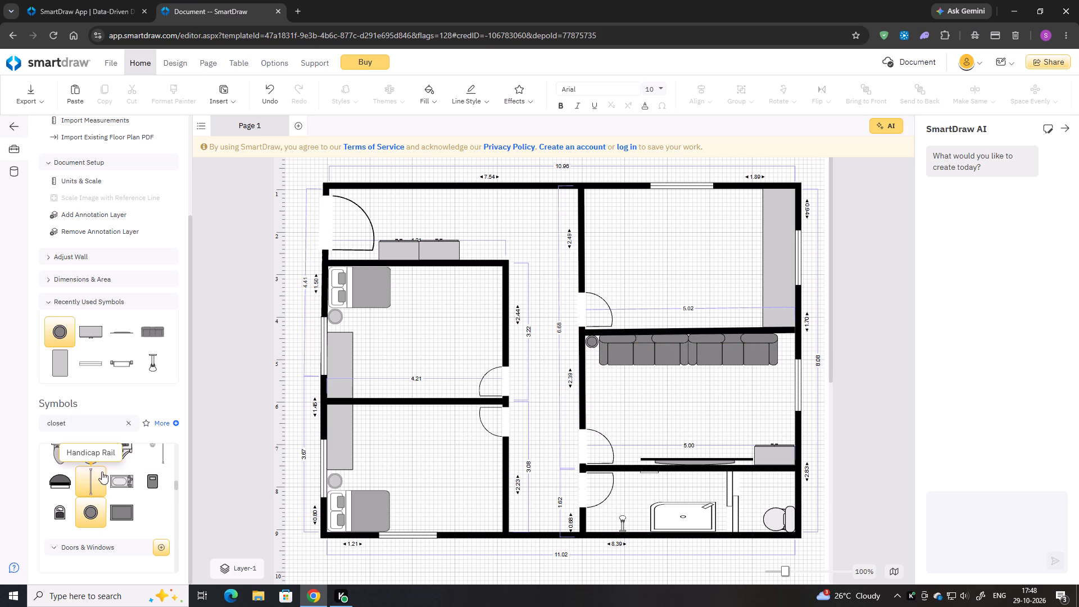
Look through the symbol categories and the "closet" search results for another furnishing to add.
{"action": "scroll", "coordinate": [107, 496], "scroll_direction": "down", "scroll_amount": 3}
{"action": "scroll", "coordinate": [107, 496], "scroll_direction": "up", "scroll_amount": 6}
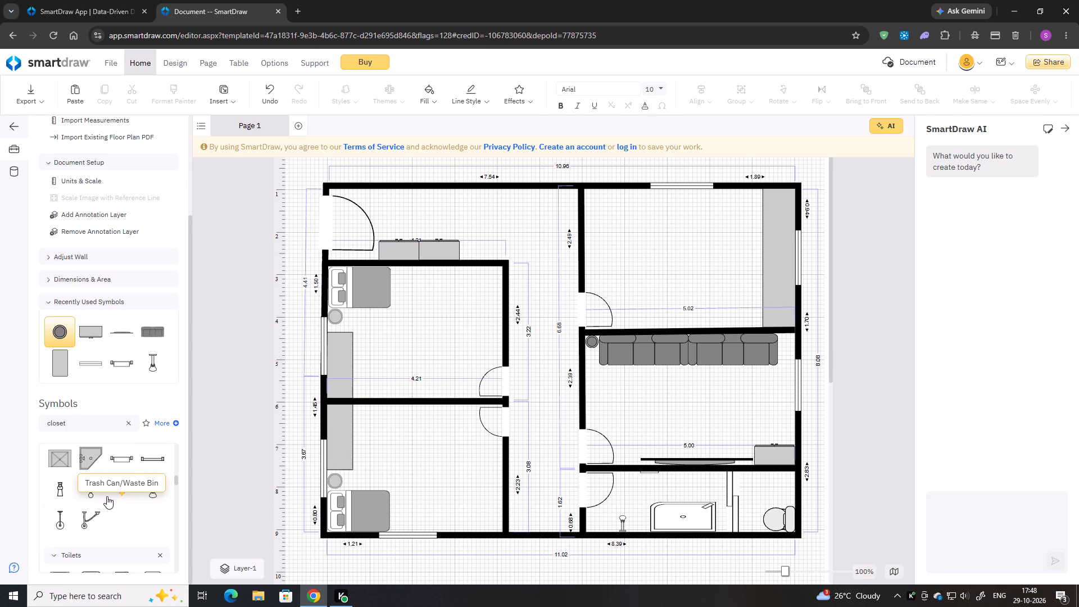
{"action": "scroll", "coordinate": [107, 496], "scroll_direction": "up", "scroll_amount": 4}
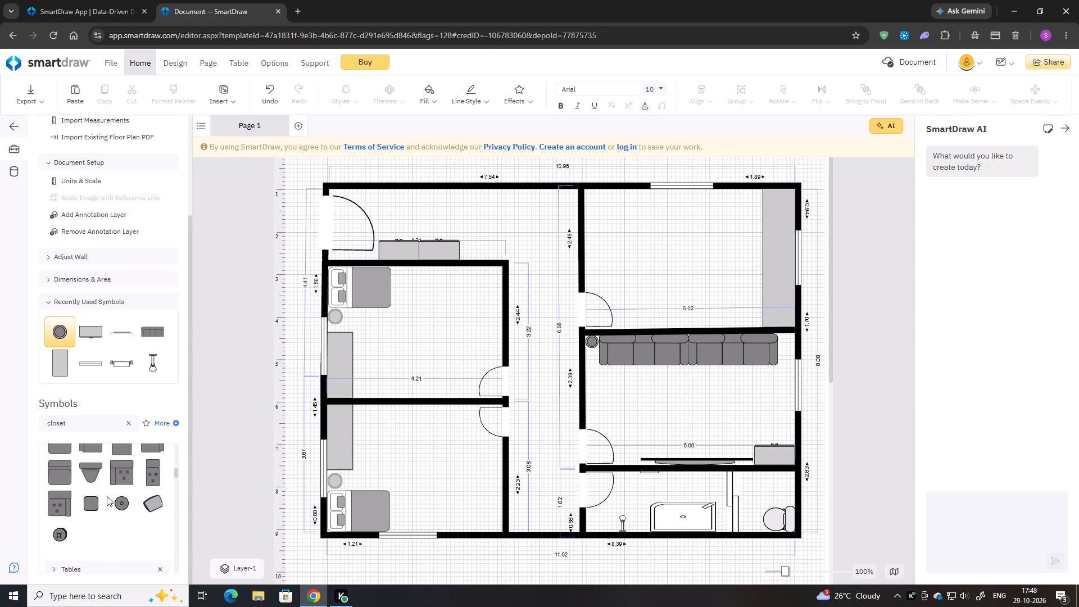
{"action": "scroll", "coordinate": [98, 512], "scroll_direction": "up", "scroll_amount": 8}
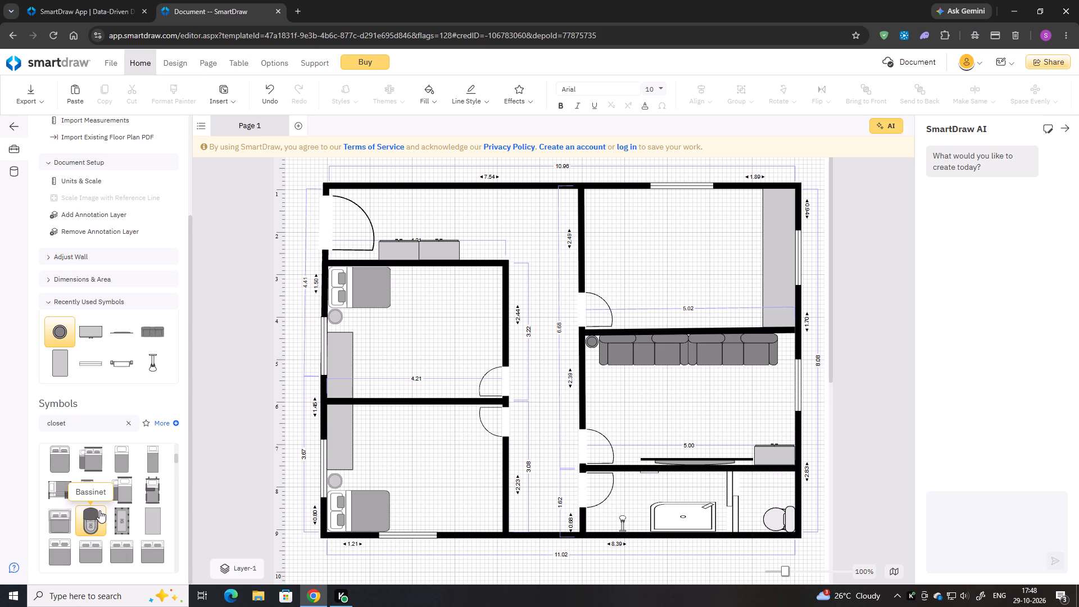
{"action": "scroll", "coordinate": [84, 551], "scroll_direction": "up", "scroll_amount": 6}
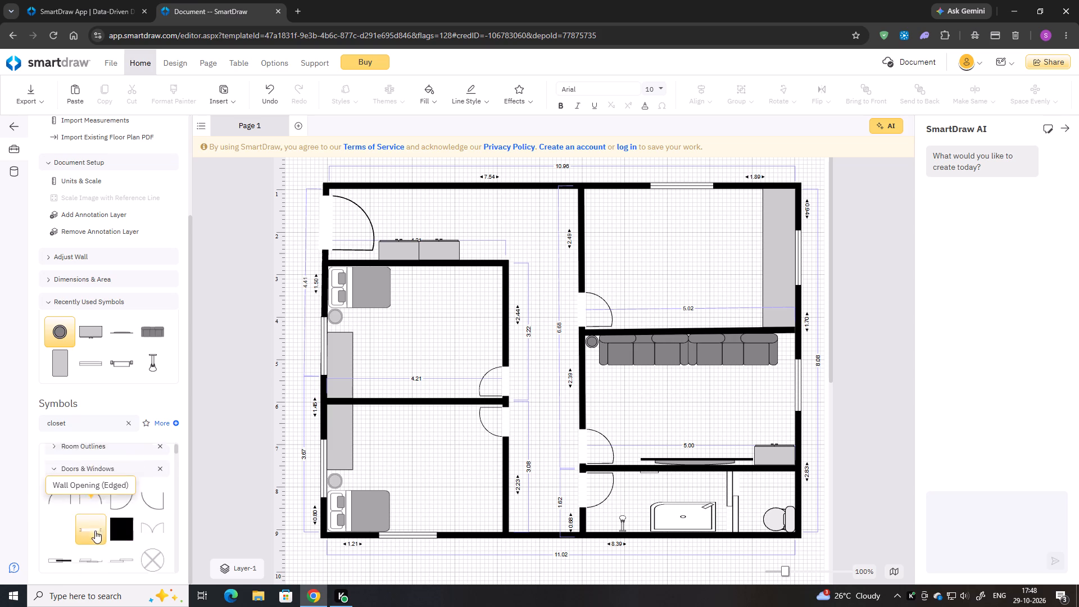
{"action": "scroll", "coordinate": [98, 531], "scroll_direction": "up", "scroll_amount": 2}
{"action": "scroll", "coordinate": [99, 530], "scroll_direction": "down", "scroll_amount": 1}
{"action": "left_click", "coordinate": [85, 533]}
{"action": "scroll", "coordinate": [85, 533], "scroll_direction": "down", "scroll_amount": 1}
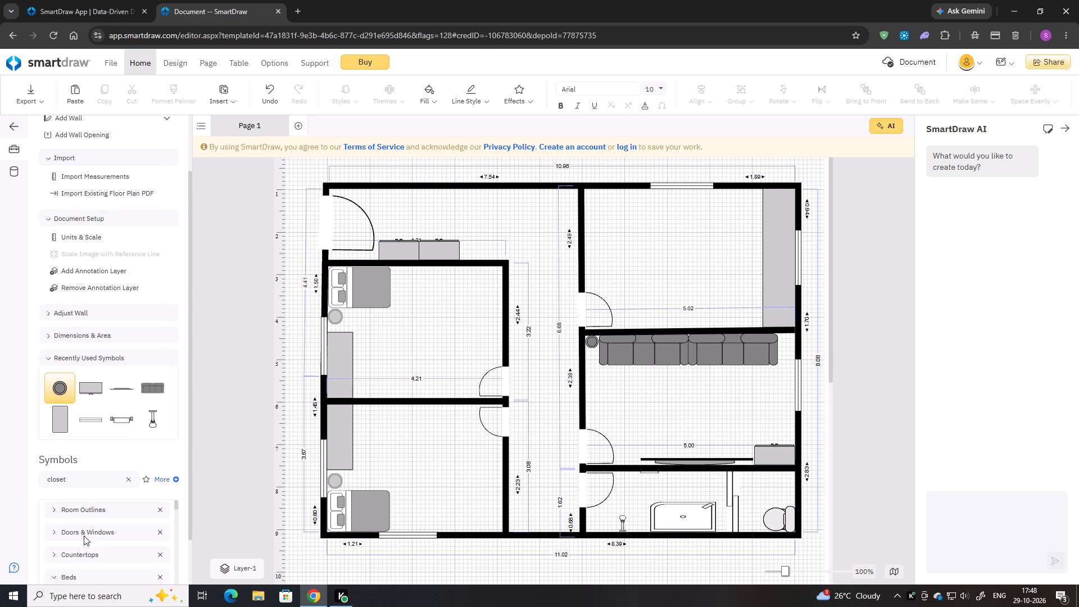
{"action": "scroll", "coordinate": [84, 536], "scroll_direction": "down", "scroll_amount": 9}
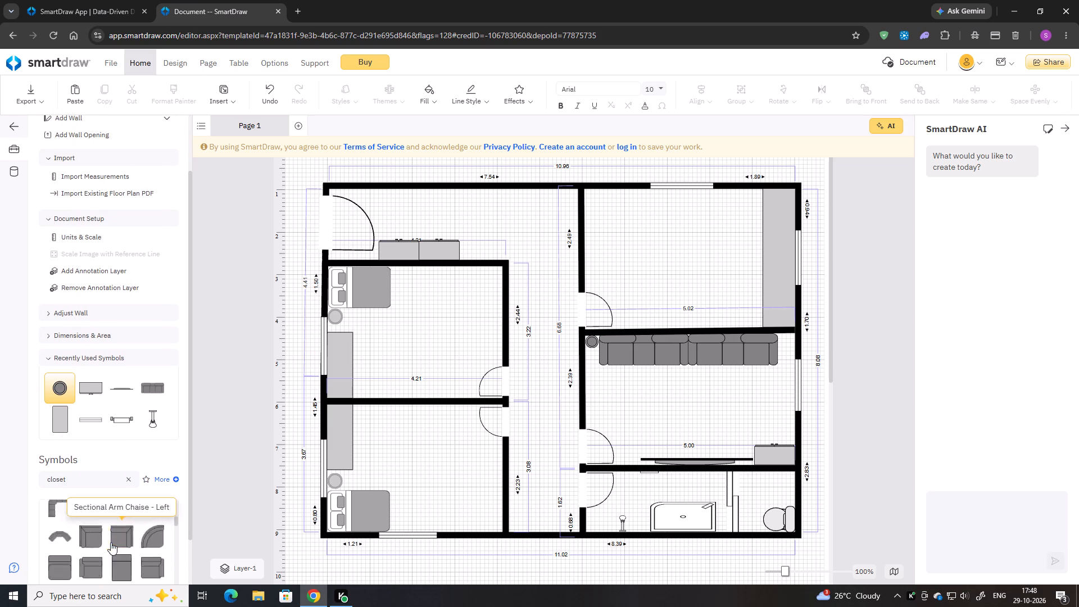
{"action": "scroll", "coordinate": [113, 508], "scroll_direction": "down", "scroll_amount": 2}
{"action": "scroll", "coordinate": [144, 457], "scroll_direction": "down", "scroll_amount": 3}
{"action": "scroll", "coordinate": [115, 491], "scroll_direction": "up", "scroll_amount": 1}
{"action": "scroll", "coordinate": [115, 491], "scroll_direction": "down", "scroll_amount": 5}
{"action": "scroll", "coordinate": [114, 499], "scroll_direction": "up", "scroll_amount": 1}
{"action": "scroll", "coordinate": [114, 500], "scroll_direction": "down", "scroll_amount": 3}
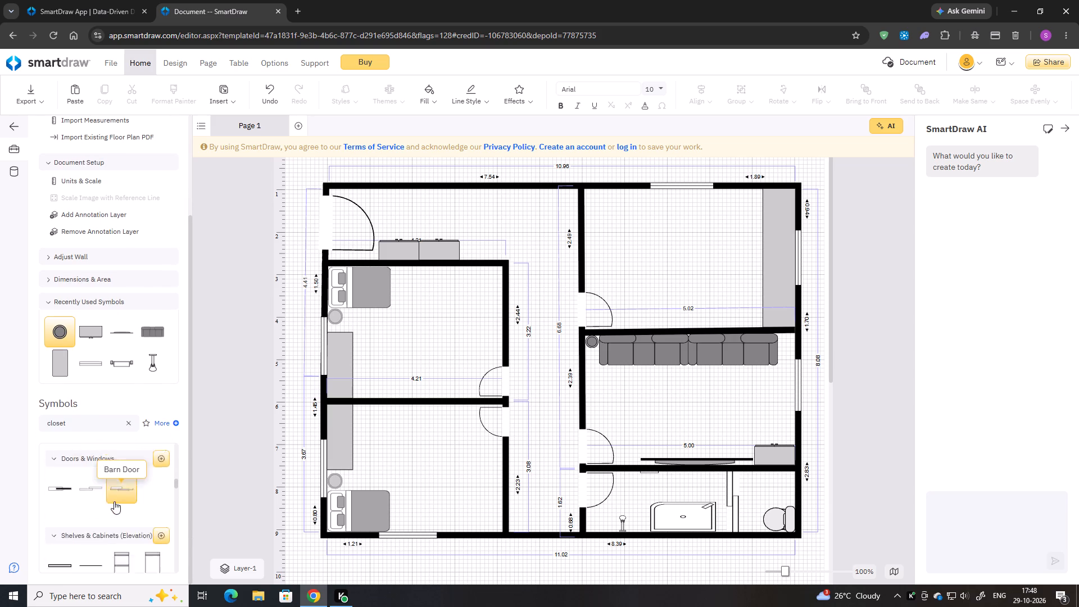
{"action": "scroll", "coordinate": [114, 501], "scroll_direction": "down", "scroll_amount": 7}
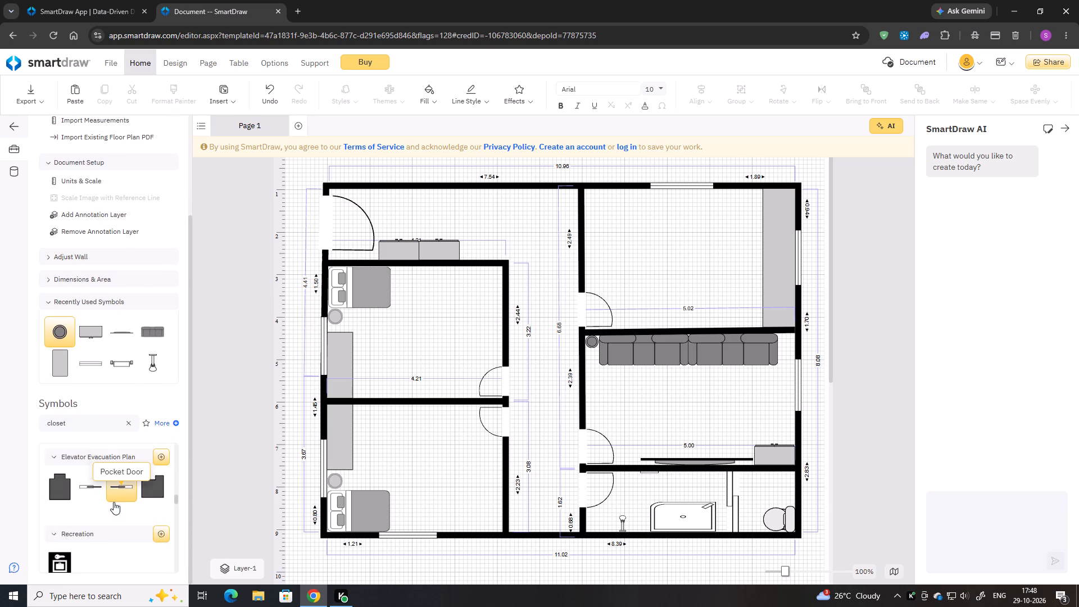
{"action": "scroll", "coordinate": [114, 502], "scroll_direction": "down", "scroll_amount": 4}
{"action": "scroll", "coordinate": [114, 502], "scroll_direction": "up", "scroll_amount": 10}
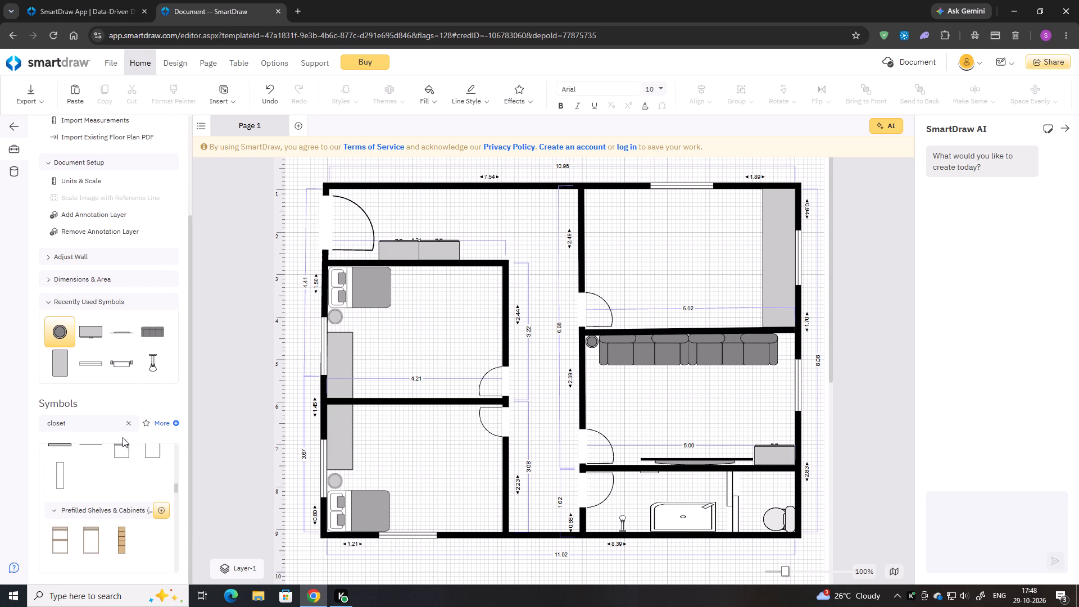
Clear the "closet" symbol search and add a Round Table - 52" from the Tables category to the plan.
{"action": "left_click", "coordinate": [129, 431]}
{"action": "scroll", "coordinate": [118, 493], "scroll_direction": "up", "scroll_amount": 15}
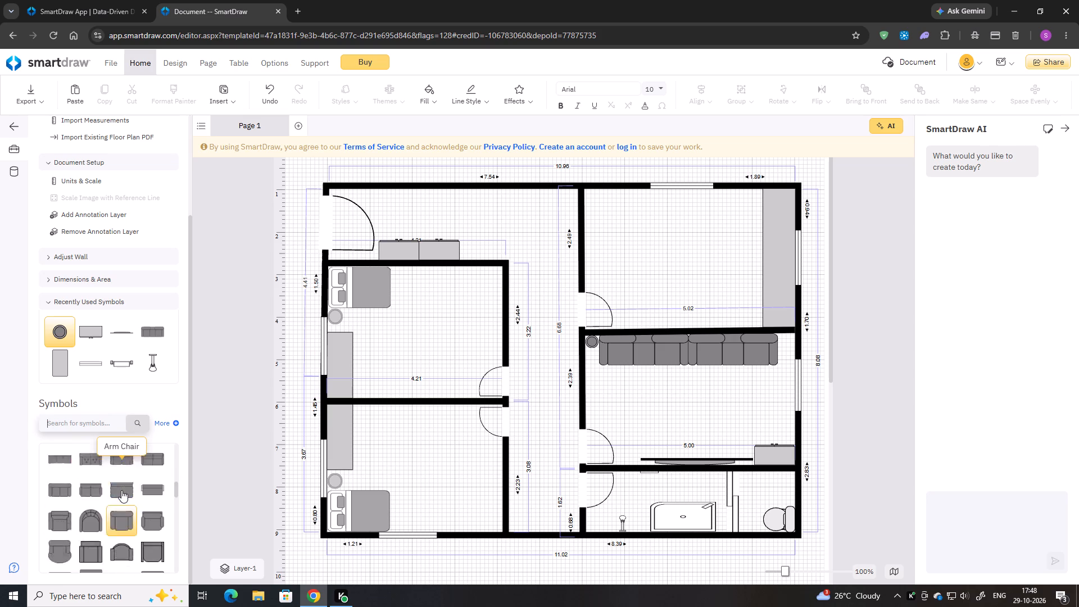
{"action": "scroll", "coordinate": [121, 490], "scroll_direction": "up", "scroll_amount": 6}
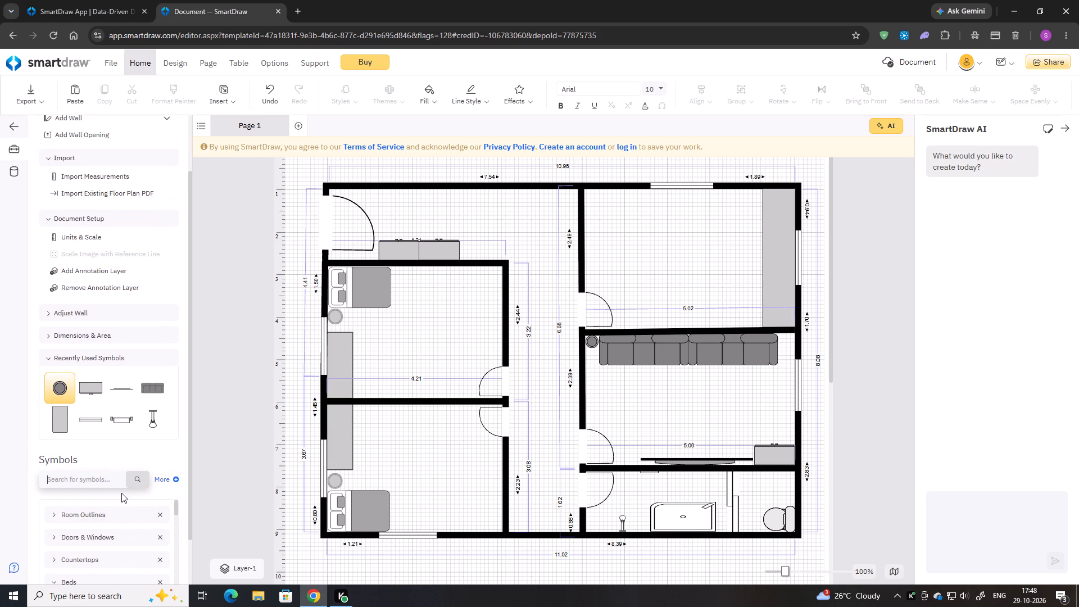
{"action": "scroll", "coordinate": [121, 493], "scroll_direction": "down", "scroll_amount": 1}
{"action": "scroll", "coordinate": [79, 520], "scroll_direction": "down", "scroll_amount": 4}
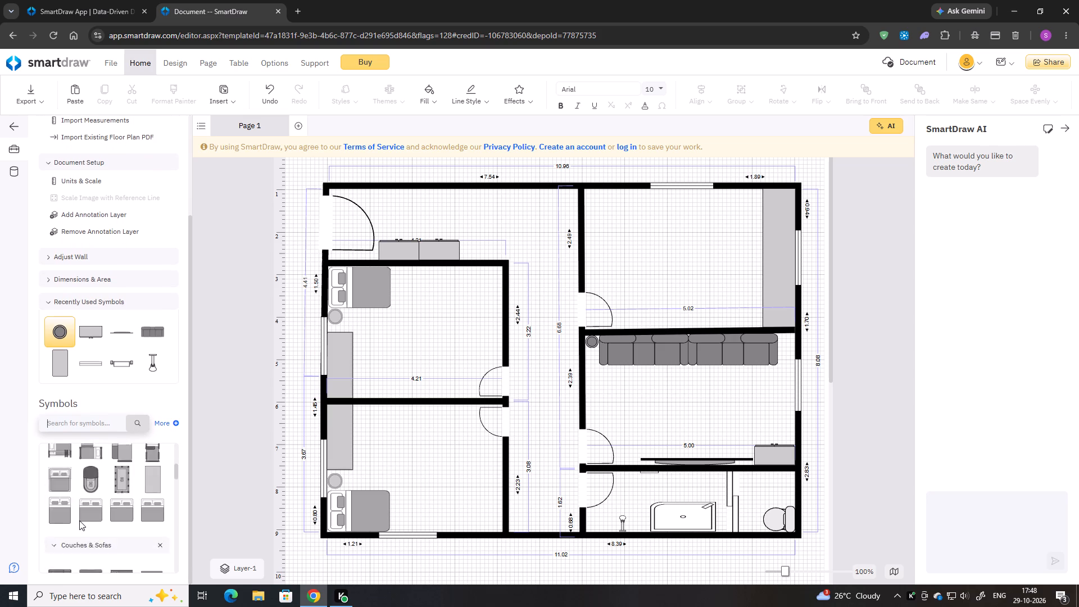
{"action": "scroll", "coordinate": [82, 519], "scroll_direction": "down", "scroll_amount": 6}
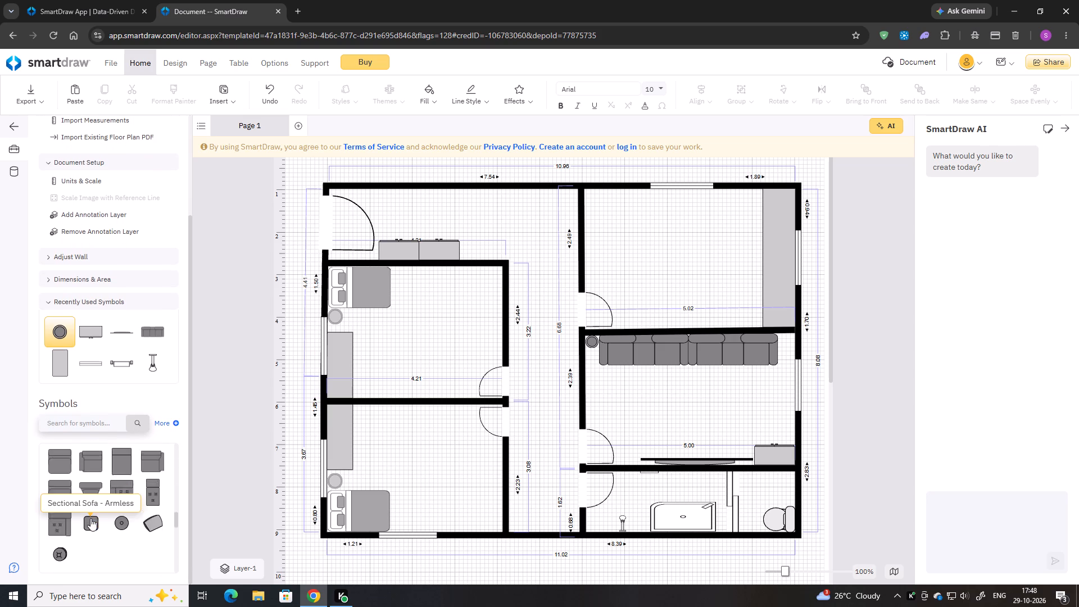
{"action": "scroll", "coordinate": [91, 516], "scroll_direction": "down", "scroll_amount": 3}
{"action": "scroll", "coordinate": [101, 488], "scroll_direction": "up", "scroll_amount": 1}
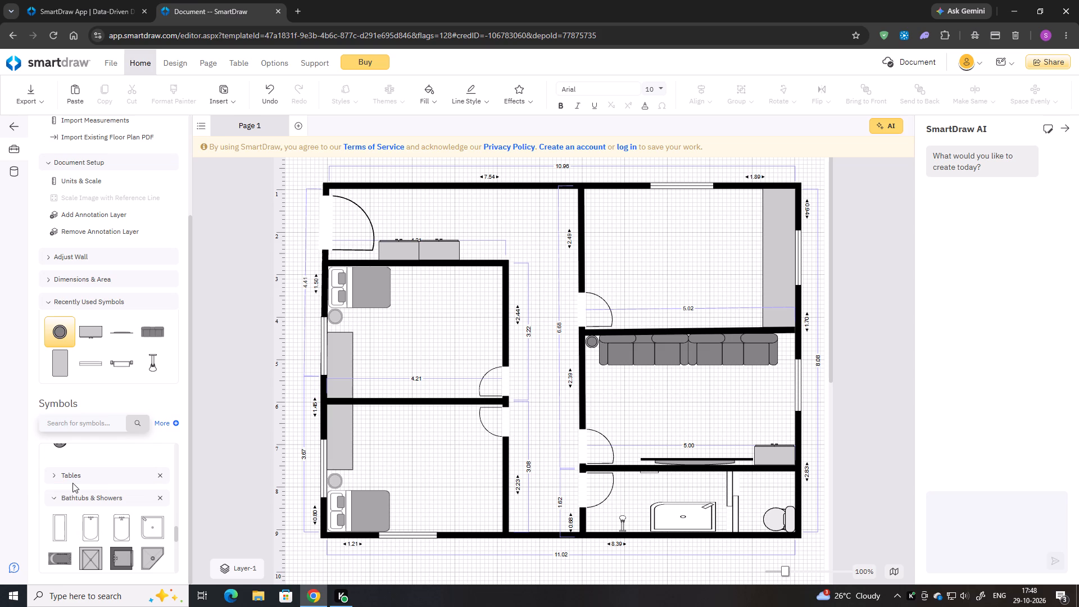
{"action": "left_click", "coordinate": [71, 474]}
{"action": "scroll", "coordinate": [88, 528], "scroll_direction": "down", "scroll_amount": 3}
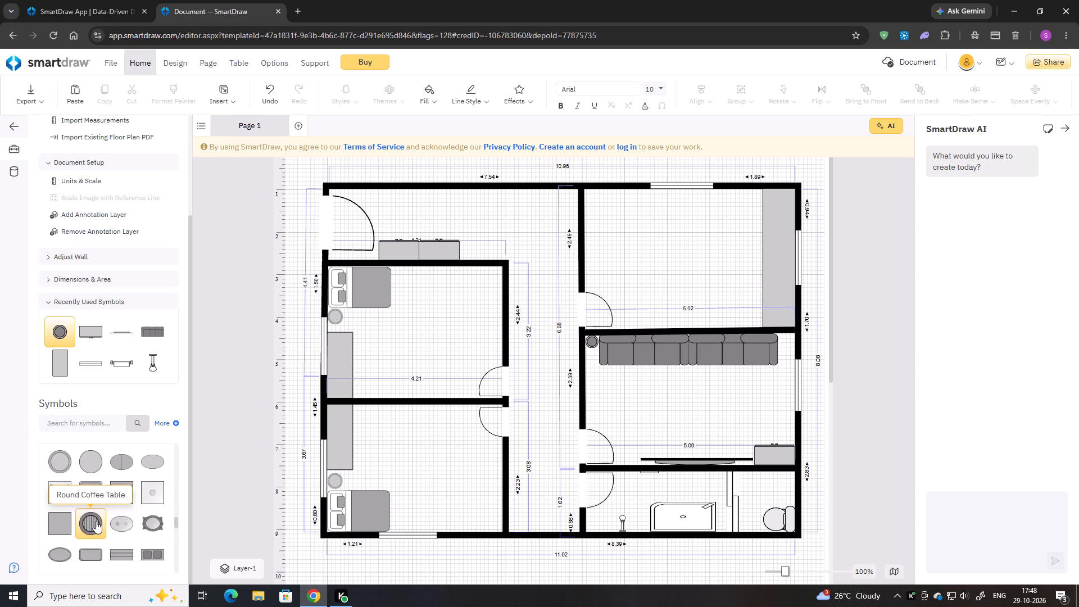
{"action": "scroll", "coordinate": [96, 520], "scroll_direction": "up", "scroll_amount": 1}
{"action": "double_click", "coordinate": [59, 516]}
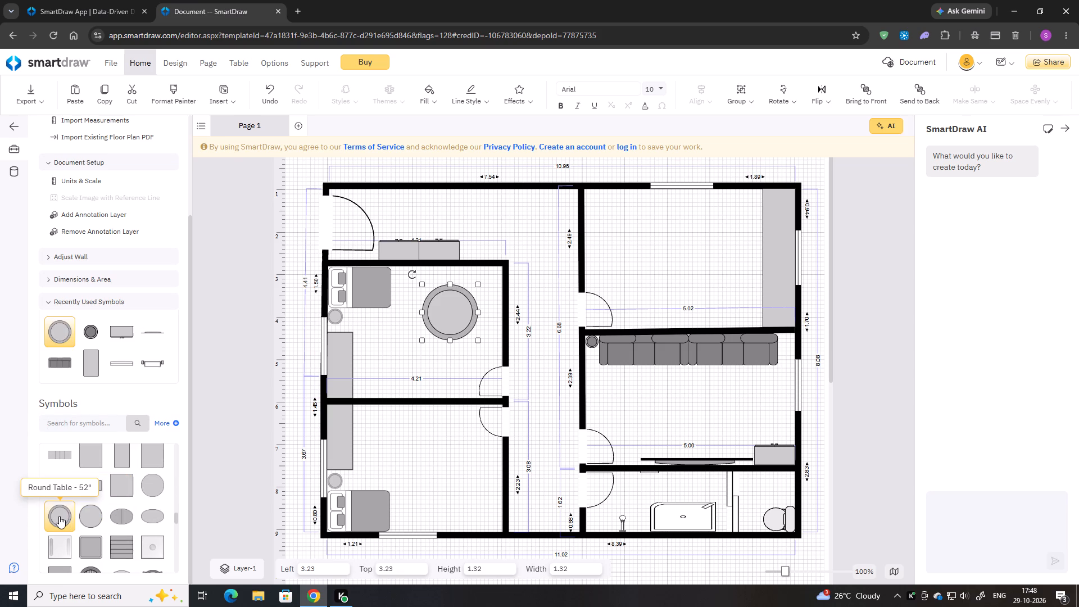
Shrink the round table to 0.36 by 0.36 and place it in the sofa room's upper-right corner, beside the sofa.
{"action": "left_click_drag", "start_coordinate": [477, 338], "coordinate": [441, 298]}
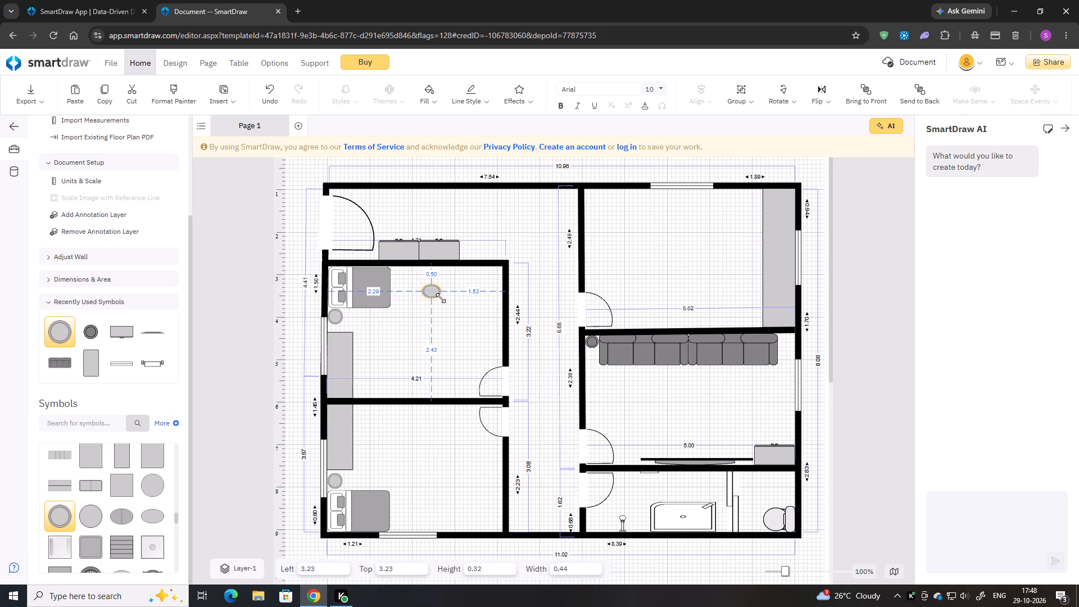
{"action": "left_click_drag", "start_coordinate": [441, 298], "coordinate": [439, 298]}
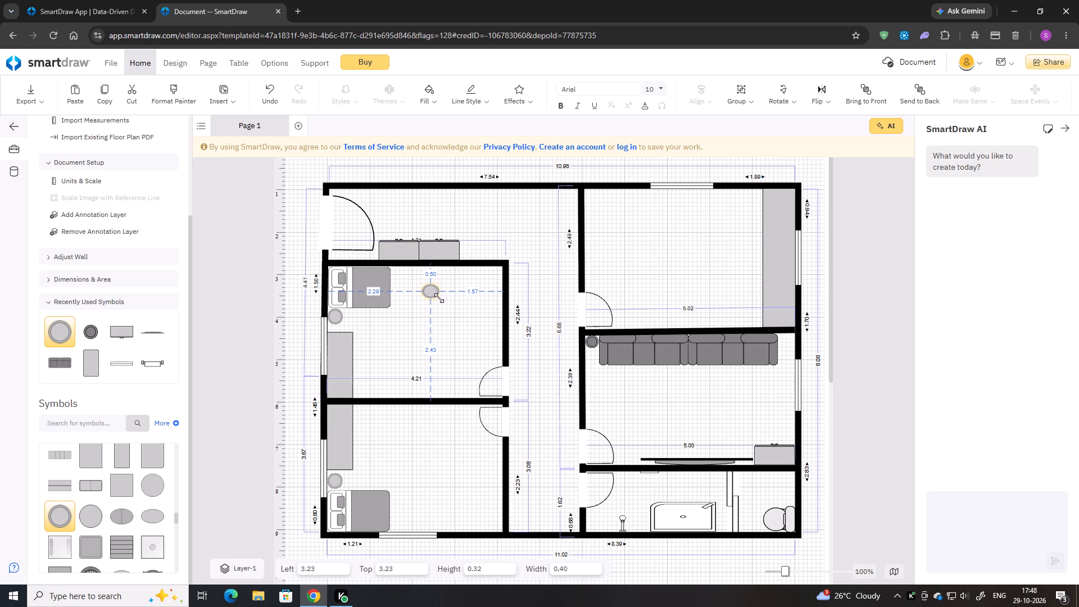
{"action": "left_click_drag", "start_coordinate": [439, 298], "coordinate": [437, 299]}
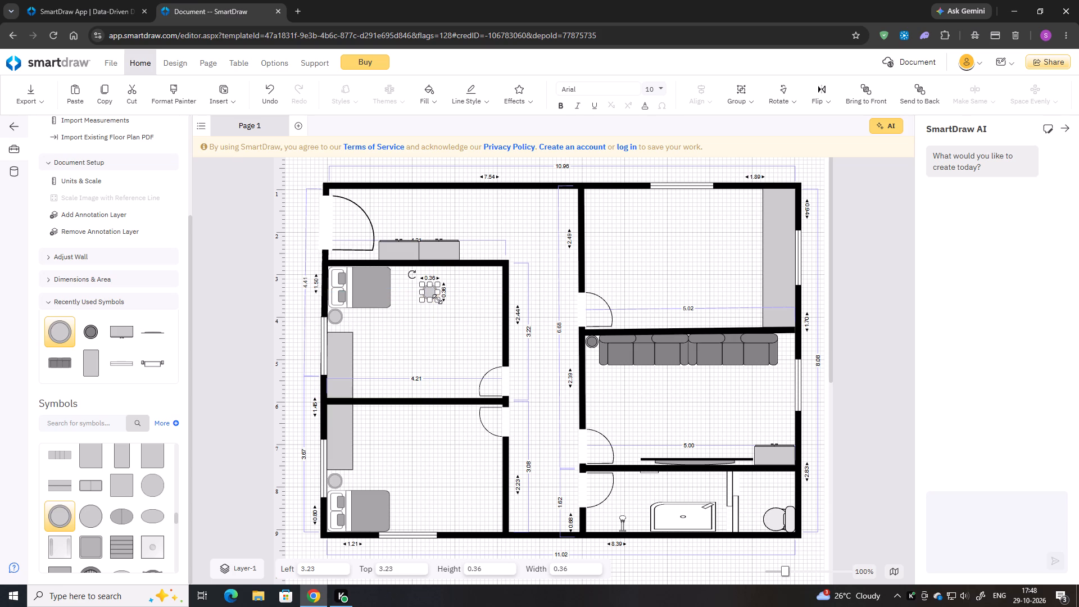
{"action": "left_click_drag", "start_coordinate": [430, 292], "coordinate": [786, 348]}
{"action": "left_click", "coordinate": [763, 373]}
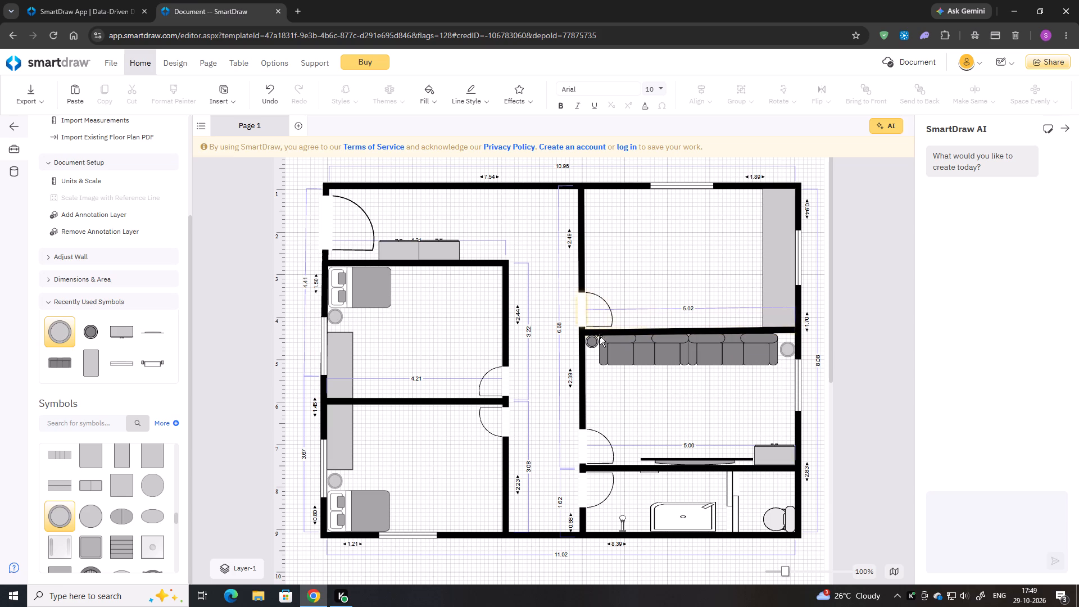
Search the symbols for "chair" and place Rolling Chair with Arms - 02 in the lower-left bedroom, at about Left 2.20 and Top 6.46.
{"action": "scroll", "coordinate": [124, 460], "scroll_direction": "up", "scroll_amount": 1}
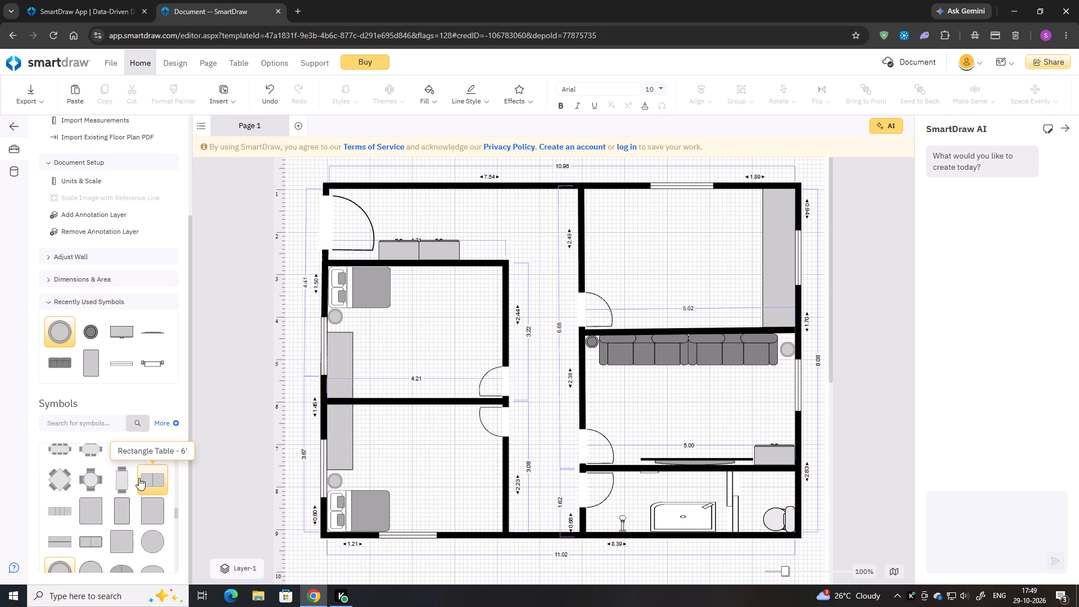
{"action": "scroll", "coordinate": [125, 452], "scroll_direction": "up", "scroll_amount": 1}
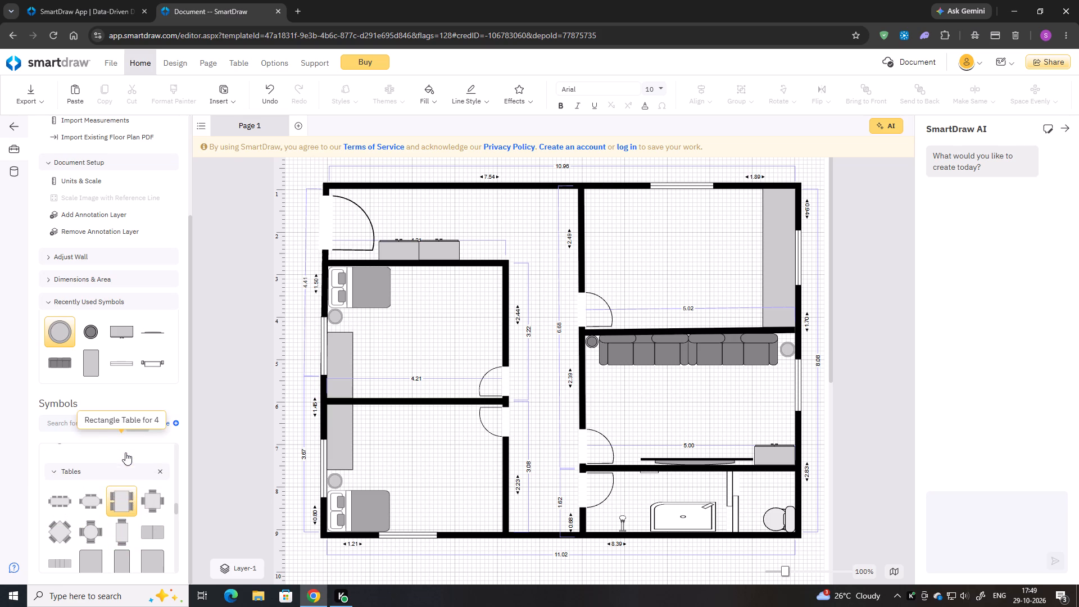
{"action": "scroll", "coordinate": [126, 452], "scroll_direction": "down", "scroll_amount": 1}
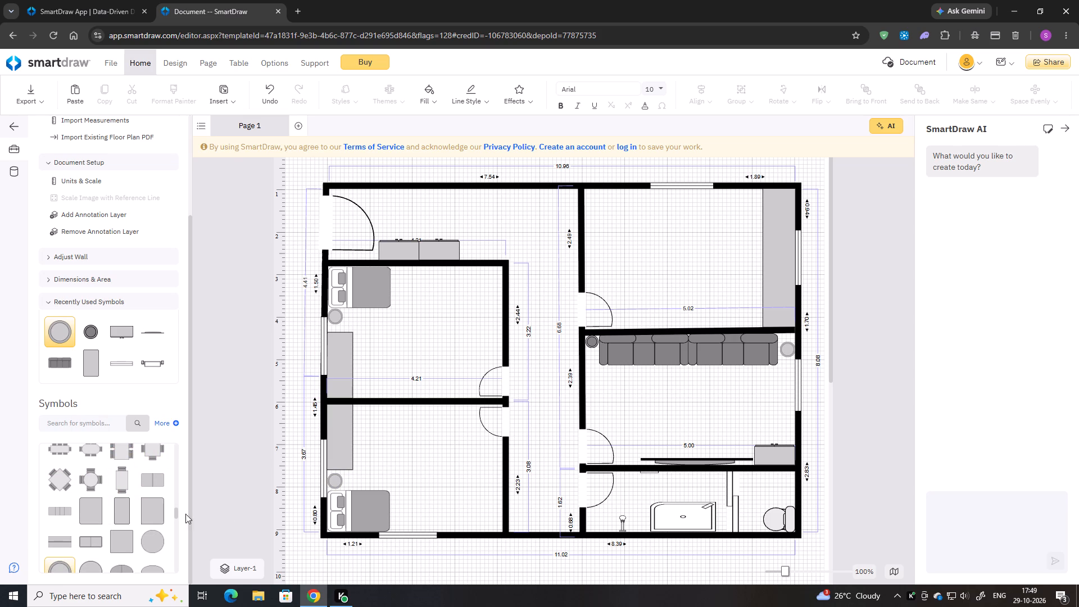
{"action": "left_click", "coordinate": [99, 428]}
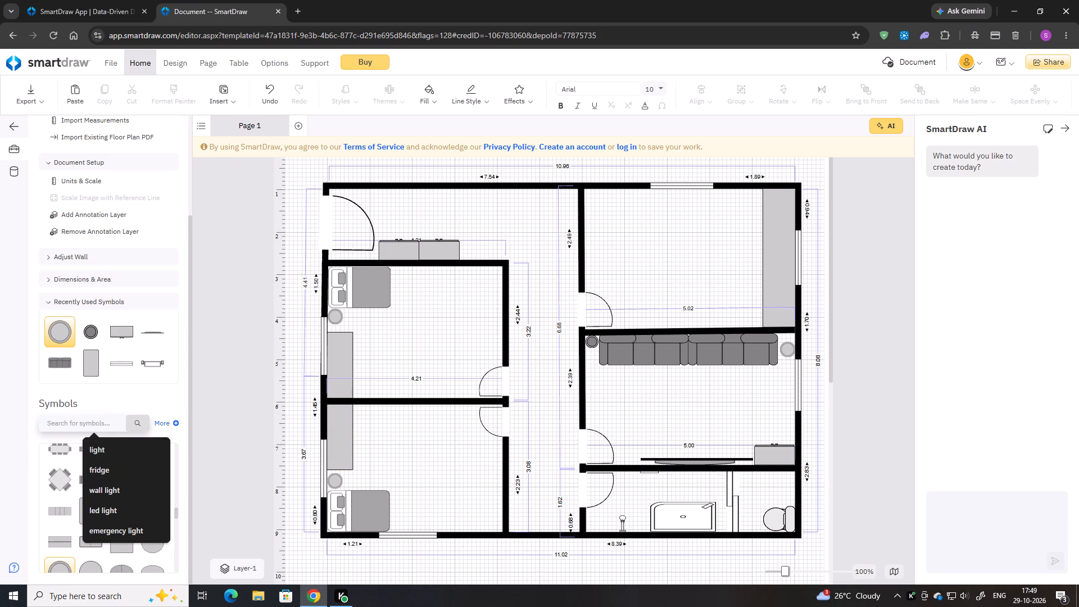
{"action": "type", "text": "chair"}
{"action": "key", "text": "Return"}
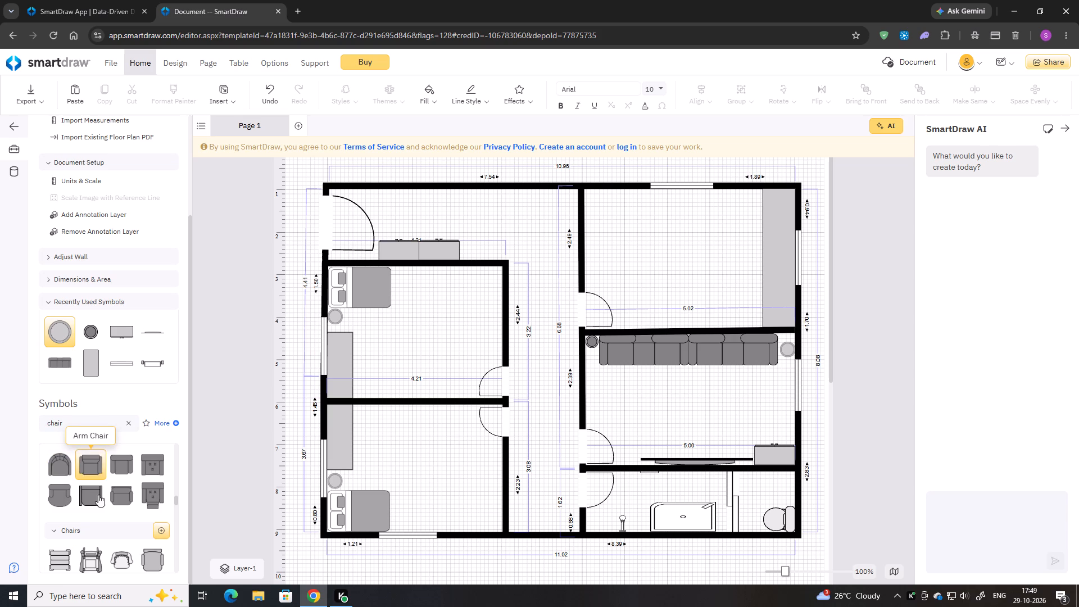
{"action": "scroll", "coordinate": [99, 502], "scroll_direction": "down", "scroll_amount": 2}
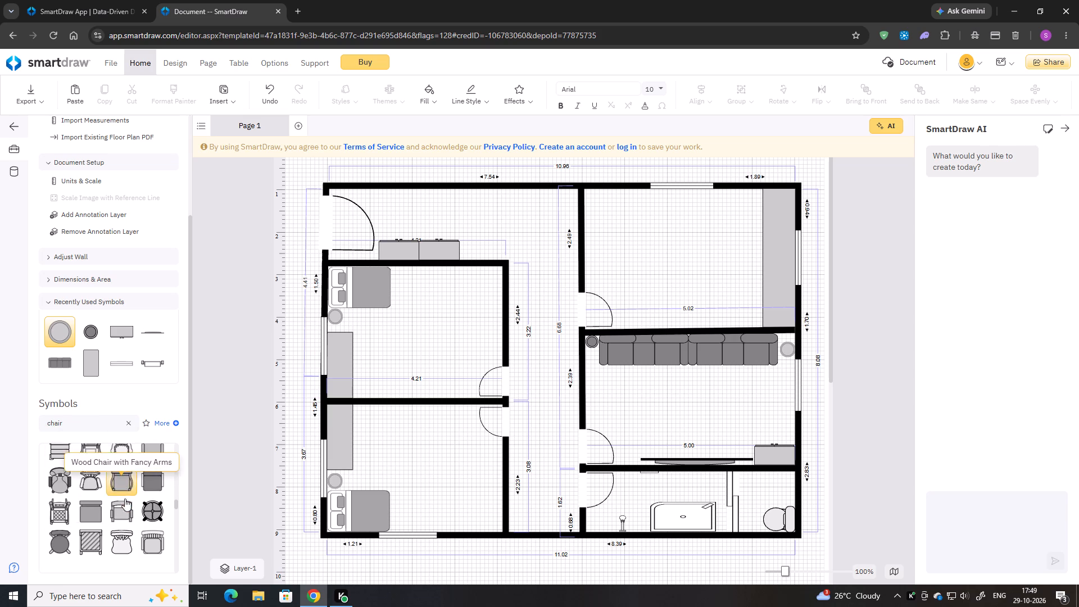
{"action": "double_click", "coordinate": [57, 476]}
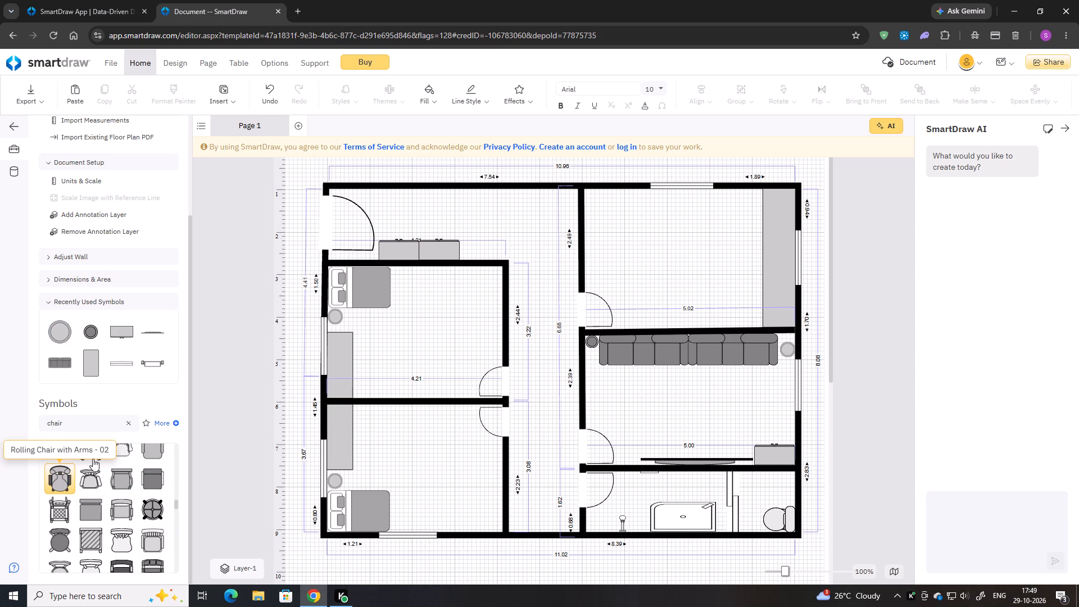
{"action": "left_click_drag", "start_coordinate": [459, 324], "coordinate": [386, 435]}
Rotate the rolling chair diagonally toward the desk and move it to the desk's upper end, at about Left 1.42 and Top 6.09.
{"action": "left_click_drag", "start_coordinate": [366, 411], "coordinate": [420, 412]}
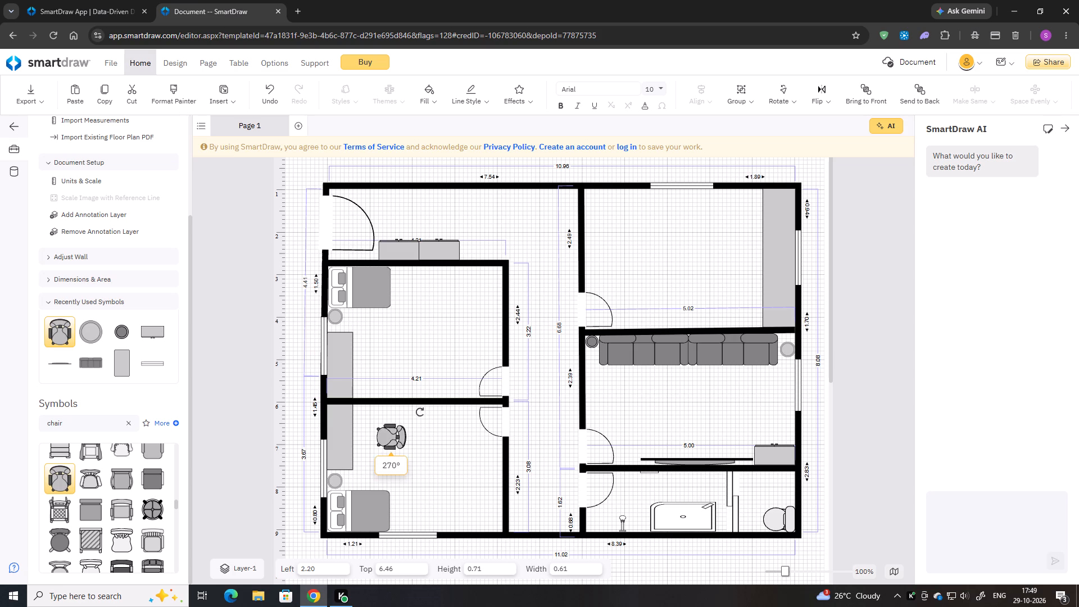
{"action": "left_click_drag", "start_coordinate": [420, 412], "coordinate": [405, 370]}
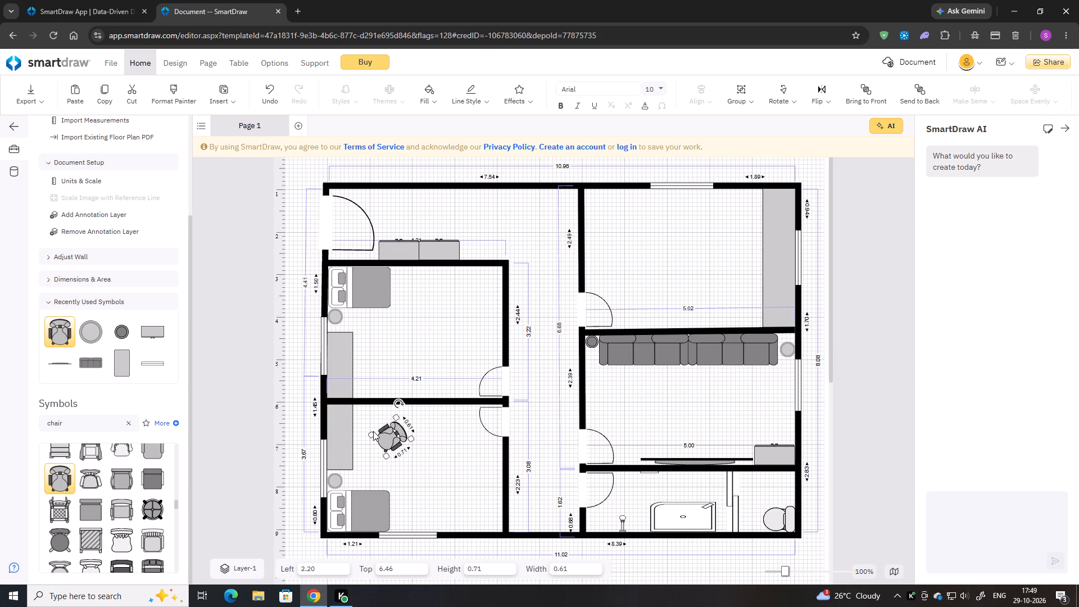
{"action": "left_click_drag", "start_coordinate": [387, 440], "coordinate": [352, 424]}
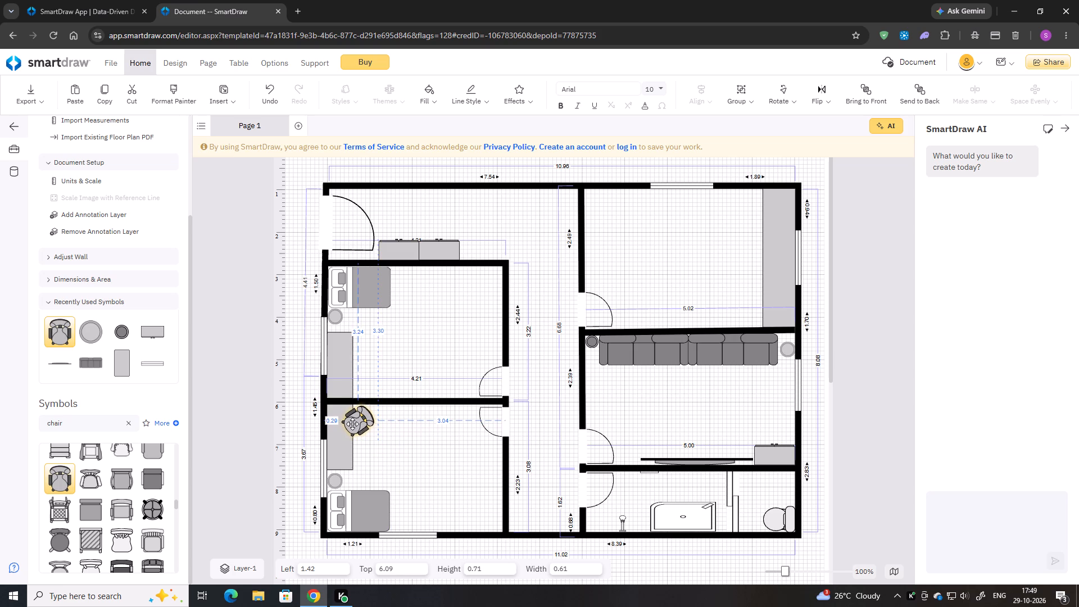
{"action": "left_click_drag", "start_coordinate": [352, 424], "coordinate": [352, 424]}
Duplicate the rolling chair, rotate the copy, and place it at the desk below the first, at about Left 1.51 and Top 6.87.
{"action": "key", "text": "ctrl+c"}
{"action": "key", "text": "ctrl+v"}
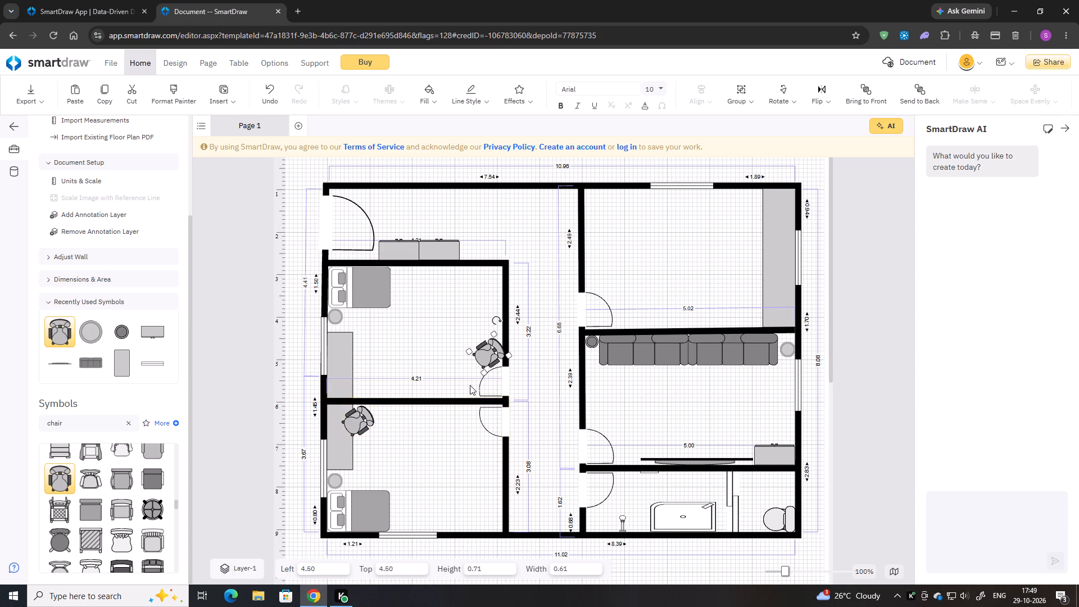
{"action": "left_click_drag", "start_coordinate": [493, 321], "coordinate": [515, 360]}
{"action": "left_click_drag", "start_coordinate": [491, 356], "coordinate": [365, 460]}
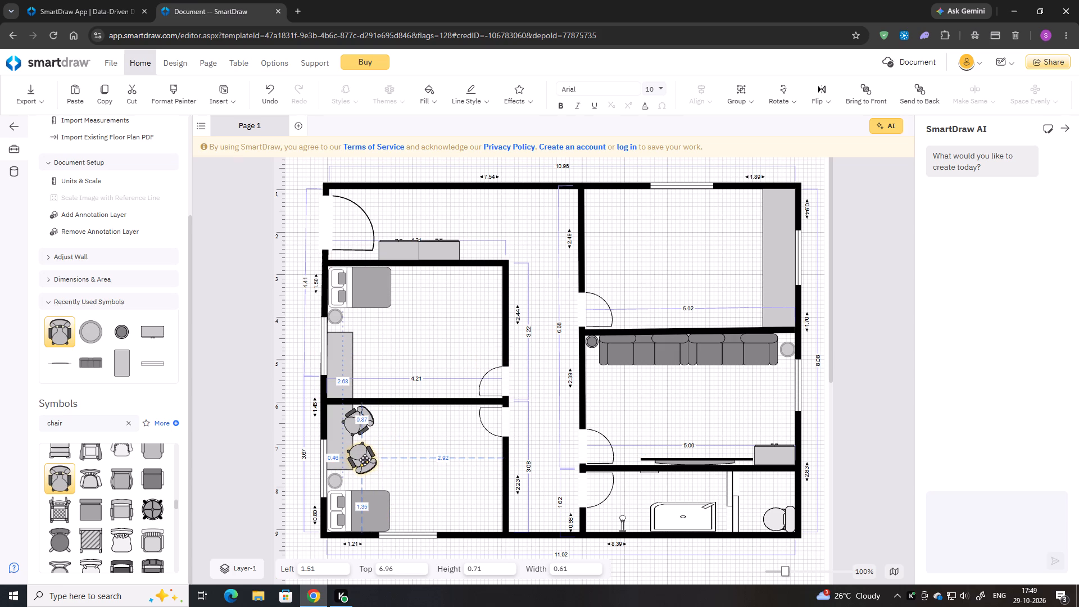
{"action": "left_click_drag", "start_coordinate": [365, 460], "coordinate": [364, 459]}
Send both rolling chairs in the lower-left bedroom to the back so they sit behind the desk.
{"action": "right_click", "coordinate": [364, 459]}
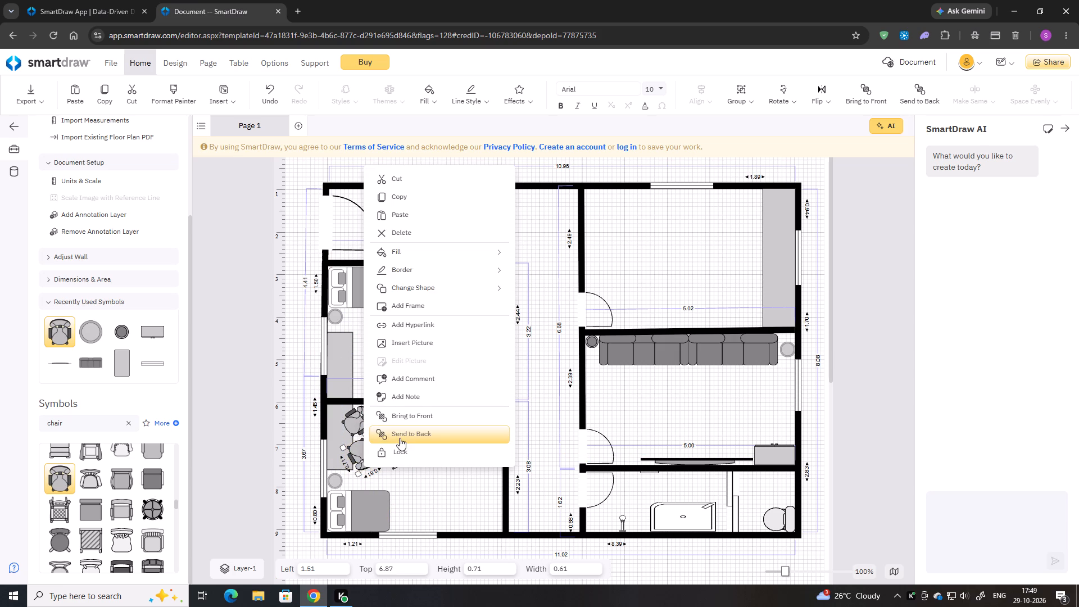
{"action": "left_click", "coordinate": [400, 428]}
{"action": "right_click", "coordinate": [355, 419]}
{"action": "left_click", "coordinate": [384, 390]}
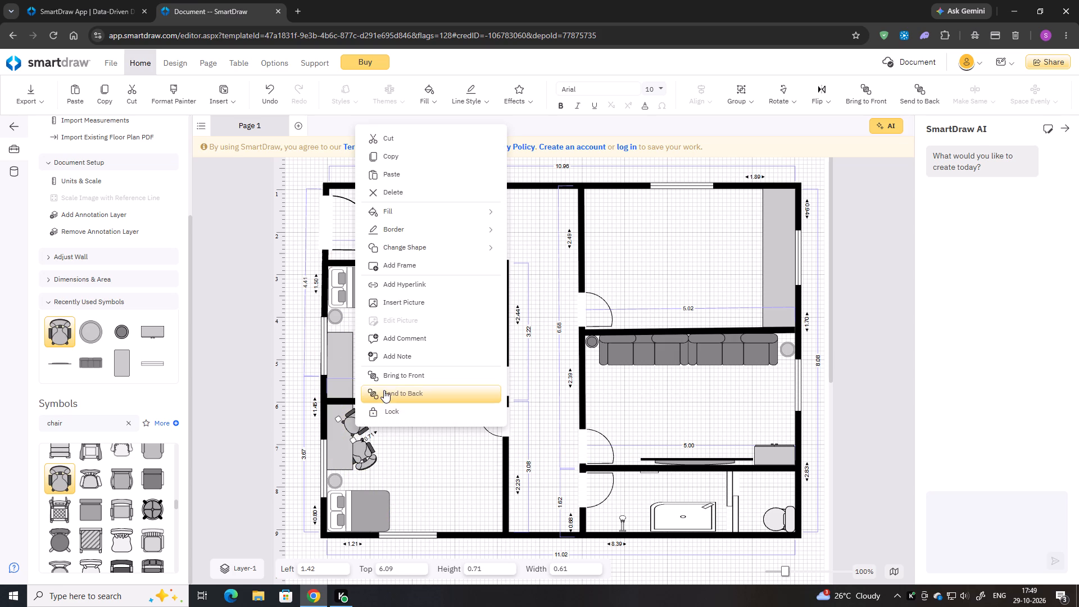
{"action": "left_click", "coordinate": [410, 456]}
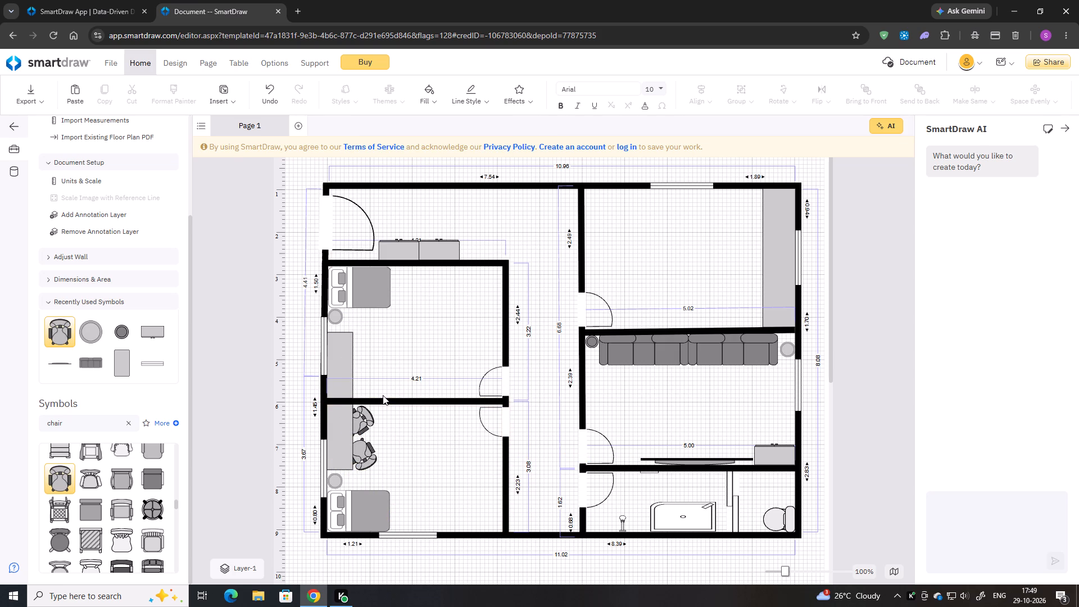
Paste two rolling chair copies at the upper-left bedroom's desk, at about Left 1.42, Top 4.40 and Left 1.53, Top 5.17.
{"action": "key", "text": "ctrl+v"}
{"action": "left_click_drag", "start_coordinate": [348, 218], "coordinate": [352, 350]}
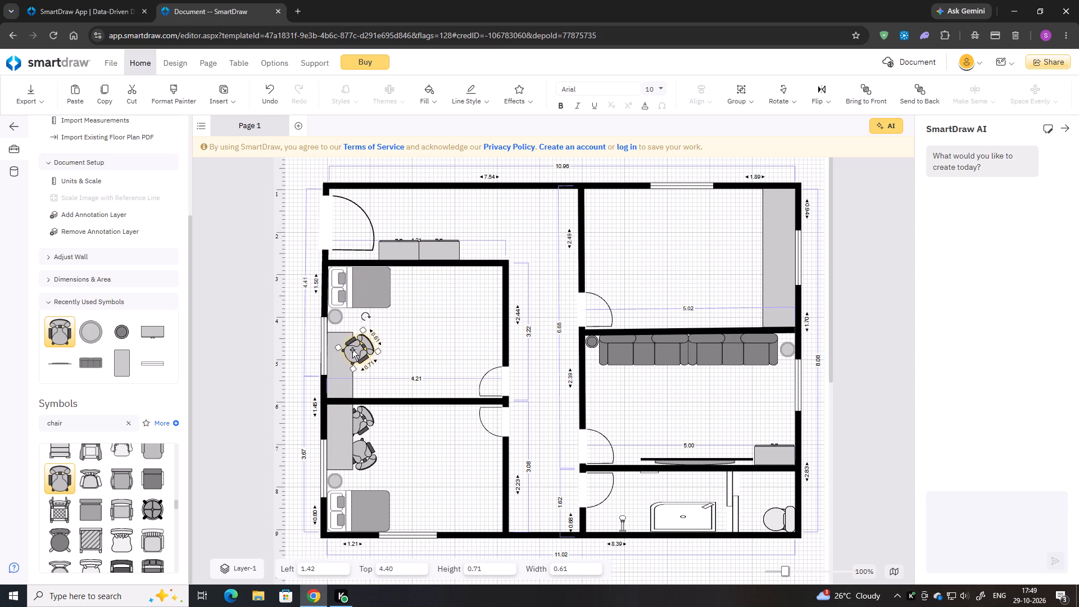
{"action": "key", "text": "ctrl+v"}
{"action": "left_click_drag", "start_coordinate": [378, 239], "coordinate": [375, 378]}
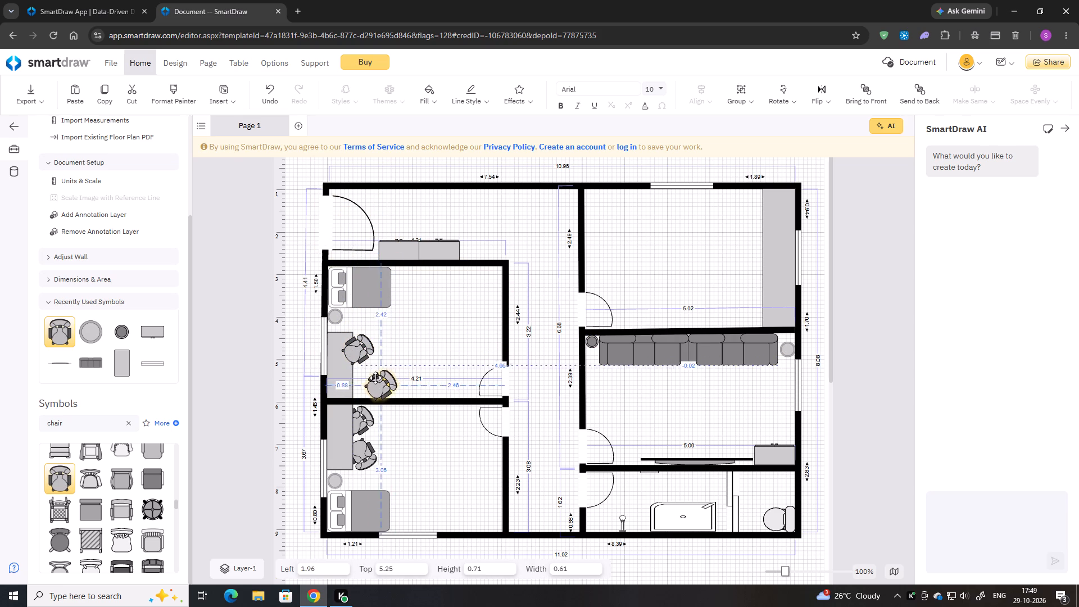
{"action": "left_click_drag", "start_coordinate": [375, 378], "coordinate": [360, 375]}
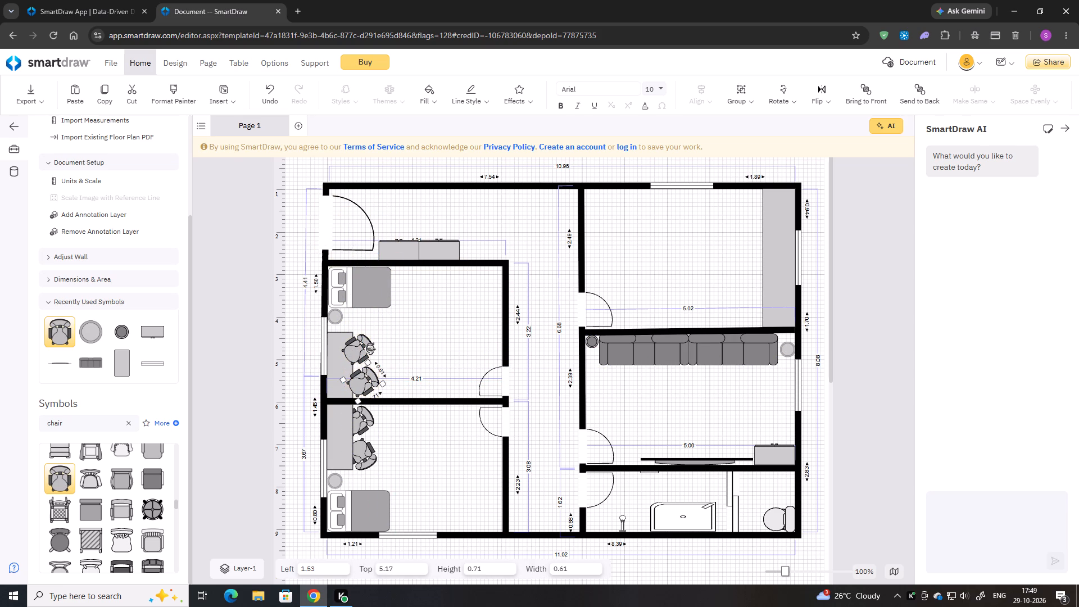
Rotate the lower pasted chair so it angles up toward the desk, and nudge it sideways to about Left 1.37.
{"action": "left_click_drag", "start_coordinate": [370, 347], "coordinate": [384, 369]}
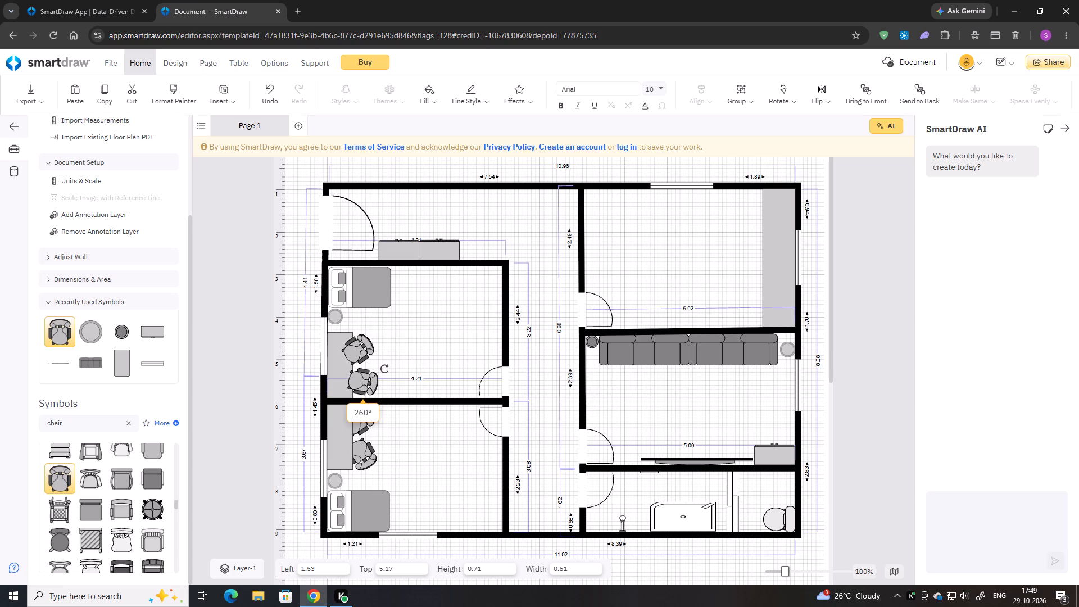
{"action": "left_click_drag", "start_coordinate": [384, 369], "coordinate": [383, 373]}
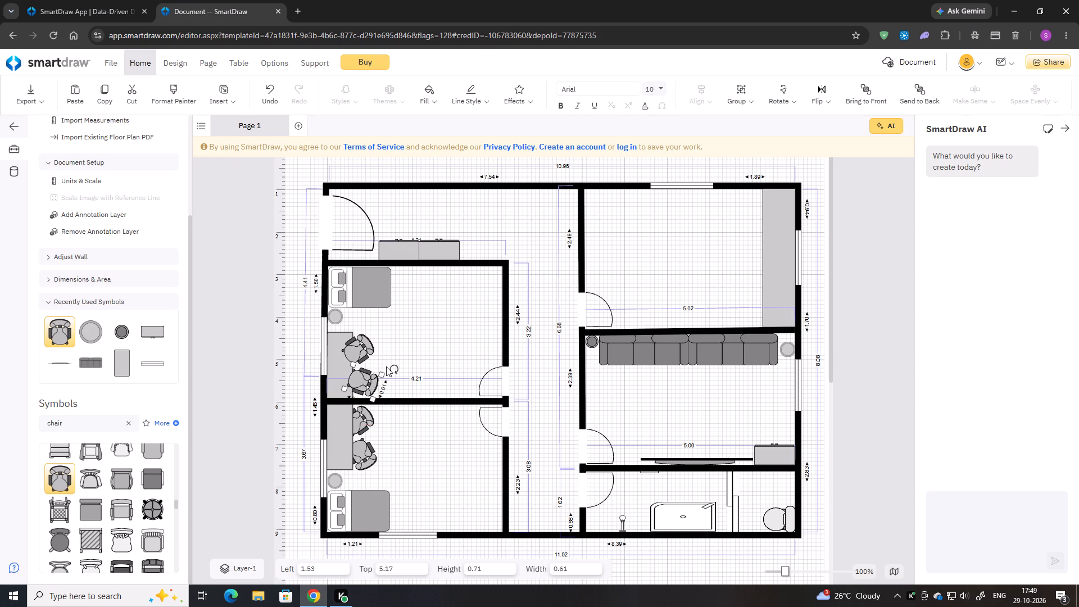
{"action": "key", "text": "Left"}
{"action": "key", "text": "Left"}
{"action": "key", "text": "Left"}
{"action": "key", "text": "Left"}
{"action": "key", "text": "Left"}
{"action": "key", "text": "Left"}
{"action": "key", "text": "Left"}
{"action": "key", "text": "Left"}
{"action": "key", "text": "Left"}
{"action": "key", "text": "Left"}
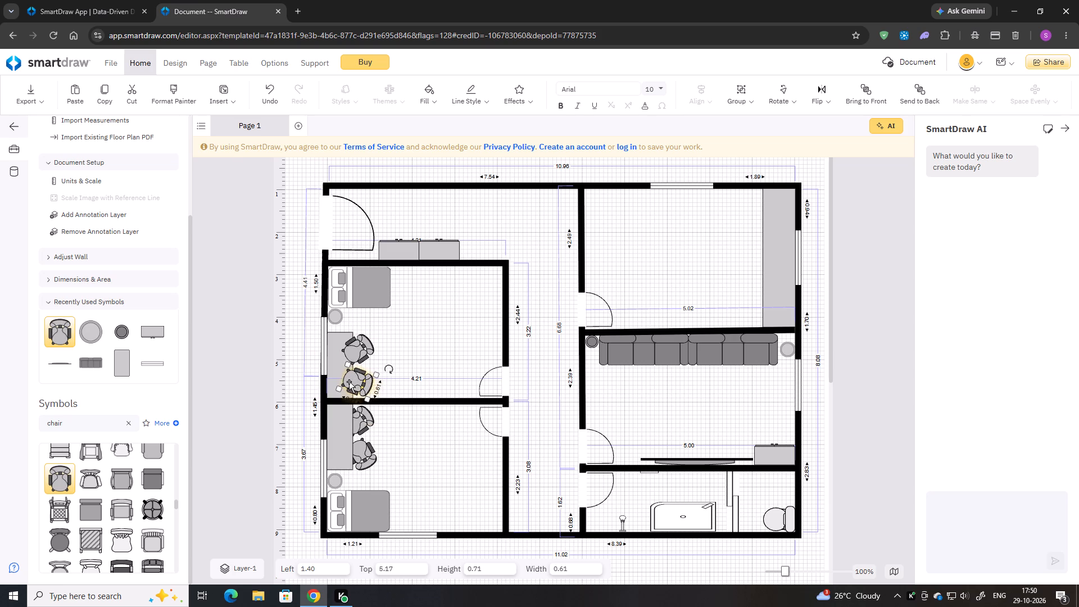
{"action": "key", "text": "Left"}
{"action": "key", "text": "Left"}
{"action": "key", "text": "Left"}
Send both rolling chairs in the upper-left bedroom to the back so they sit behind the desk.
{"action": "right_click", "coordinate": [351, 381]}
{"action": "left_click", "coordinate": [379, 360]}
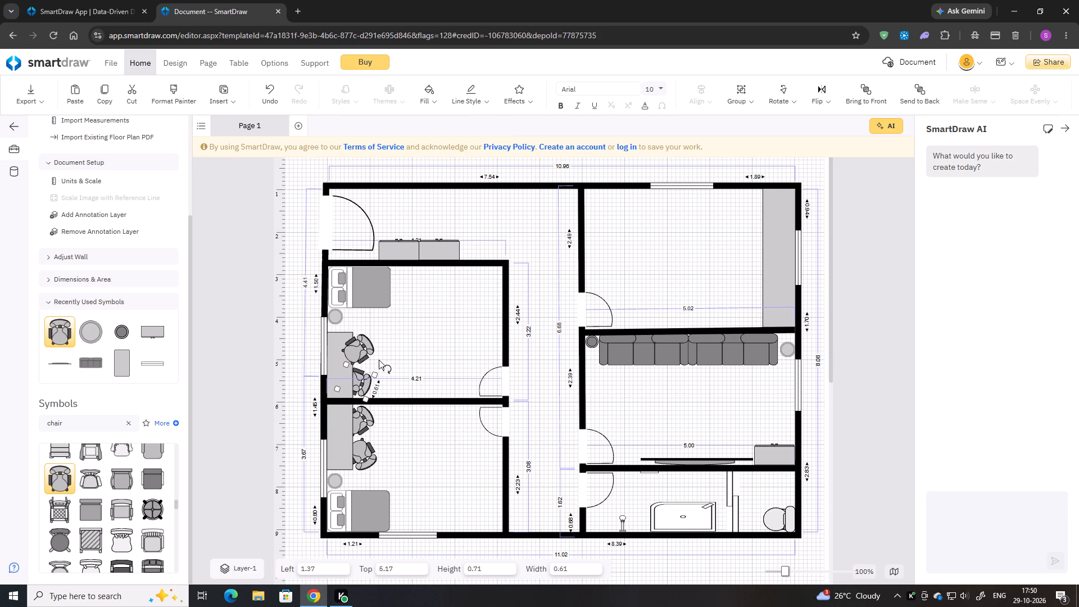
{"action": "right_click", "coordinate": [354, 347]}
{"action": "left_click", "coordinate": [381, 328]}
{"action": "left_click", "coordinate": [435, 352]}
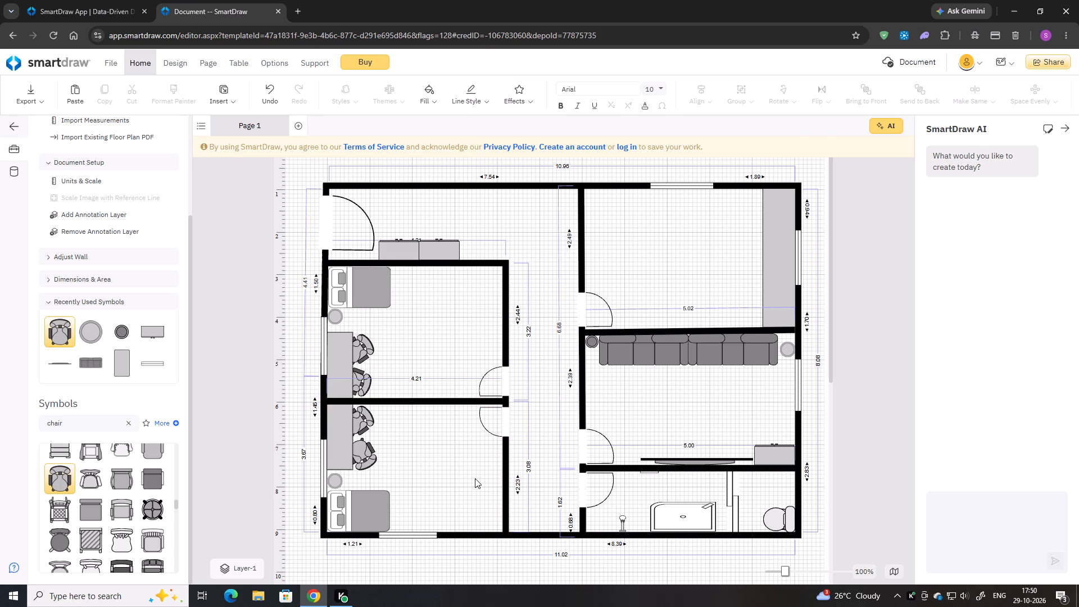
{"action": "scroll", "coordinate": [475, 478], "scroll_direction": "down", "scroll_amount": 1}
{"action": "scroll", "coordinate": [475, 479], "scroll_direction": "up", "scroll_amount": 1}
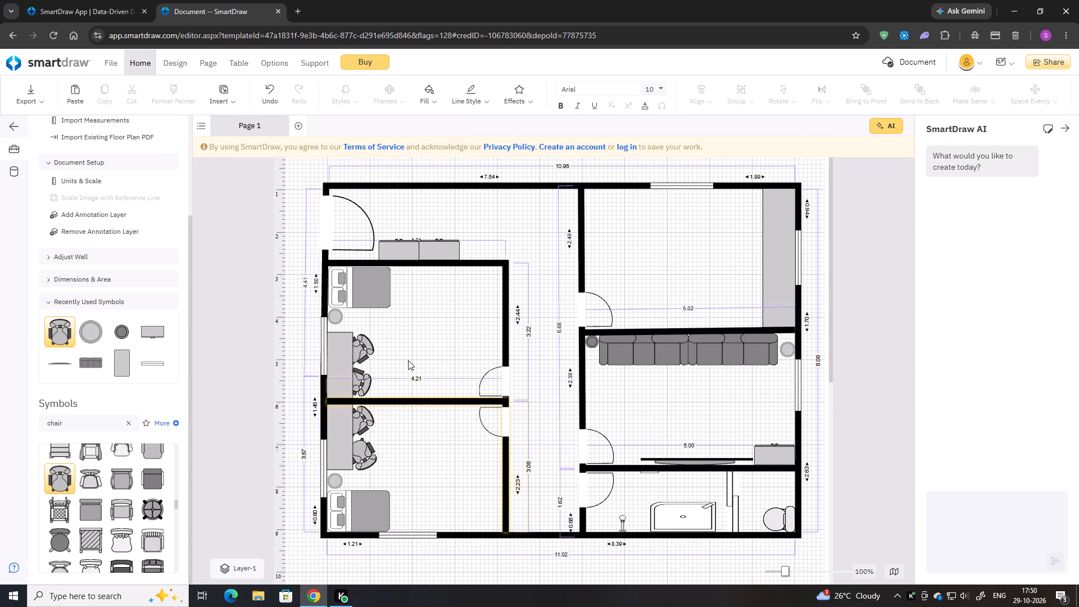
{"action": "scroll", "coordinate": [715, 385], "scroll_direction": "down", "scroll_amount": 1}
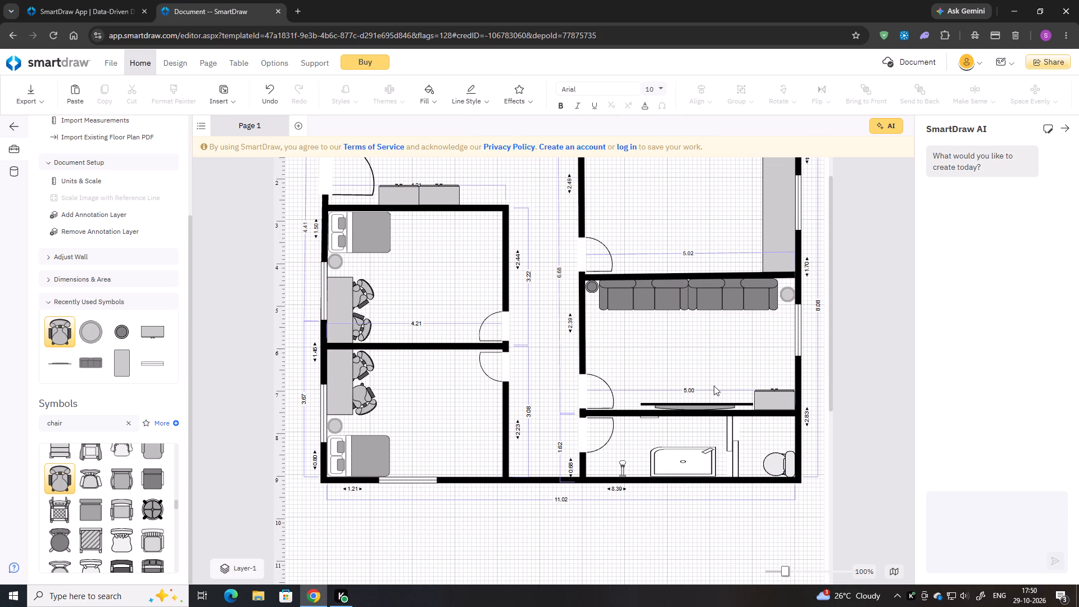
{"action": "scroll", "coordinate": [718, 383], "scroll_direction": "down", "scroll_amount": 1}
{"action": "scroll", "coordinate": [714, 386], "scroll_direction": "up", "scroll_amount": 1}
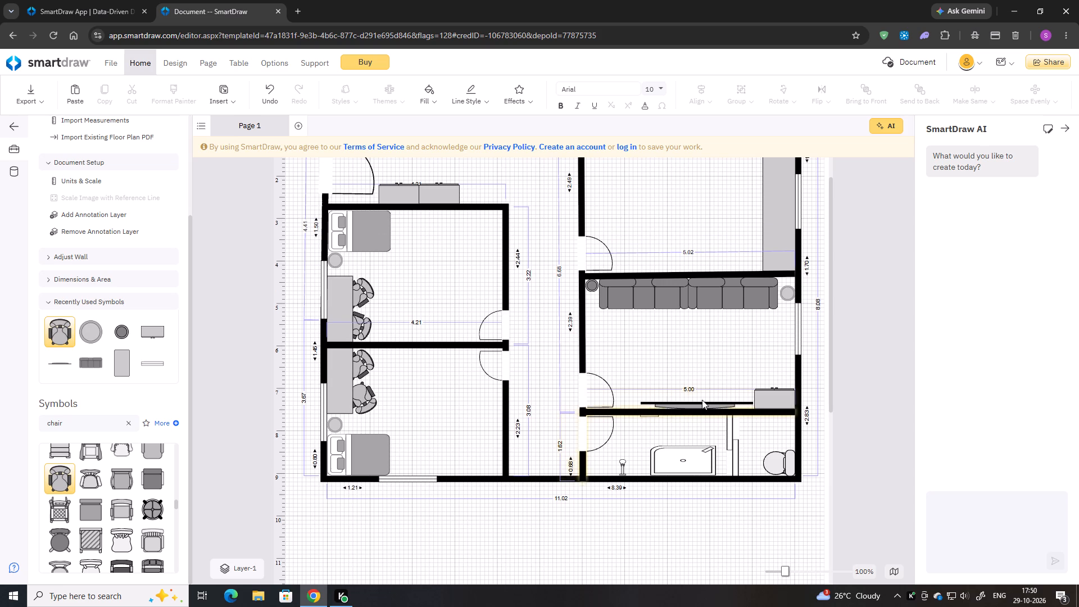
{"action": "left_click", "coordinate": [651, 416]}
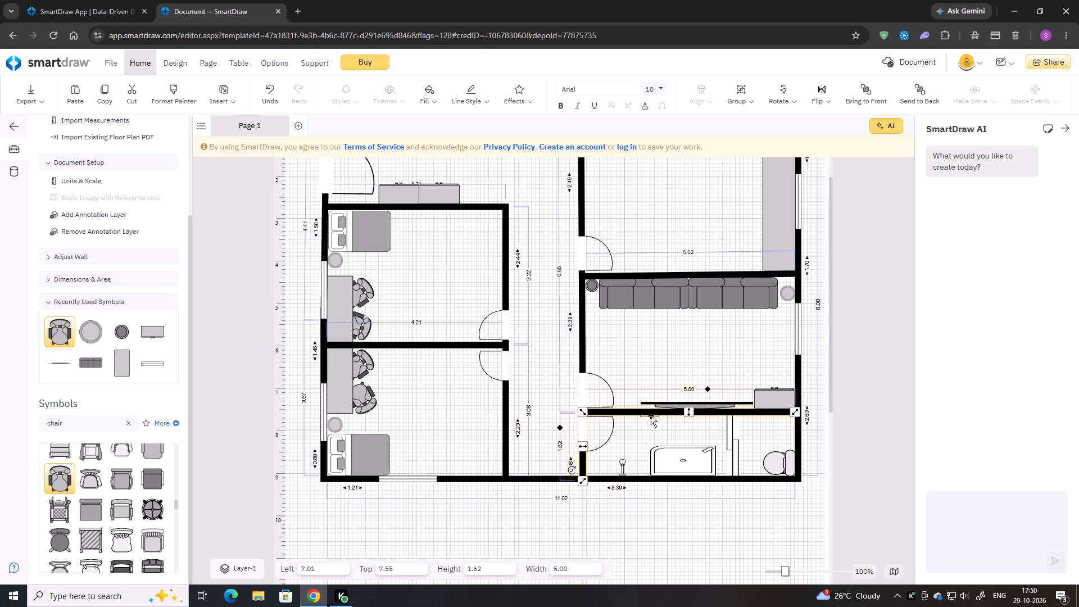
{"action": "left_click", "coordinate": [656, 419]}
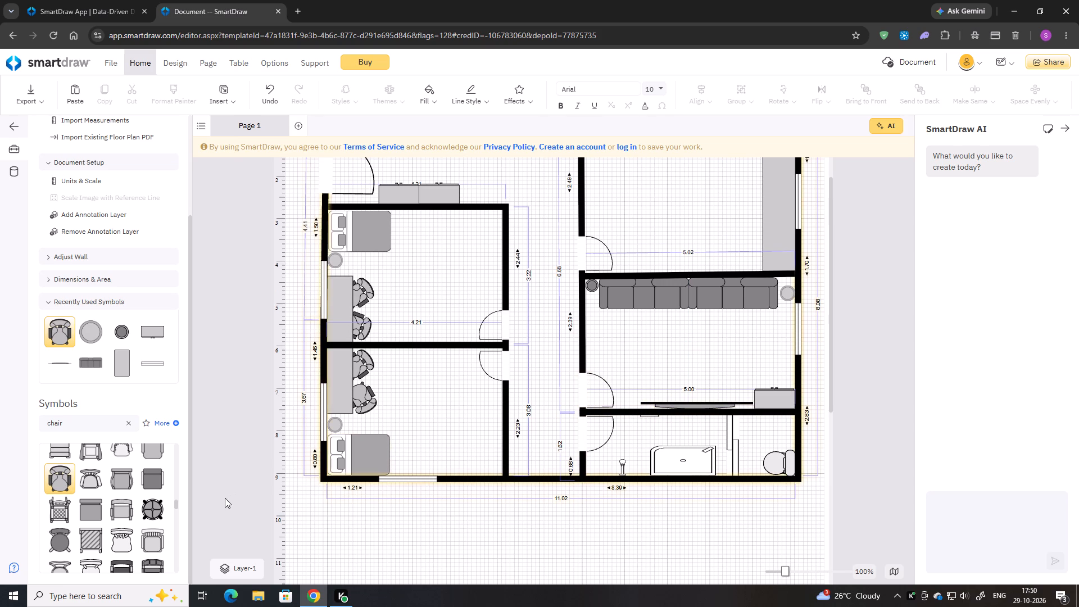
Clear the symbol search and place the towel bar symbol near the bathroom's upper wall, at about Left 9.28 and Top 7.67.
{"action": "scroll", "coordinate": [225, 498], "scroll_direction": "down", "scroll_amount": 1}
{"action": "scroll", "coordinate": [170, 505], "scroll_direction": "down", "scroll_amount": 4}
{"action": "scroll", "coordinate": [118, 518], "scroll_direction": "down", "scroll_amount": 4}
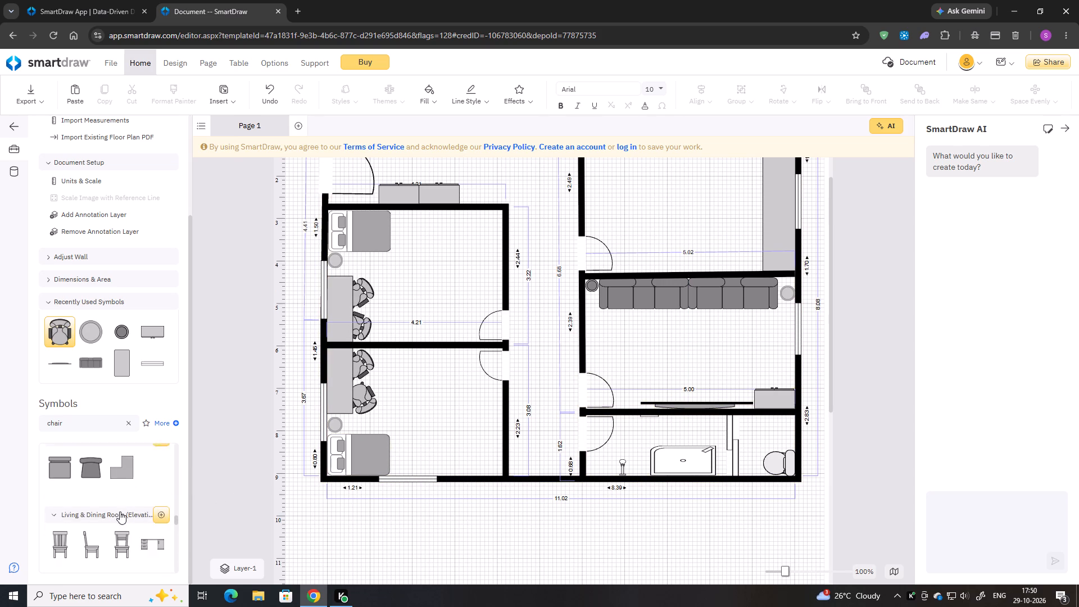
{"action": "scroll", "coordinate": [120, 511], "scroll_direction": "down", "scroll_amount": 15}
{"action": "scroll", "coordinate": [125, 506], "scroll_direction": "up", "scroll_amount": 5}
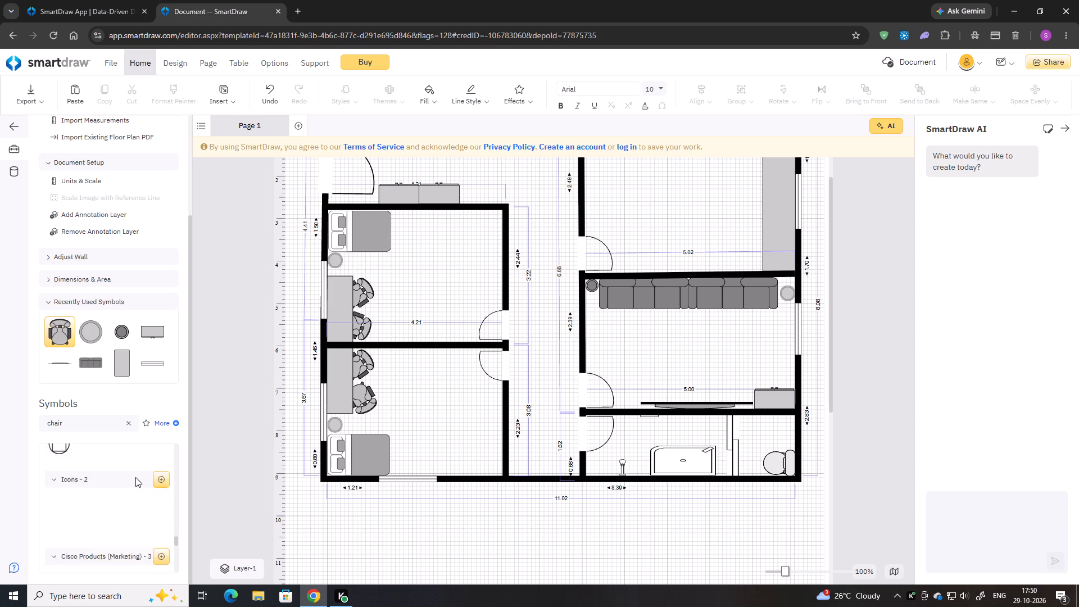
{"action": "left_click", "coordinate": [130, 427]}
{"action": "scroll", "coordinate": [134, 507], "scroll_direction": "down", "scroll_amount": 11}
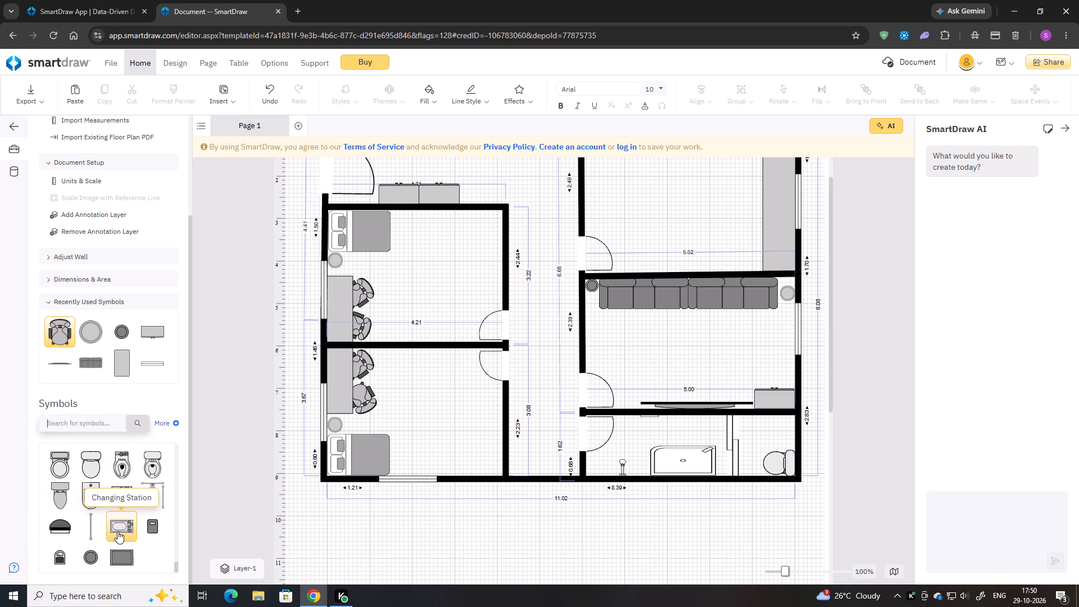
{"action": "scroll", "coordinate": [118, 531], "scroll_direction": "down", "scroll_amount": 2}
{"action": "scroll", "coordinate": [84, 502], "scroll_direction": "up", "scroll_amount": 2}
{"action": "scroll", "coordinate": [88, 505], "scroll_direction": "down", "scroll_amount": 3}
{"action": "scroll", "coordinate": [103, 505], "scroll_direction": "up", "scroll_amount": 5}
{"action": "scroll", "coordinate": [128, 504], "scroll_direction": "down", "scroll_amount": 4}
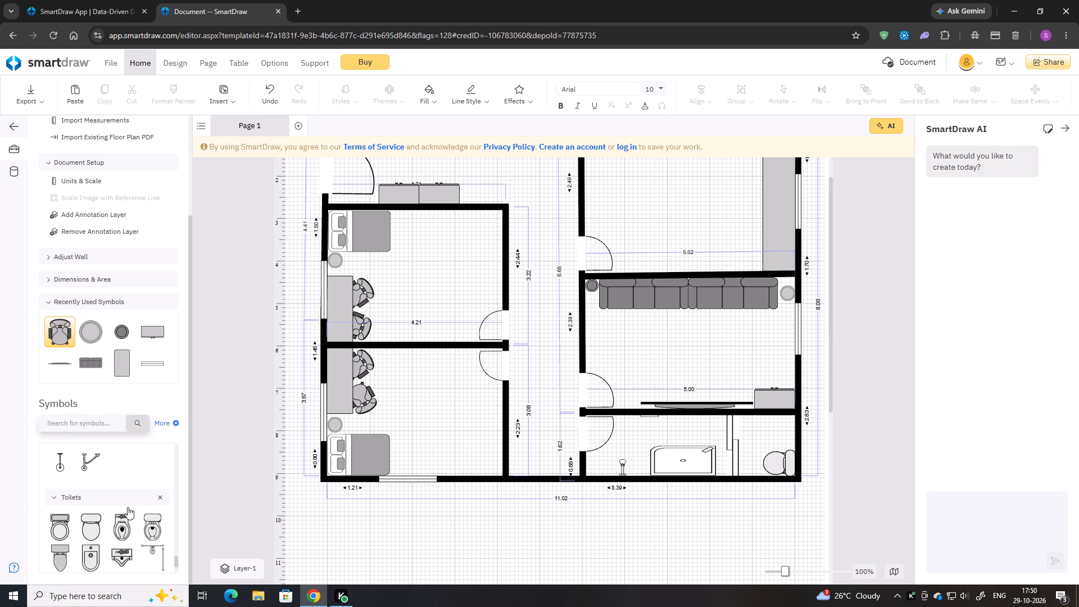
{"action": "scroll", "coordinate": [124, 501], "scroll_direction": "up", "scroll_amount": 2}
{"action": "left_click_drag", "start_coordinate": [114, 512], "coordinate": [516, 401]}
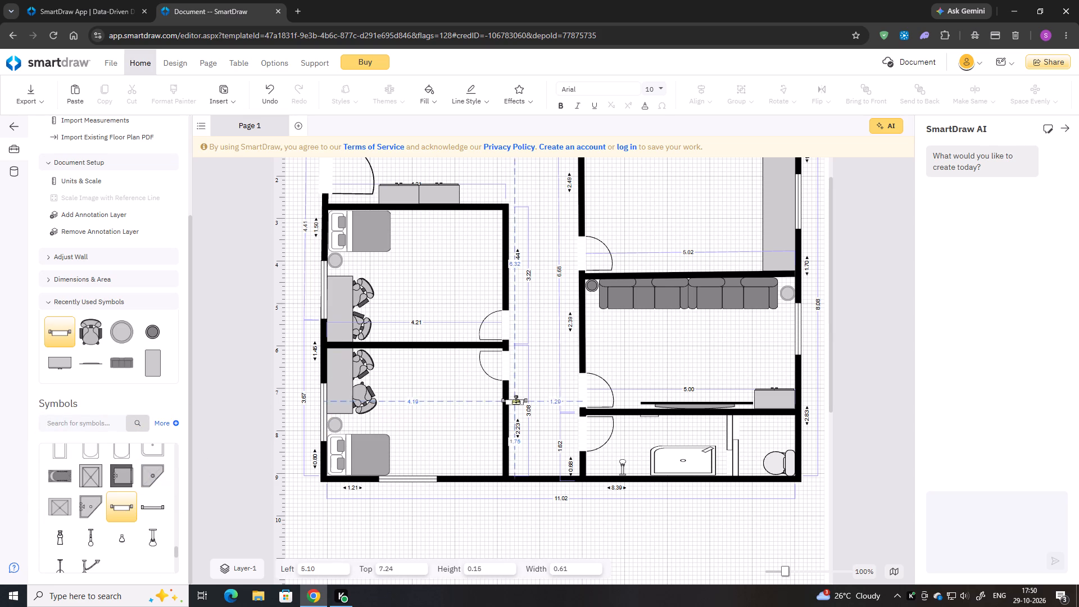
{"action": "left_click_drag", "start_coordinate": [516, 401], "coordinate": [691, 422]}
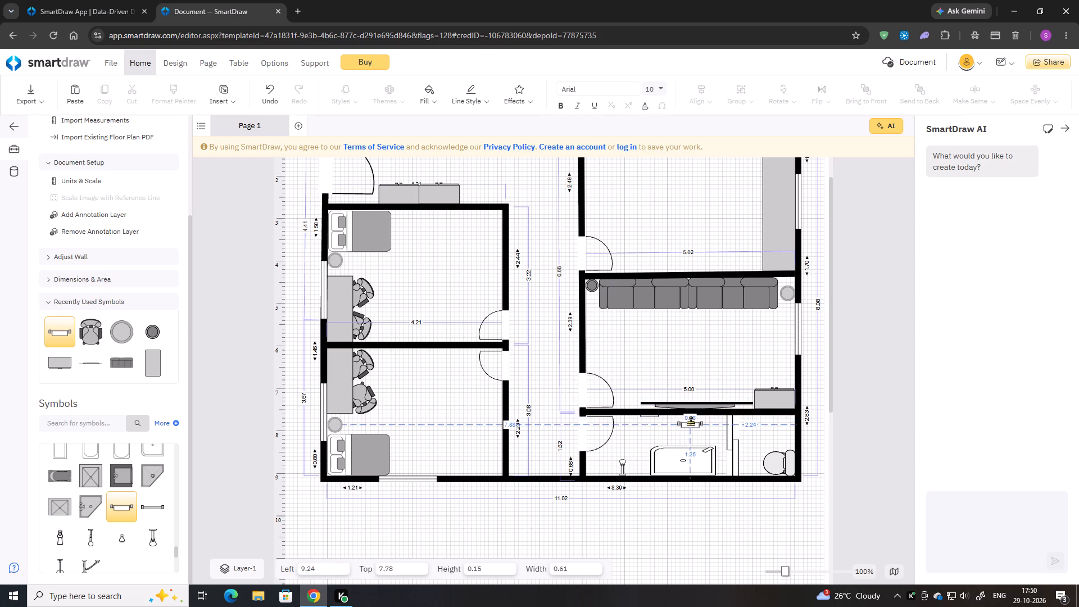
{"action": "left_click_drag", "start_coordinate": [691, 422], "coordinate": [692, 420]}
Widen the towel bar to about 0.76 and nudge it against the bathroom's upper wall, to about Top 7.62.
{"action": "left_click_drag", "start_coordinate": [705, 421], "coordinate": [708, 420]}
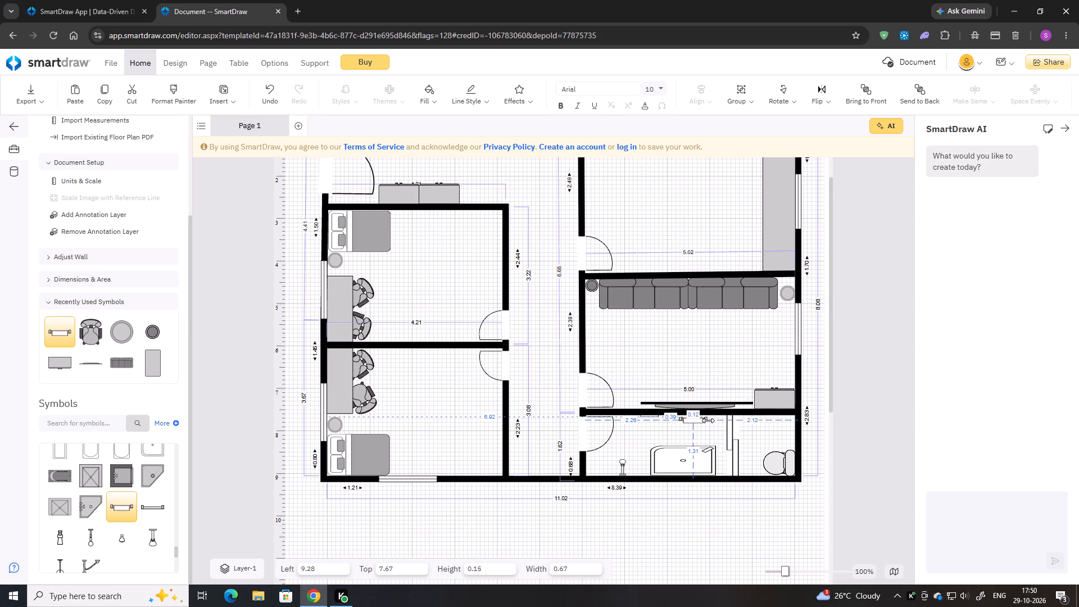
{"action": "left_click_drag", "start_coordinate": [708, 420], "coordinate": [711, 420]}
{"action": "key", "text": "Up"}
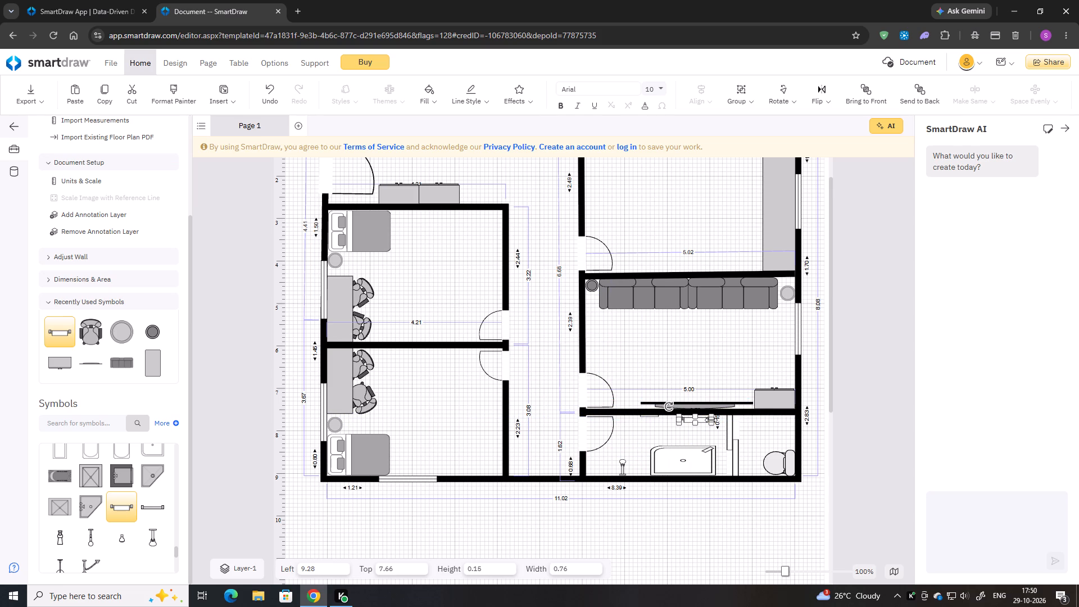
{"action": "key", "text": "Up"}
{"action": "key", "text": "Up"}
{"action": "key", "text": "Up"}
{"action": "left_click", "coordinate": [698, 437]}
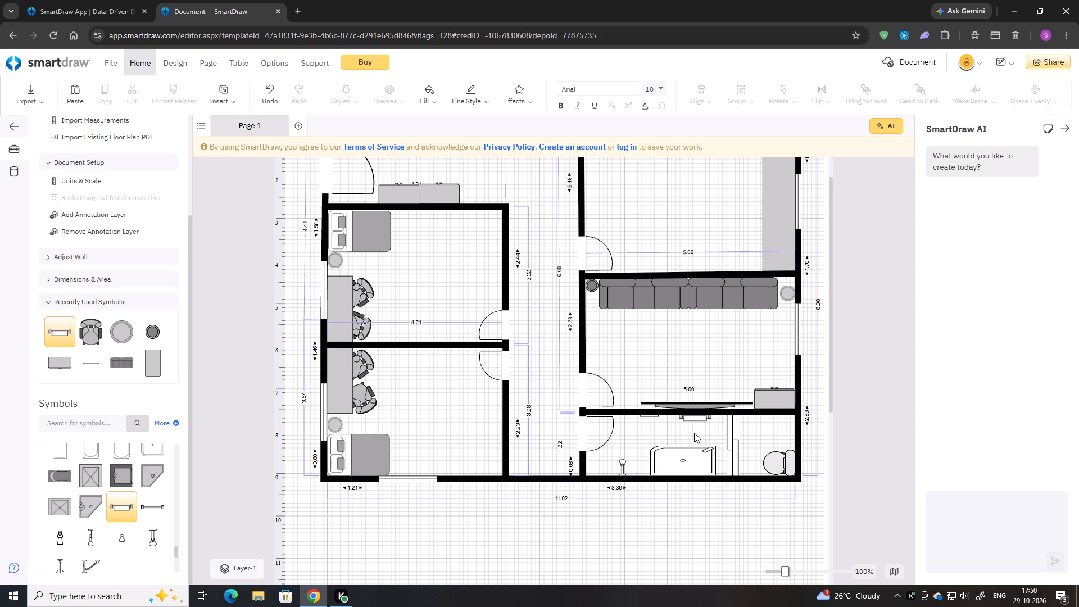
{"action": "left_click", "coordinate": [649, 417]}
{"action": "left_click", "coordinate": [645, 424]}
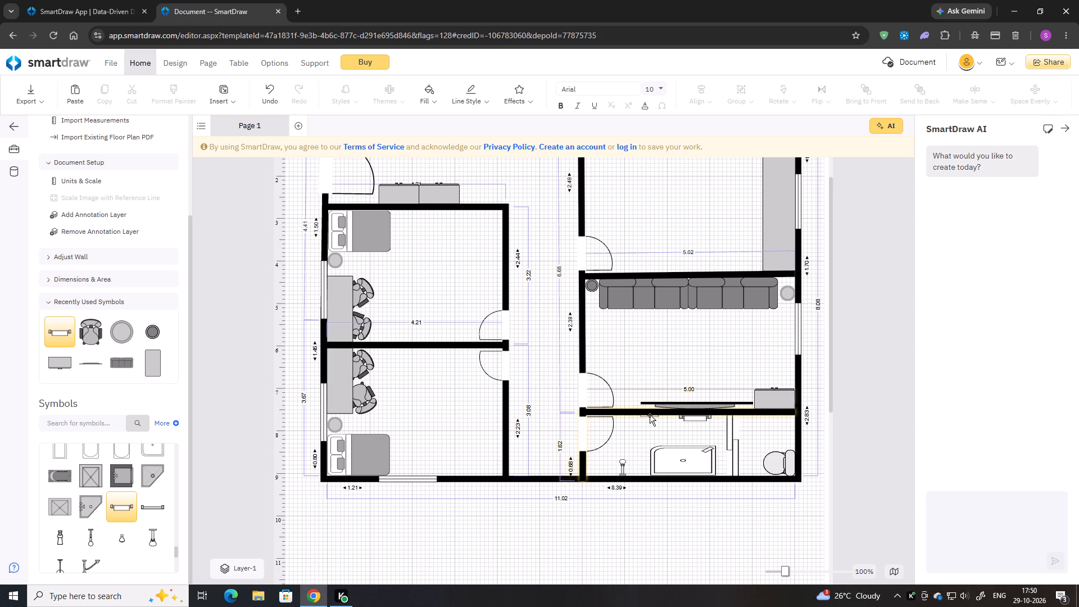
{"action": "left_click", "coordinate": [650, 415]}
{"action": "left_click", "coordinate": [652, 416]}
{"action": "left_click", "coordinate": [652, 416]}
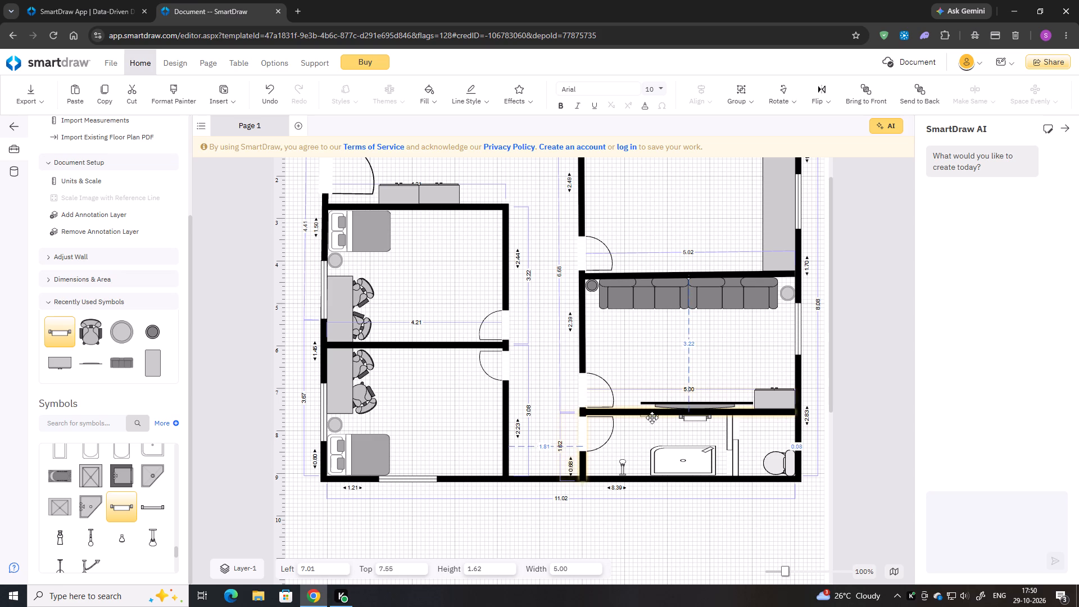
Add a Trash Can/Waste Bin and place it in the bathroom against the outer right wall, just above the toilet.
{"action": "scroll", "coordinate": [652, 418], "scroll_direction": "up", "scroll_amount": 4}
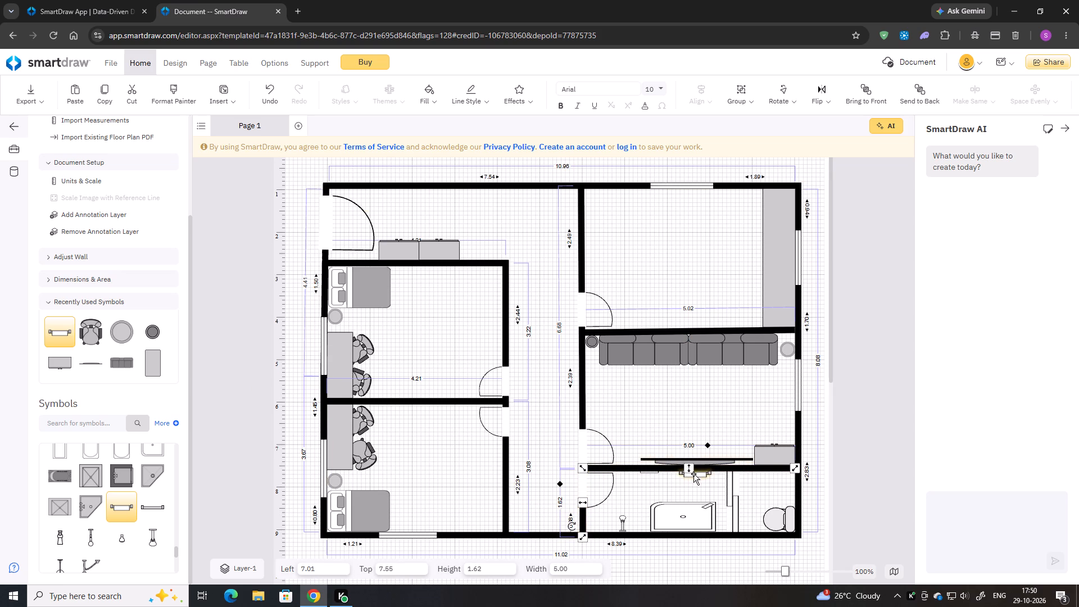
{"action": "scroll", "coordinate": [124, 495], "scroll_direction": "up", "scroll_amount": 5}
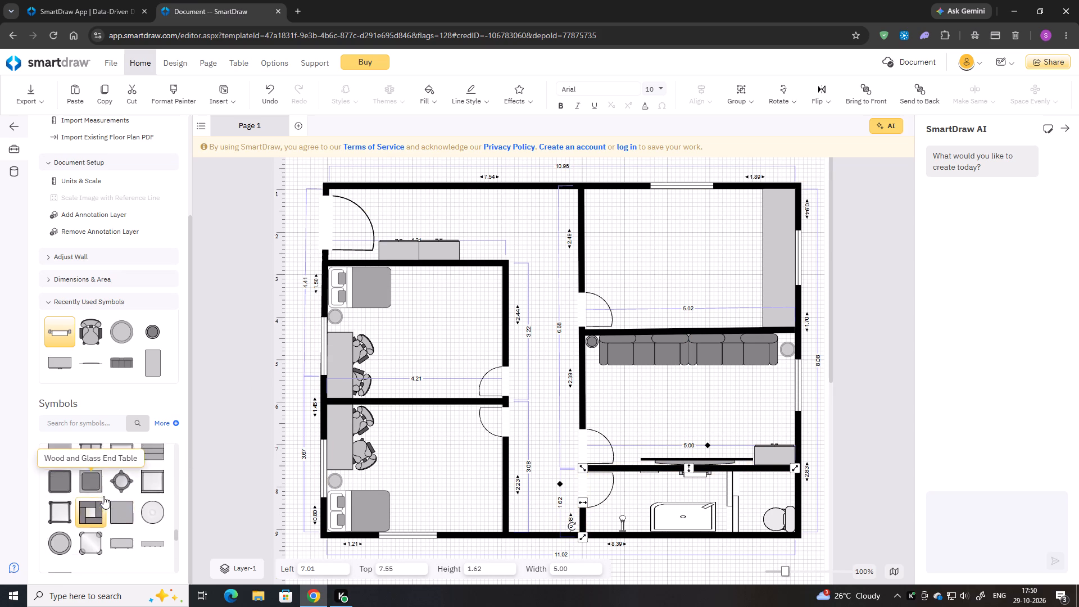
{"action": "scroll", "coordinate": [103, 496], "scroll_direction": "up", "scroll_amount": 2}
{"action": "scroll", "coordinate": [103, 496], "scroll_direction": "down", "scroll_amount": 18}
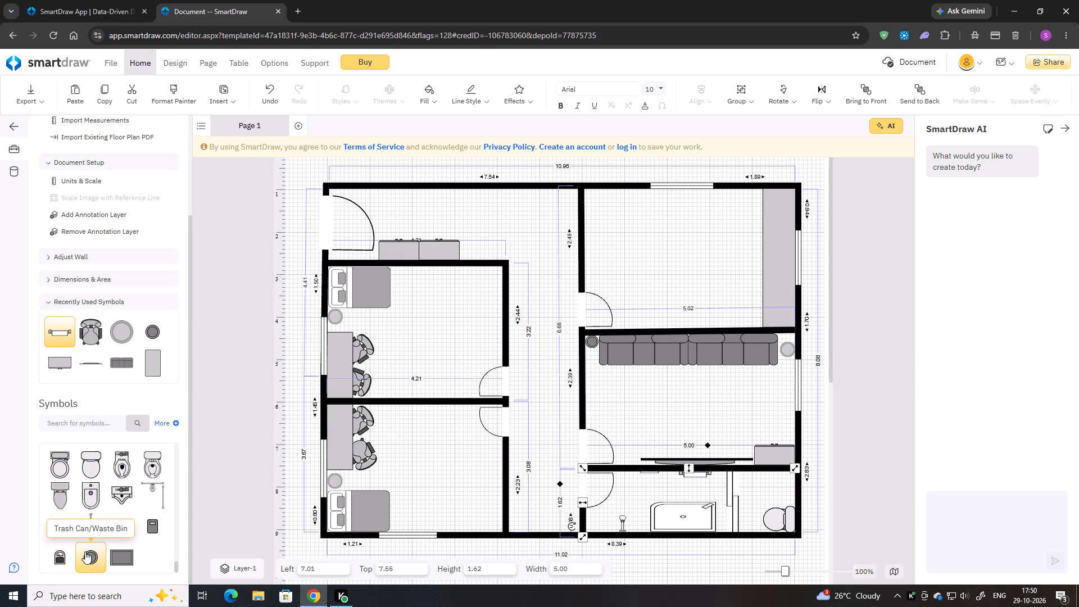
{"action": "double_click", "coordinate": [85, 551]}
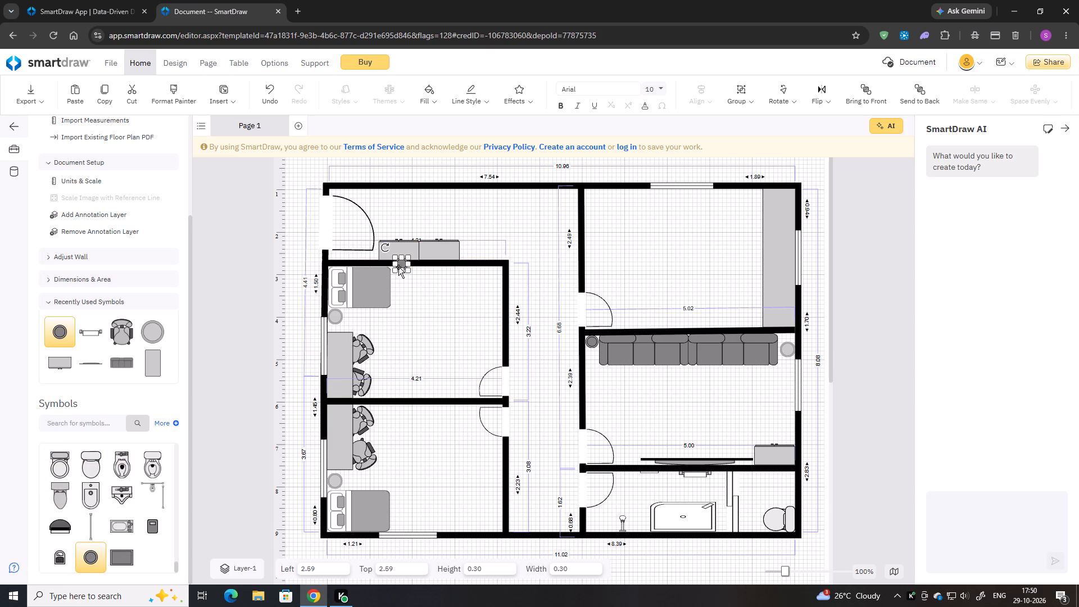
{"action": "left_click_drag", "start_coordinate": [399, 265], "coordinate": [785, 498]}
{"action": "left_click", "coordinate": [768, 495]}
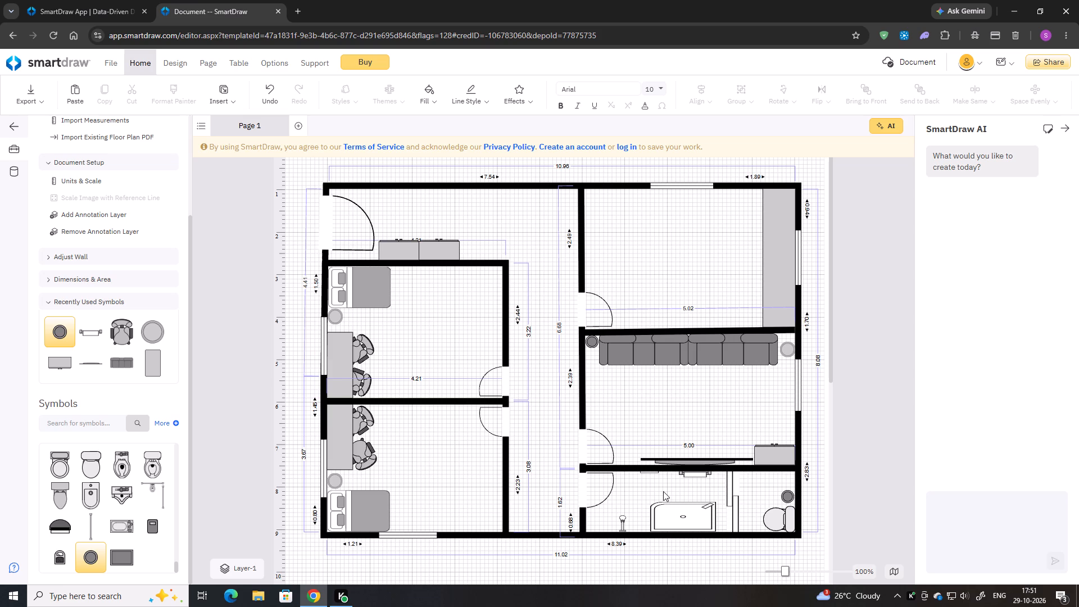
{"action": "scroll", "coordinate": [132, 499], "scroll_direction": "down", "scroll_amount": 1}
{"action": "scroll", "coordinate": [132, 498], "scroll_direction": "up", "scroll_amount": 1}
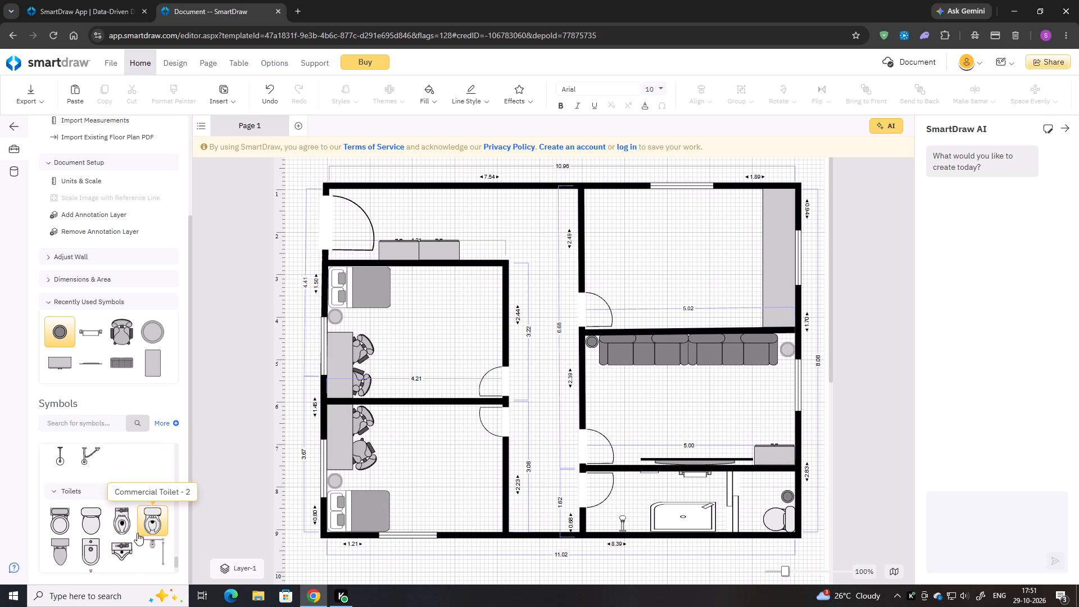
Search the symbol library for "closet".
{"action": "scroll", "coordinate": [137, 533], "scroll_direction": "up", "scroll_amount": 6}
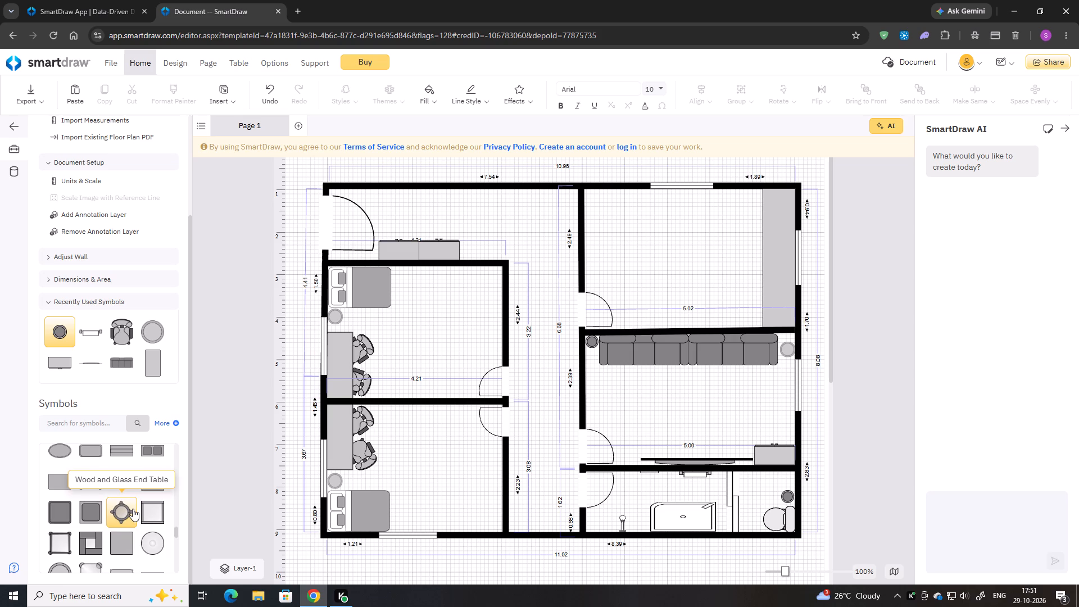
{"action": "scroll", "coordinate": [133, 509], "scroll_direction": "up", "scroll_amount": 11}
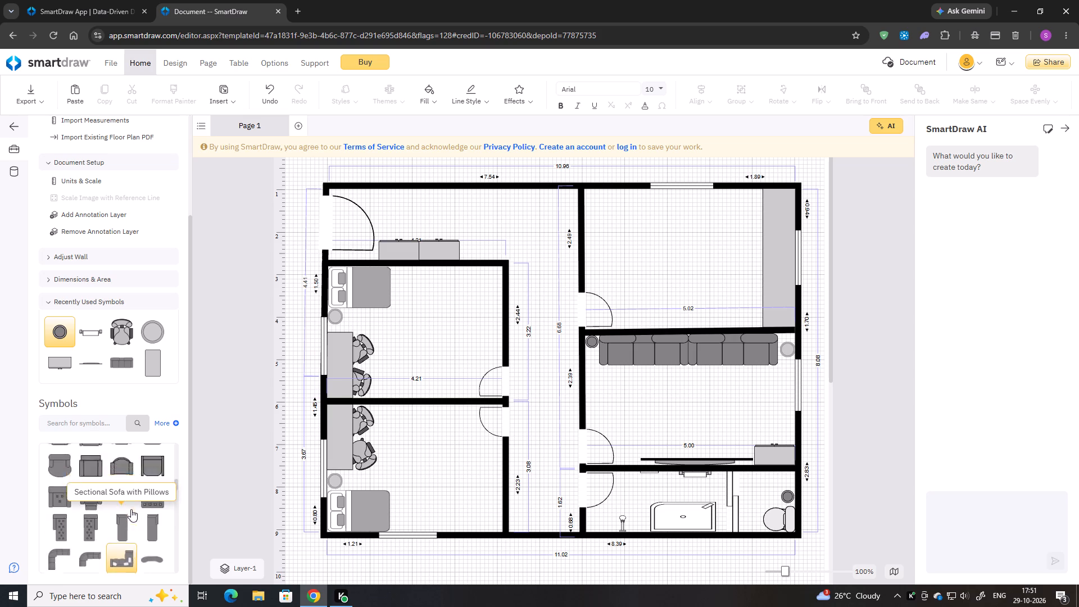
{"action": "scroll", "coordinate": [131, 509], "scroll_direction": "up", "scroll_amount": 8}
{"action": "left_click", "coordinate": [97, 426]}
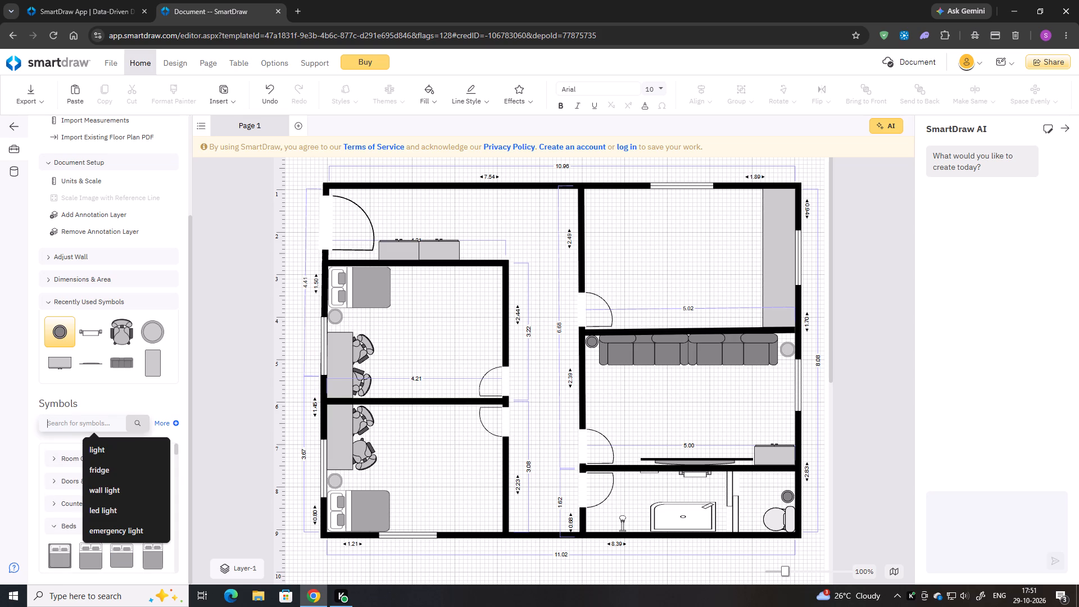
{"action": "type", "text": "col"}
{"action": "key", "text": "BackSpace"}
{"action": "key", "text": "BackSpace"}
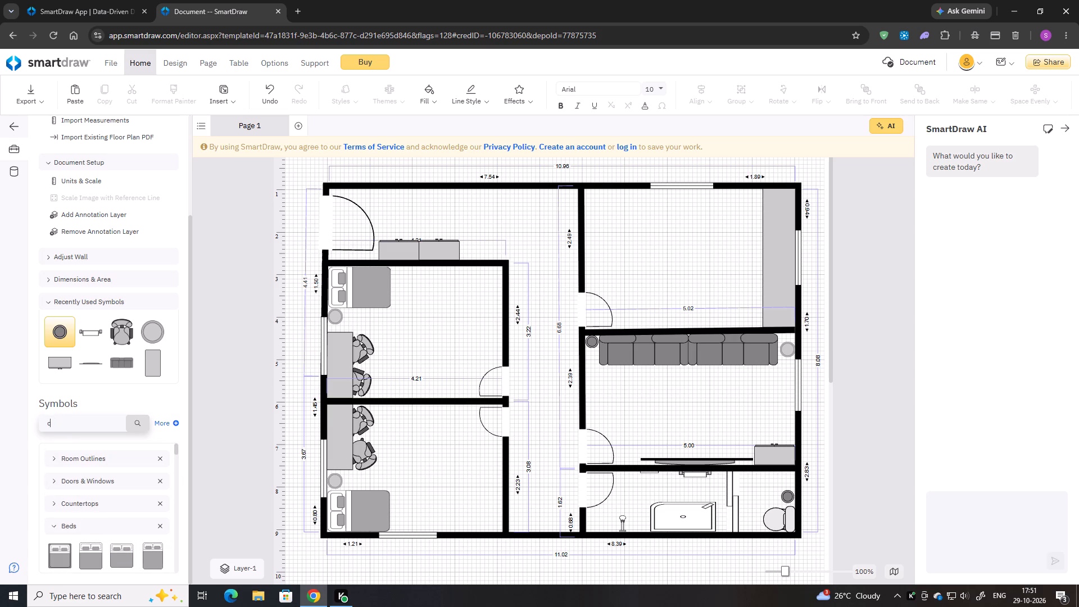
{"action": "type", "text": "losr"}
{"action": "key", "text": "BackSpace"}
{"action": "type", "text": "et"}
{"action": "key", "text": "Return"}
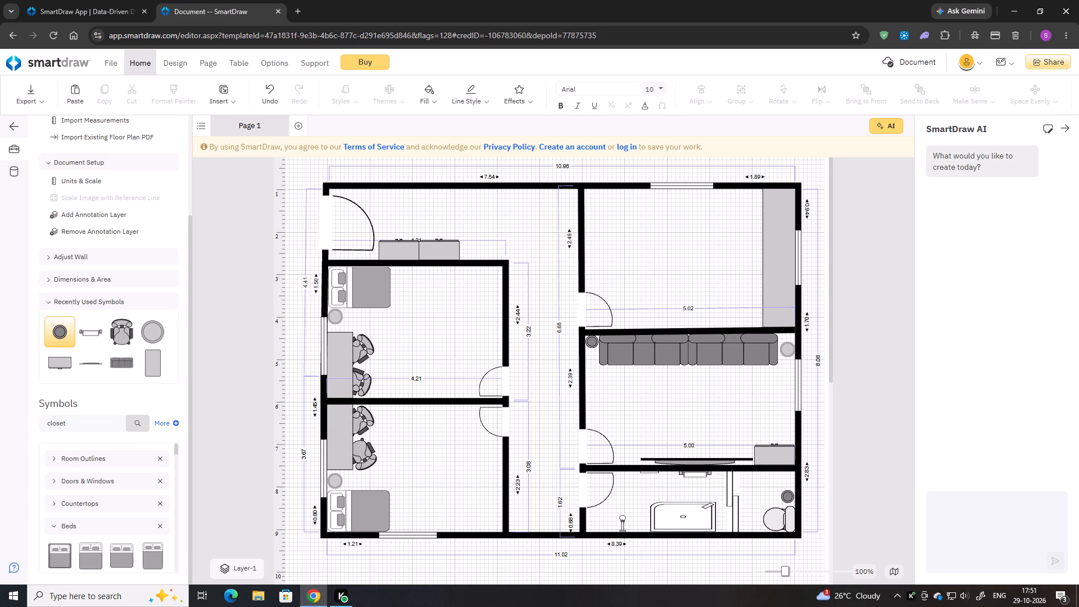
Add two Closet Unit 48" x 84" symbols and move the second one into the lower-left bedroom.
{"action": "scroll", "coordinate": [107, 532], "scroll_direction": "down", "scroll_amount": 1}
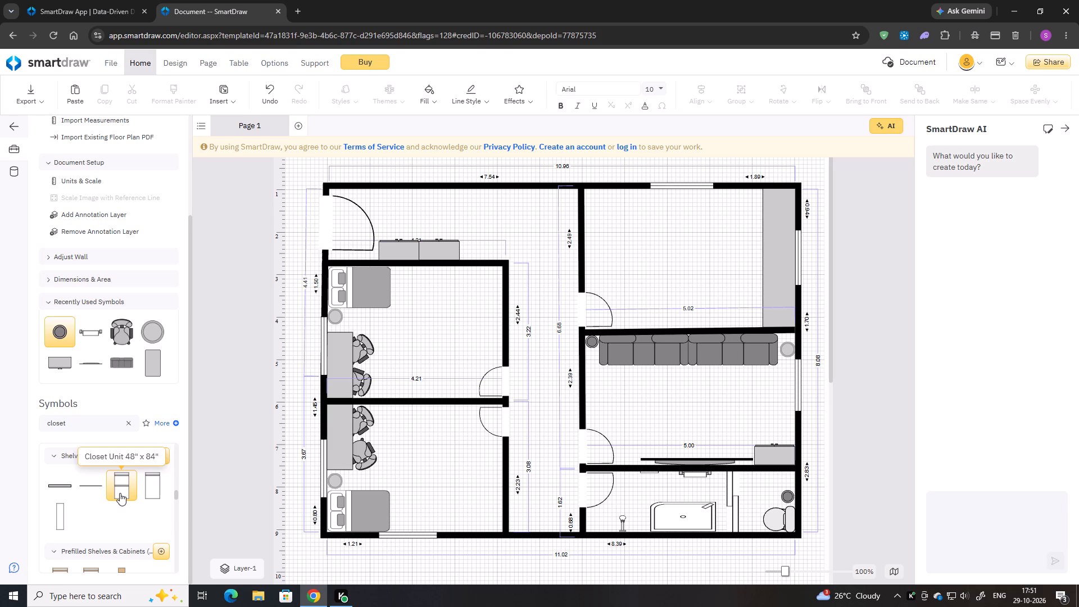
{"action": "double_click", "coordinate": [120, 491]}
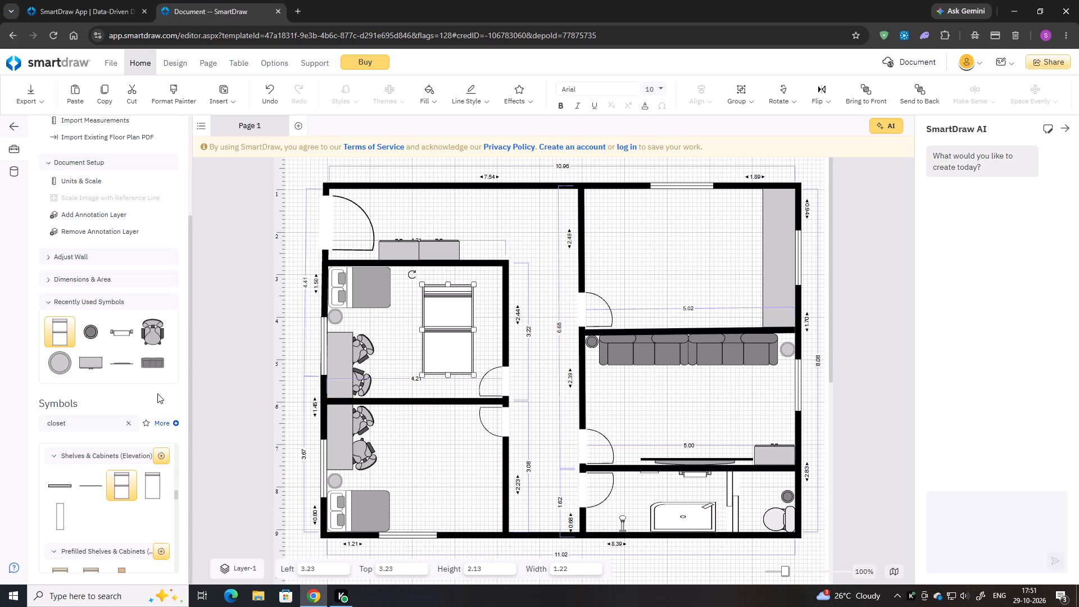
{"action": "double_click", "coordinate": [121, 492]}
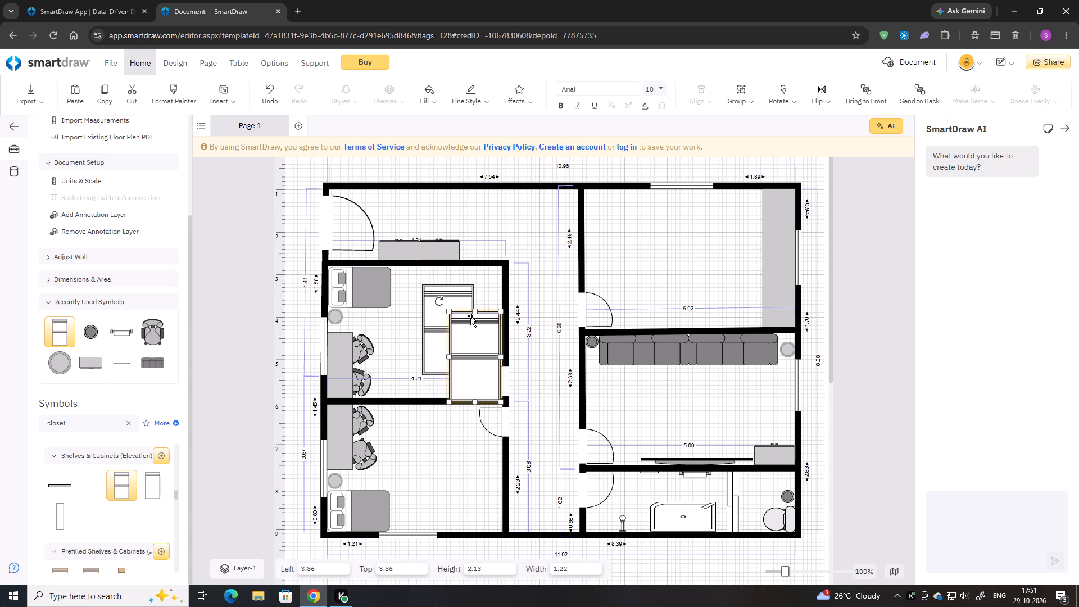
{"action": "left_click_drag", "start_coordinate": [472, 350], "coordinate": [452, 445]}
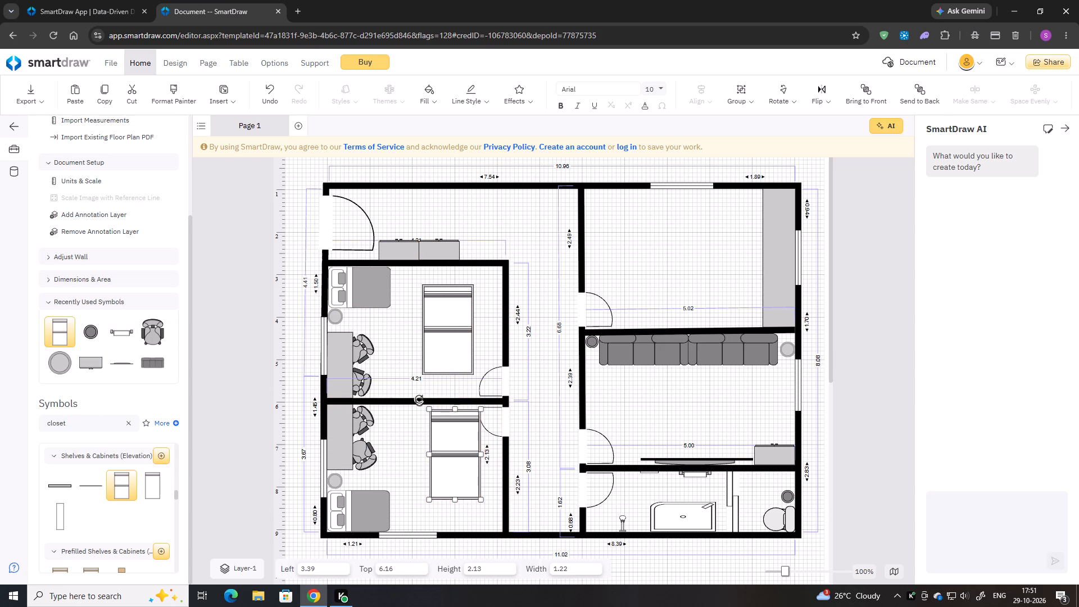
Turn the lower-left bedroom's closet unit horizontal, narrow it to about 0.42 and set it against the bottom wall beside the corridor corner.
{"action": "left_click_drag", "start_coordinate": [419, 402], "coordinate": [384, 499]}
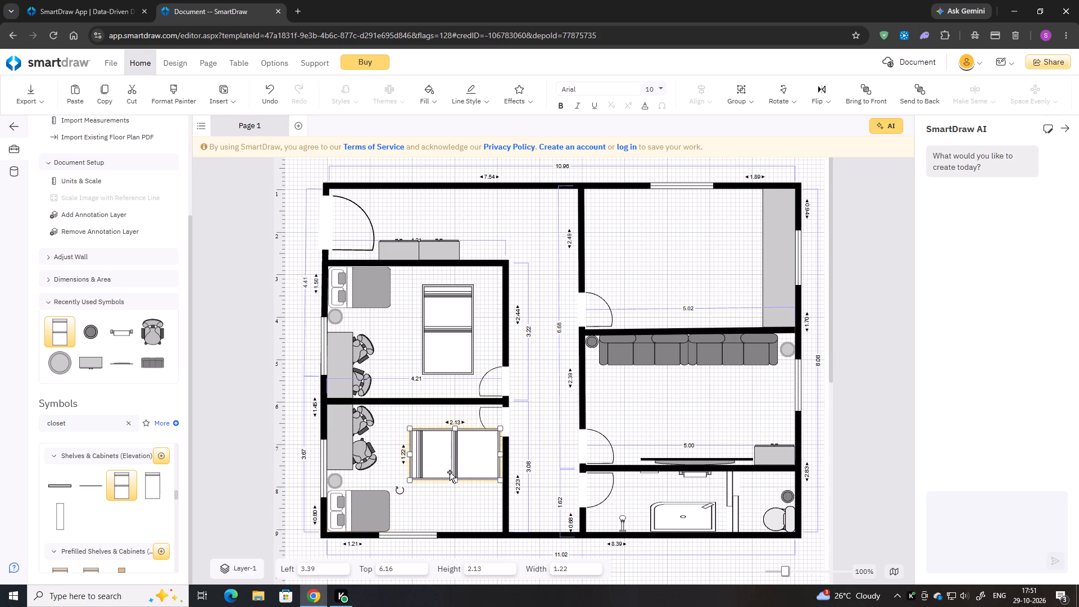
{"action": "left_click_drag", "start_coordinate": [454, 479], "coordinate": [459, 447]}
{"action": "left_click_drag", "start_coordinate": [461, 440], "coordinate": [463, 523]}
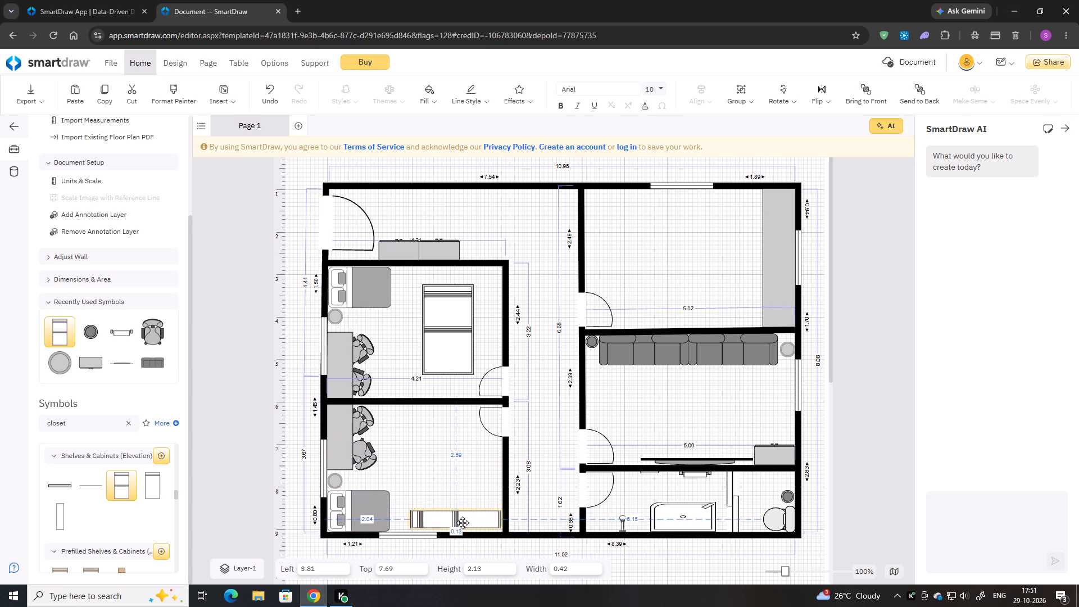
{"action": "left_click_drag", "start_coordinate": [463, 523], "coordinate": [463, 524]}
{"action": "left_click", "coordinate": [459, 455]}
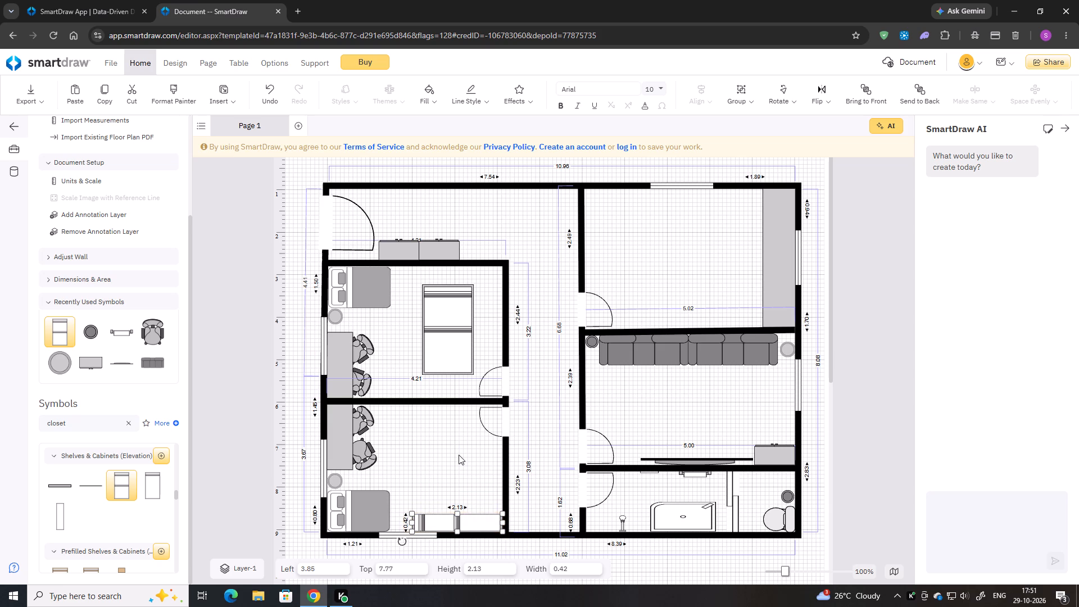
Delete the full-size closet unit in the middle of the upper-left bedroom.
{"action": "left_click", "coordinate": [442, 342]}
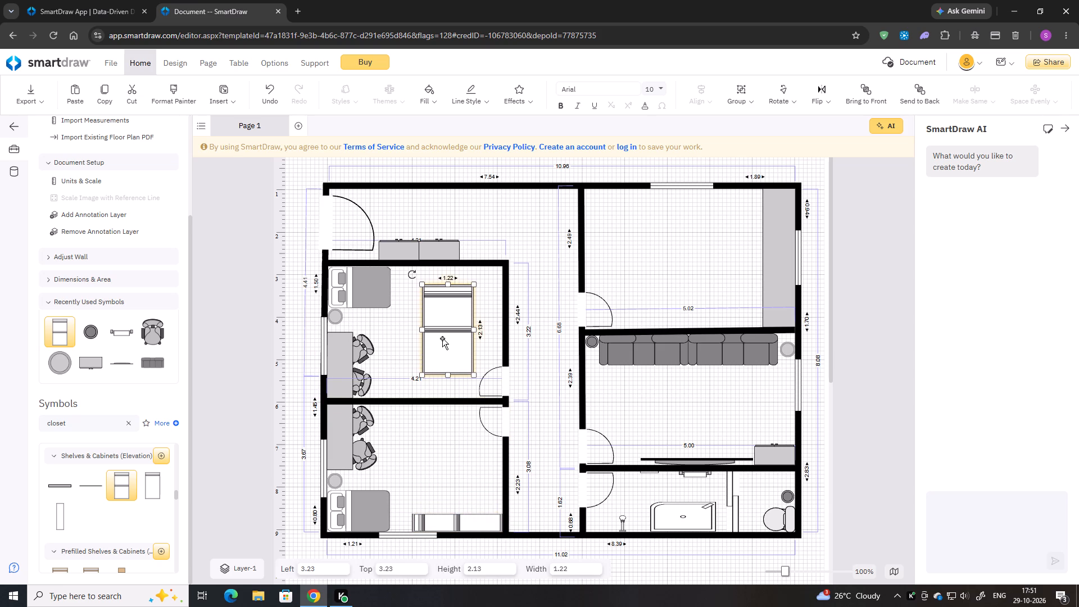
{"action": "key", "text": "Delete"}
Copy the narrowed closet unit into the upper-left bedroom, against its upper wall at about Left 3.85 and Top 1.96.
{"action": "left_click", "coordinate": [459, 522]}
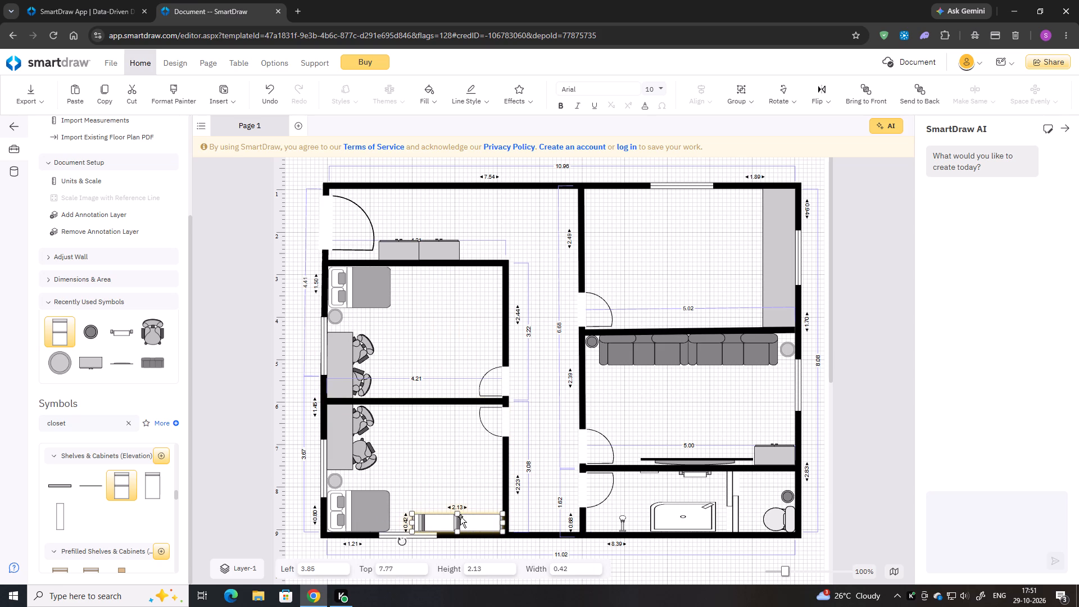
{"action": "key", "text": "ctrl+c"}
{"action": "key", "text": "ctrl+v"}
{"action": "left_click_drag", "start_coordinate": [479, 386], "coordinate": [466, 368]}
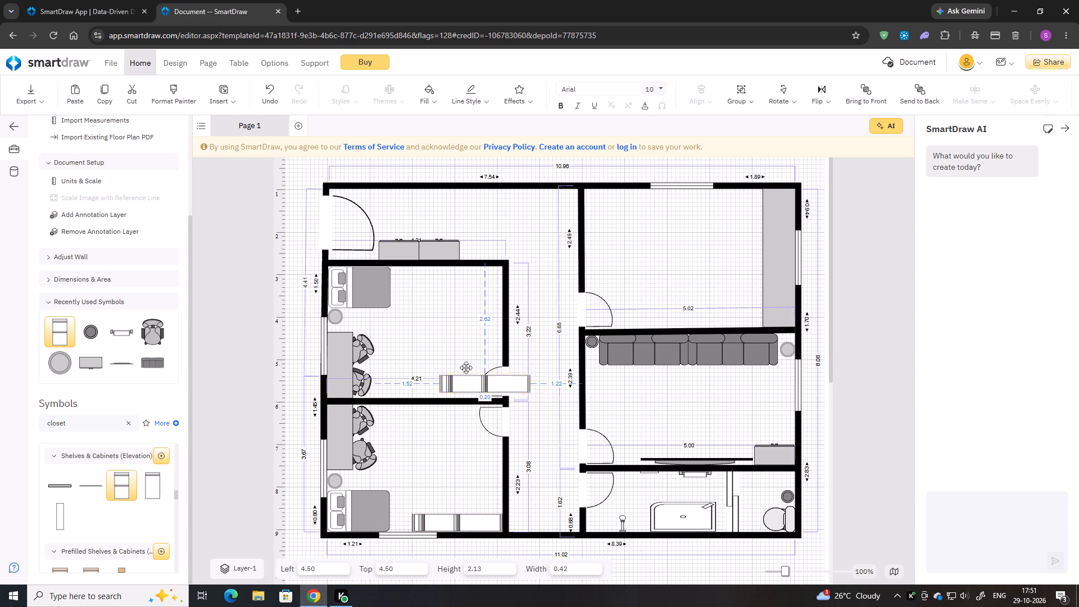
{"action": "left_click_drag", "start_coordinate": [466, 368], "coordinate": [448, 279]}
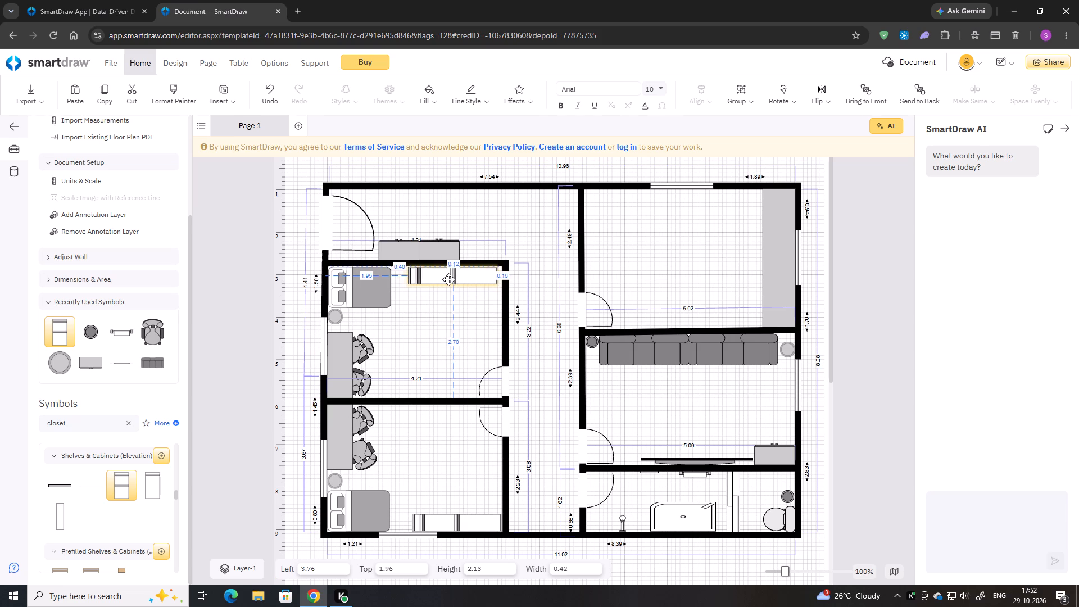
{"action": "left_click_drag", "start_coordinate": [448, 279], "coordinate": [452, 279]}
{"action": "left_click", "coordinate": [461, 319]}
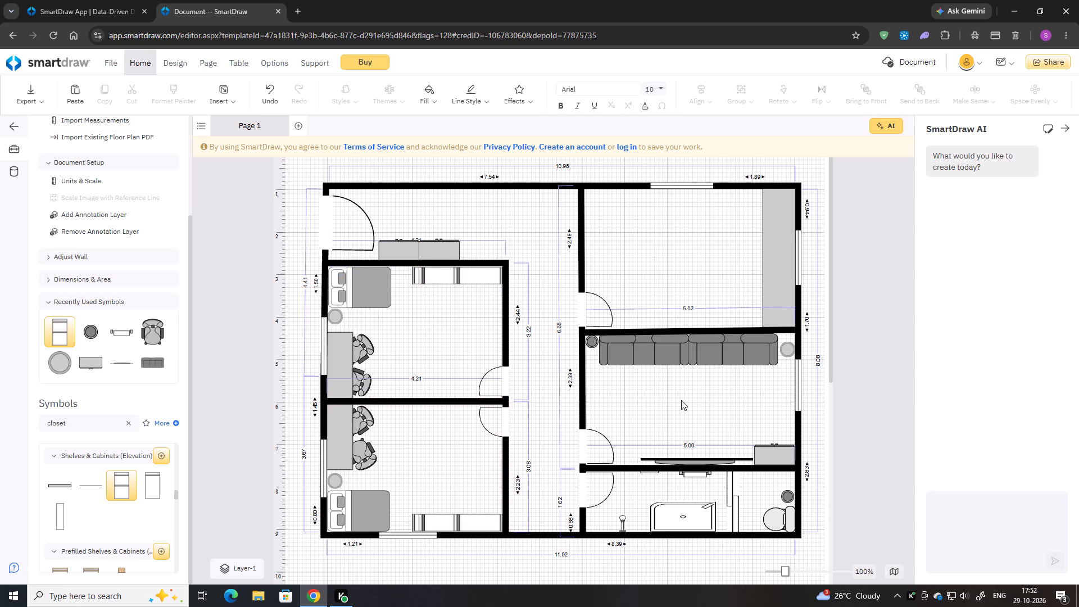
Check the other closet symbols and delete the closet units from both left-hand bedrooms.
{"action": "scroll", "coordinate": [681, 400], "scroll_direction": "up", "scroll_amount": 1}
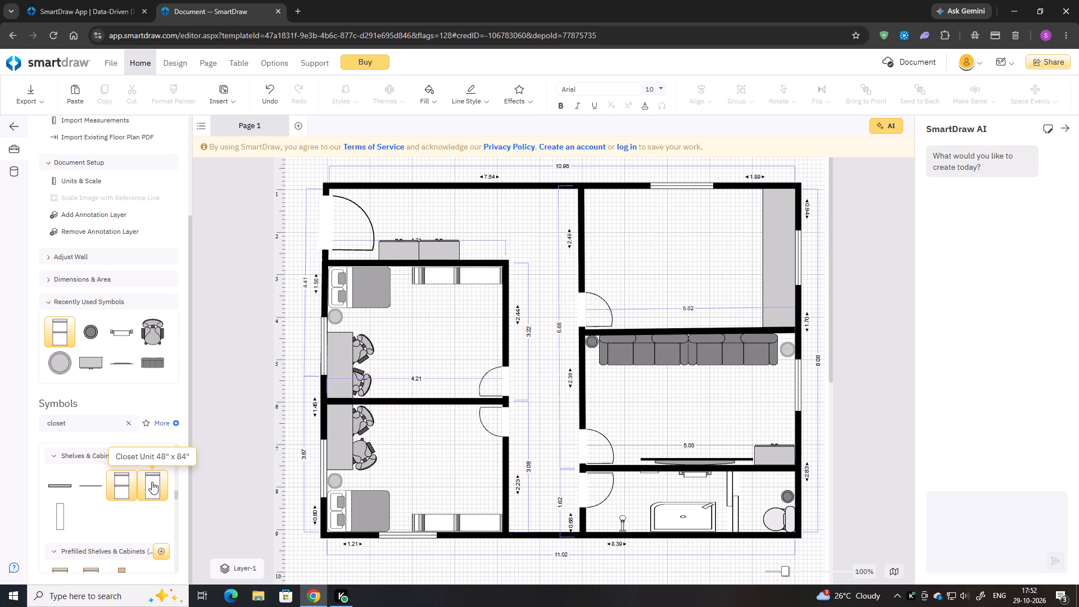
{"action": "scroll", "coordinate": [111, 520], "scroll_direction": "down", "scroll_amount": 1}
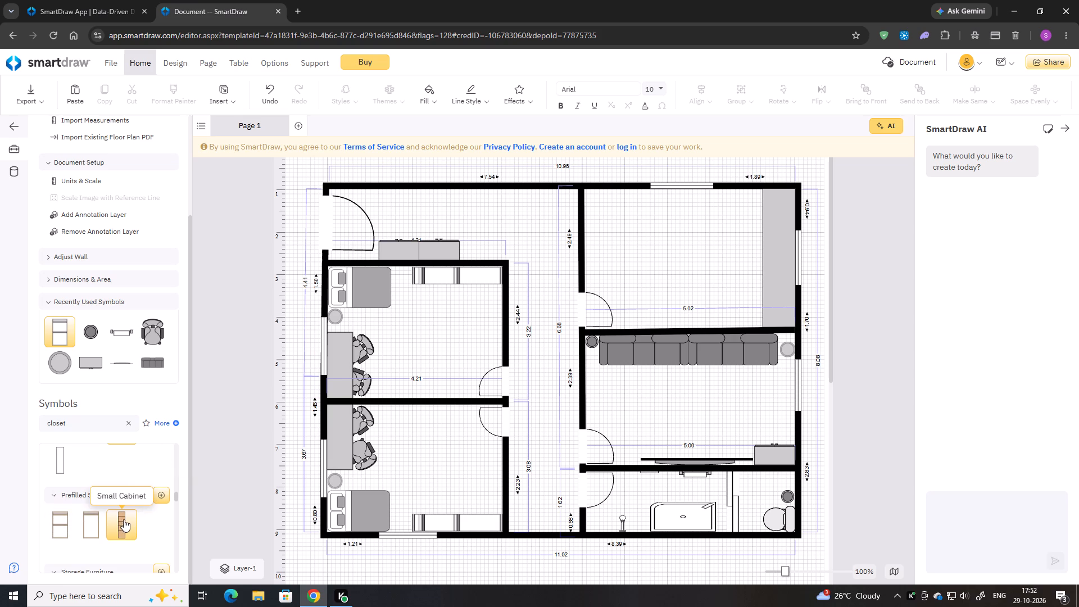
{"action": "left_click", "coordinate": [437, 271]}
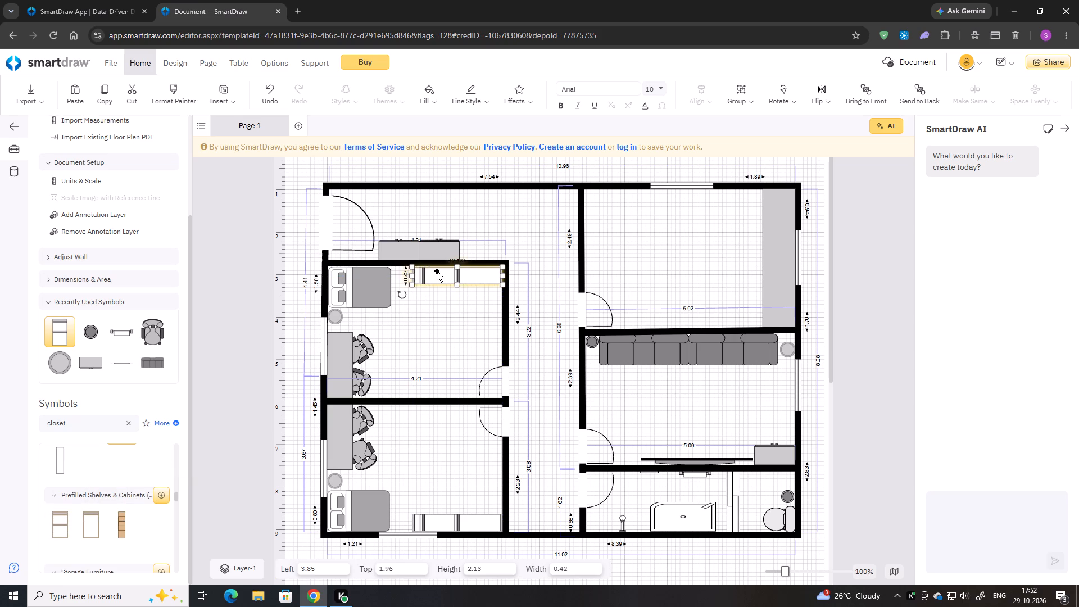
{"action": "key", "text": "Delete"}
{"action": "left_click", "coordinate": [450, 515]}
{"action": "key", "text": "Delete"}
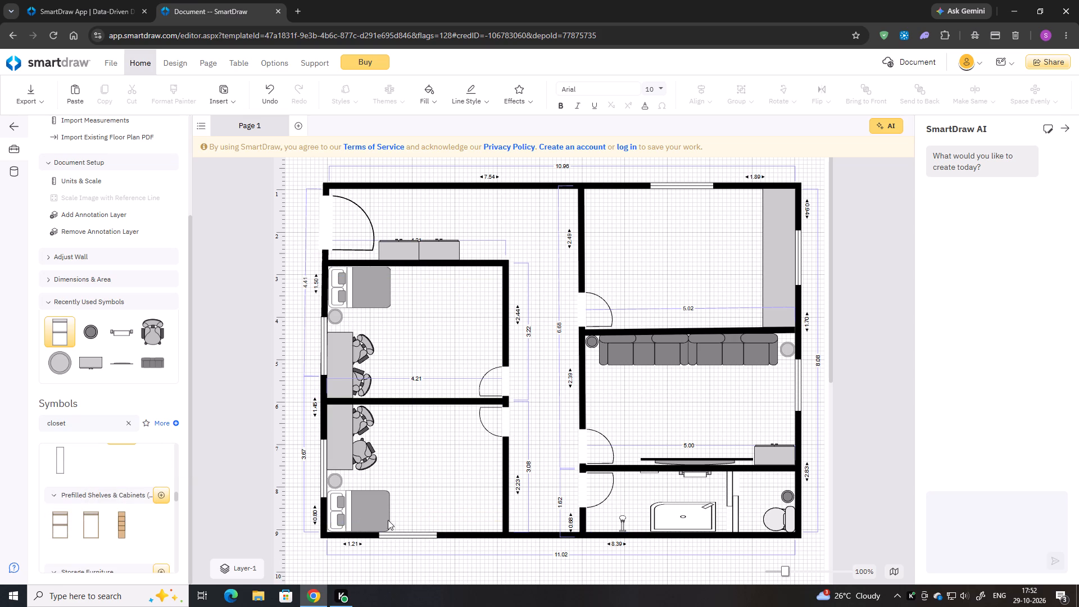
Add the prefilled Small Cabinet, place it in the upper-left bedroom right of the bed, and fill it white.
{"action": "double_click", "coordinate": [120, 522]}
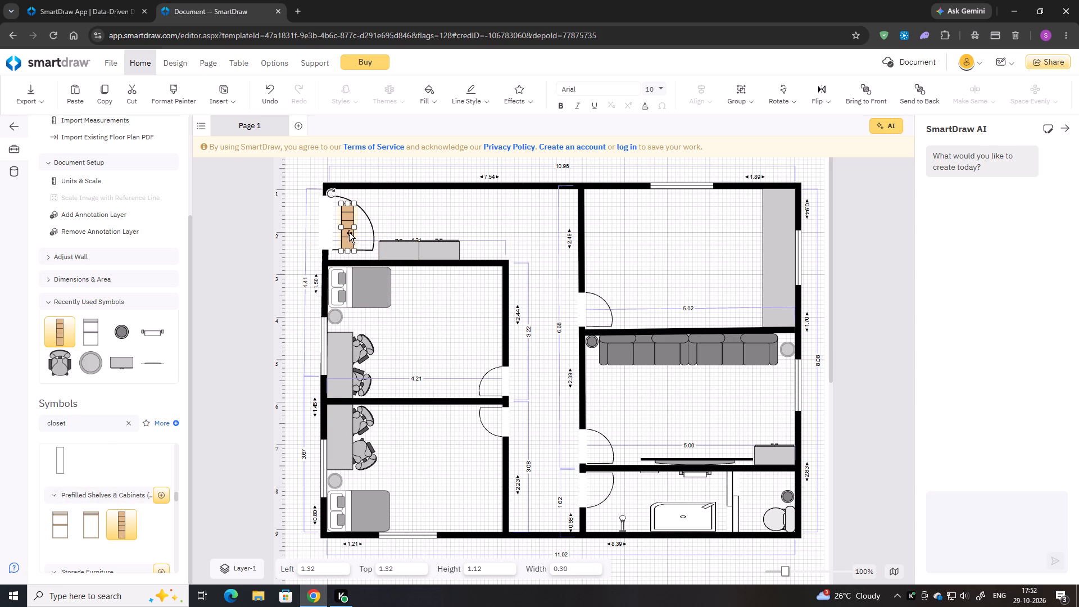
{"action": "left_click_drag", "start_coordinate": [346, 234], "coordinate": [441, 302]}
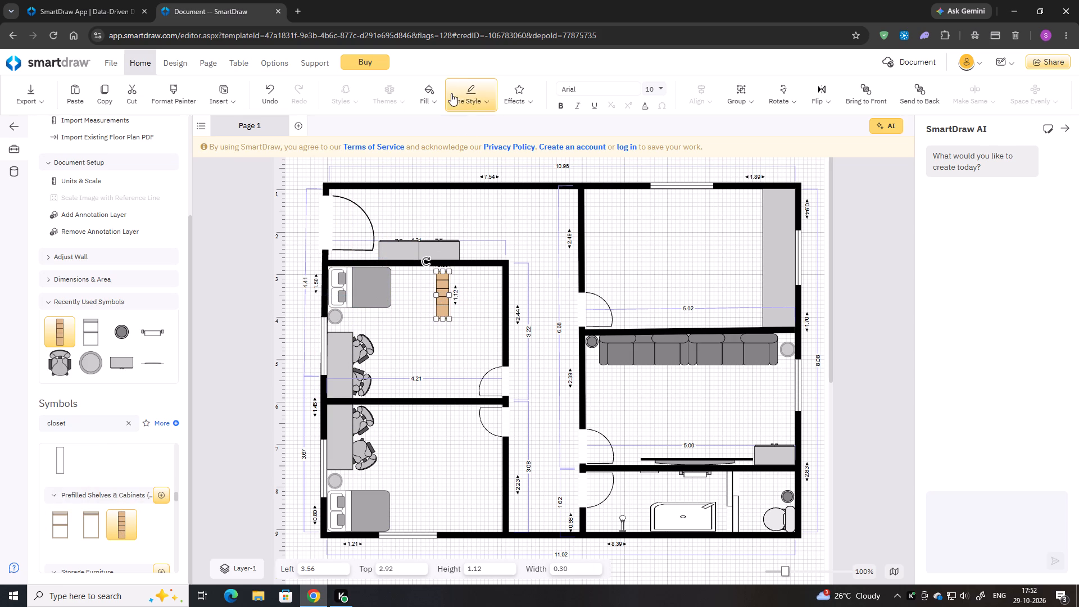
{"action": "left_click", "coordinate": [428, 92]}
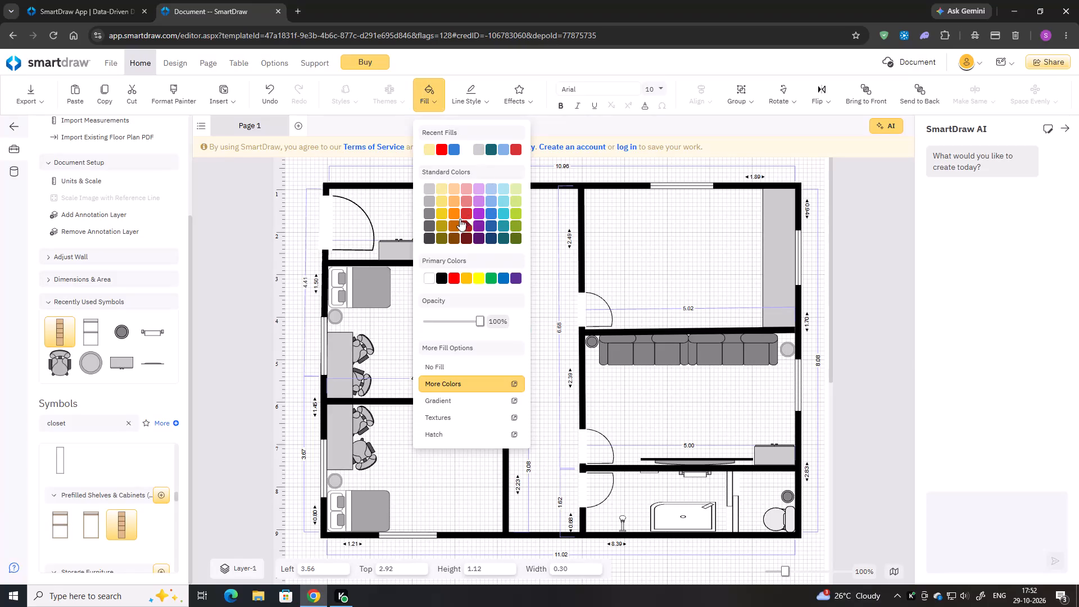
{"action": "left_click", "coordinate": [432, 280]}
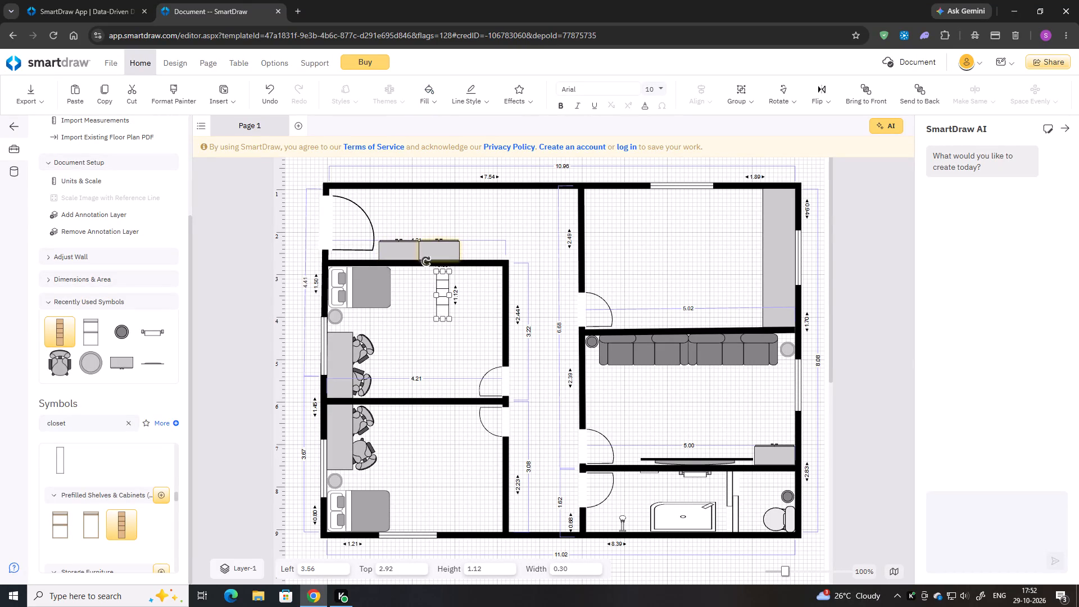
Turn the Small Cabinet horizontal against the upper-left bedroom's upper wall and lengthen it to about 2.13.
{"action": "left_click_drag", "start_coordinate": [425, 261], "coordinate": [411, 310]}
{"action": "left_click_drag", "start_coordinate": [452, 297], "coordinate": [452, 287]}
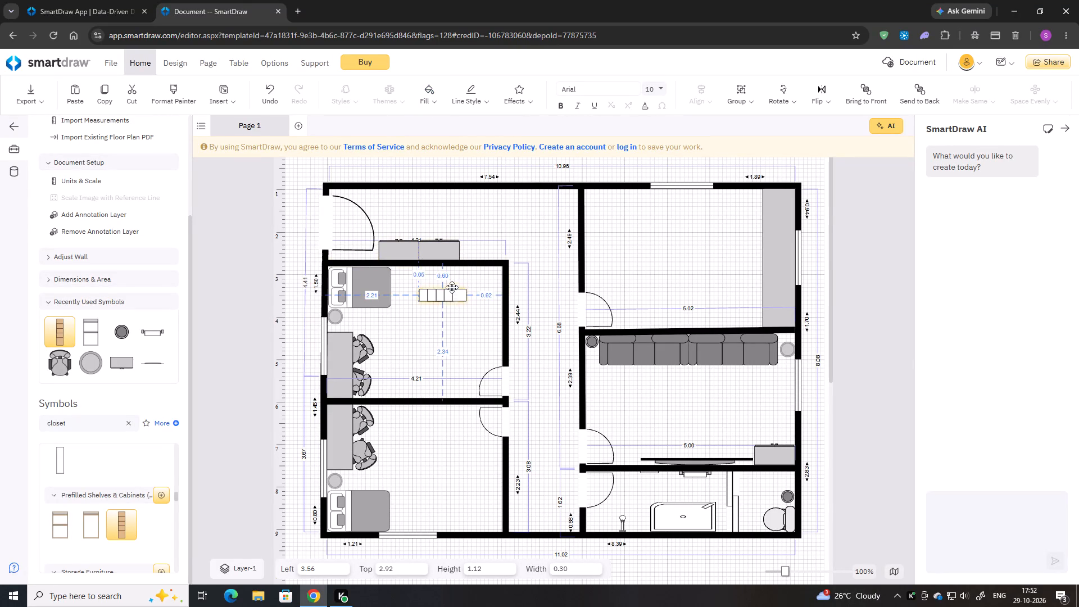
{"action": "left_click_drag", "start_coordinate": [452, 287], "coordinate": [452, 275]}
{"action": "left_click_drag", "start_coordinate": [469, 275], "coordinate": [492, 275]}
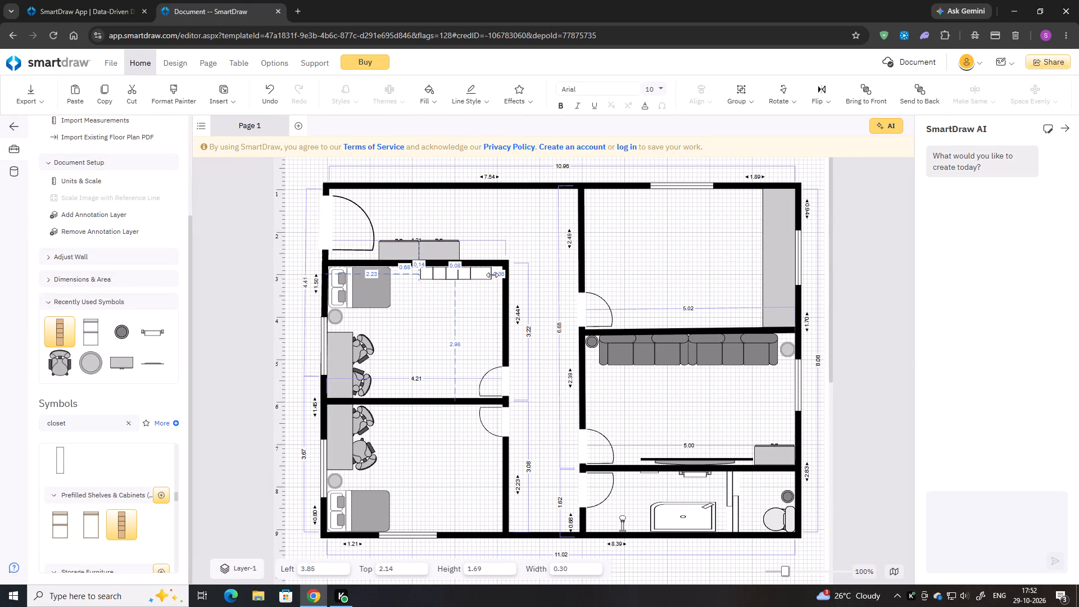
{"action": "left_click_drag", "start_coordinate": [492, 275], "coordinate": [501, 275]}
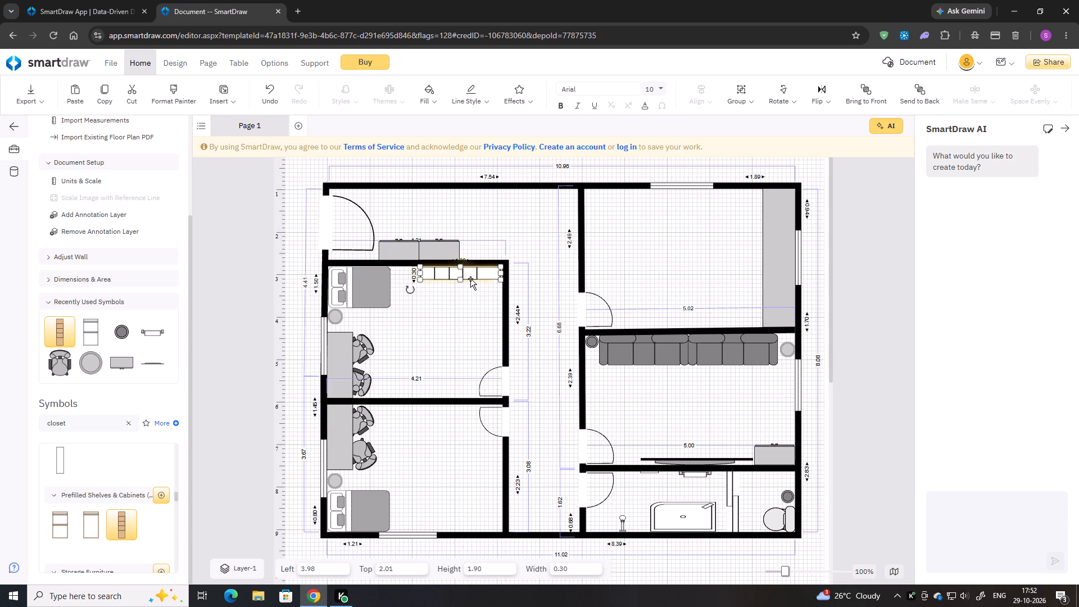
{"action": "left_click_drag", "start_coordinate": [421, 274], "coordinate": [410, 273]}
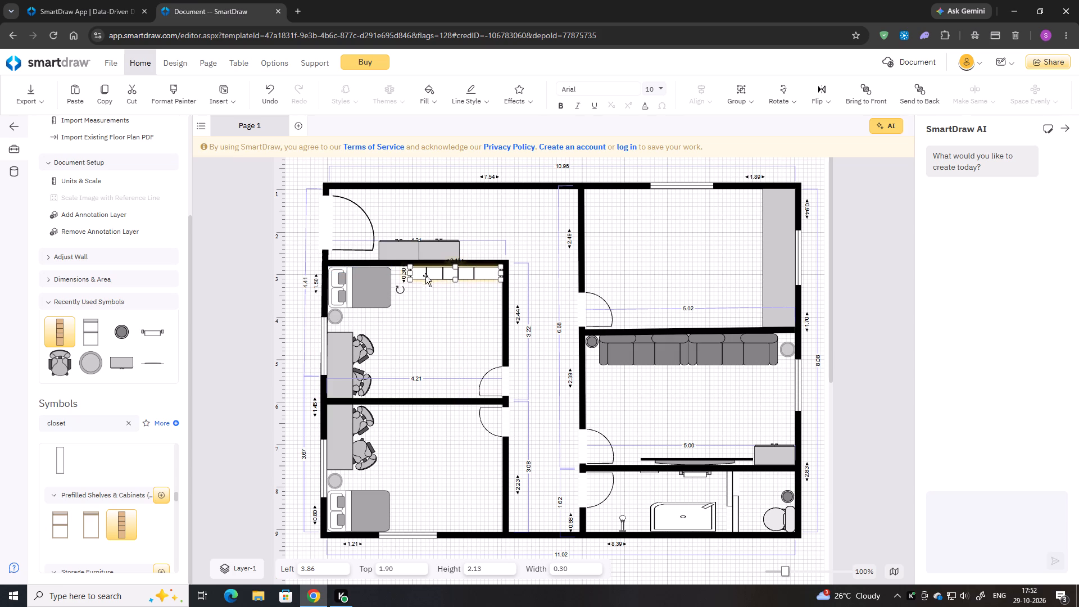
Nudge the Small Cabinet up to Top 1.88 and sideways until it sits flush in the bedroom's upper corridor-side corner.
{"action": "key", "text": "Up"}
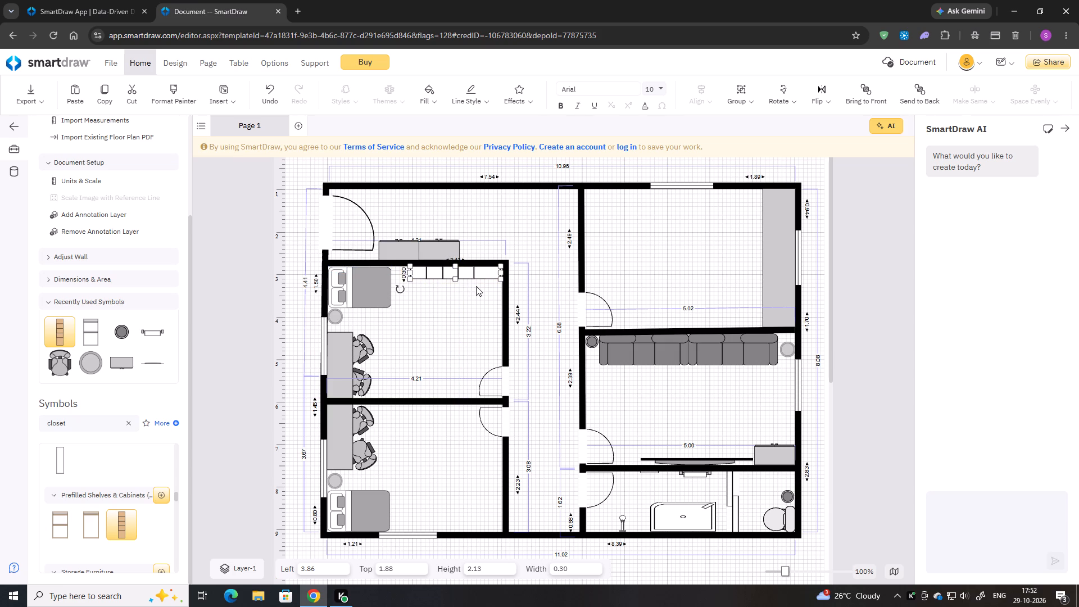
{"action": "key", "text": "Right"}
{"action": "key", "text": "Right"}
{"action": "key", "text": "Right"}
{"action": "left_click", "coordinate": [476, 286]}
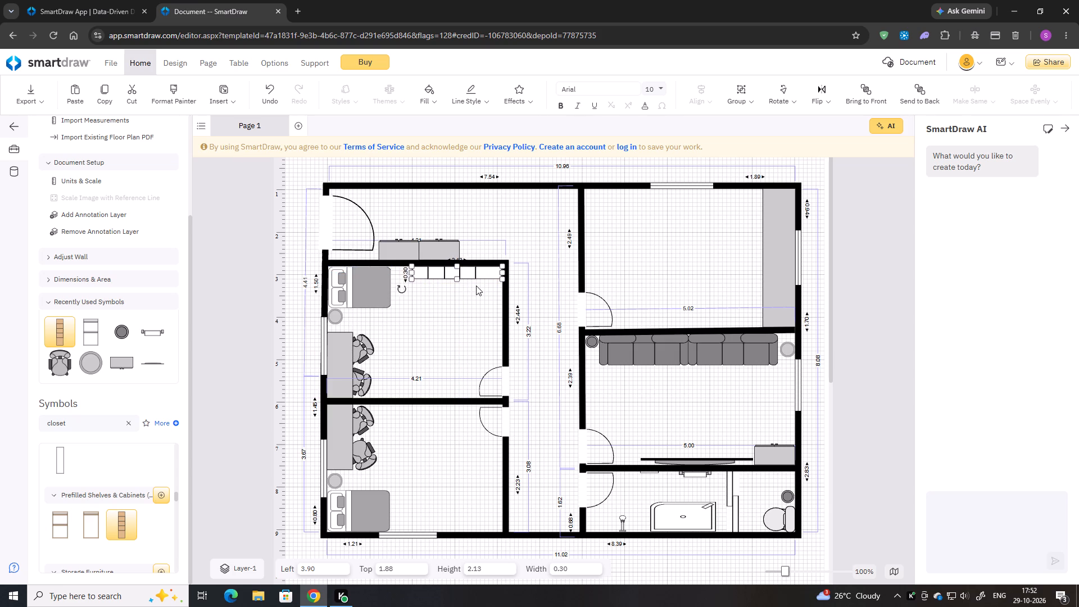
{"action": "key", "text": "Right"}
{"action": "left_click", "coordinate": [477, 271]}
{"action": "key", "text": "Right"}
{"action": "left_click", "coordinate": [478, 288]}
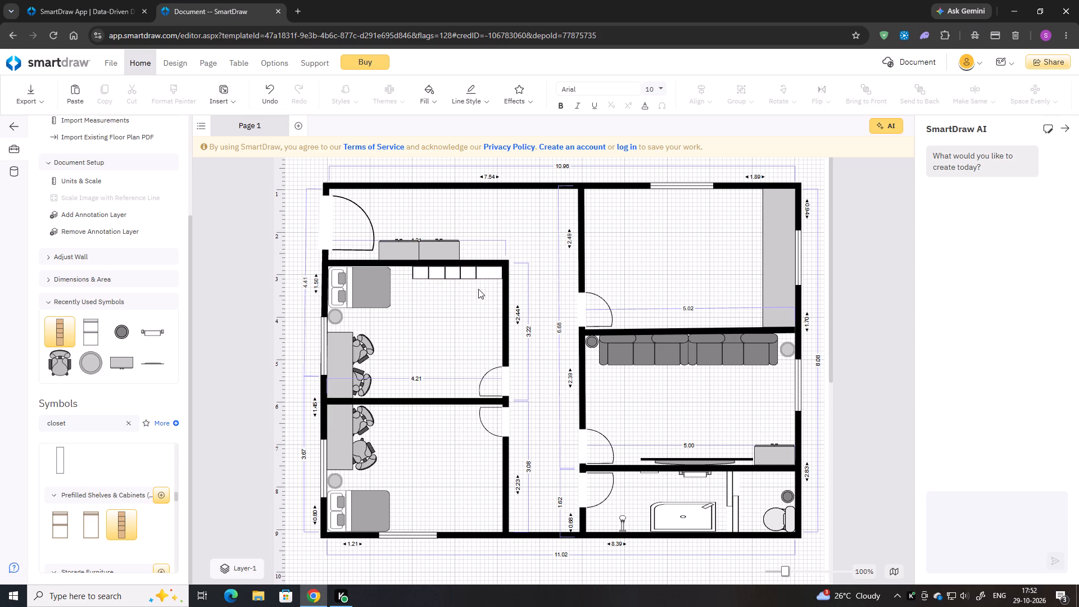
Copy the upper-left bedroom's white cabinet and place the duplicate in the lower-left bedroom, between the bed and the corridor wall.
{"action": "left_click", "coordinate": [480, 273]}
{"action": "key", "text": "ctrl+c"}
{"action": "key", "text": "ctrl+v"}
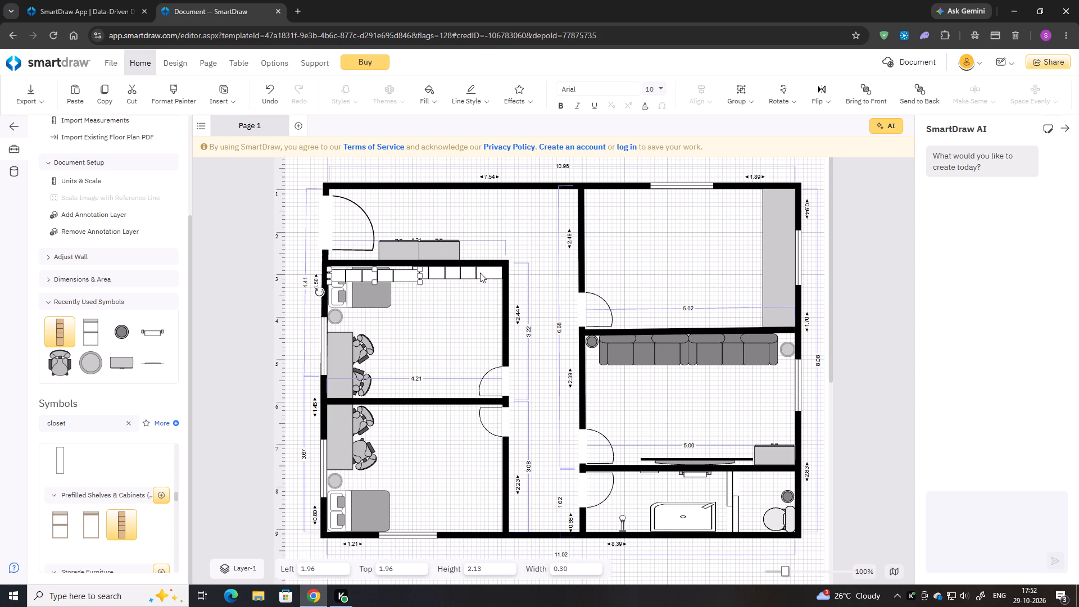
{"action": "left_click_drag", "start_coordinate": [401, 278], "coordinate": [468, 469]}
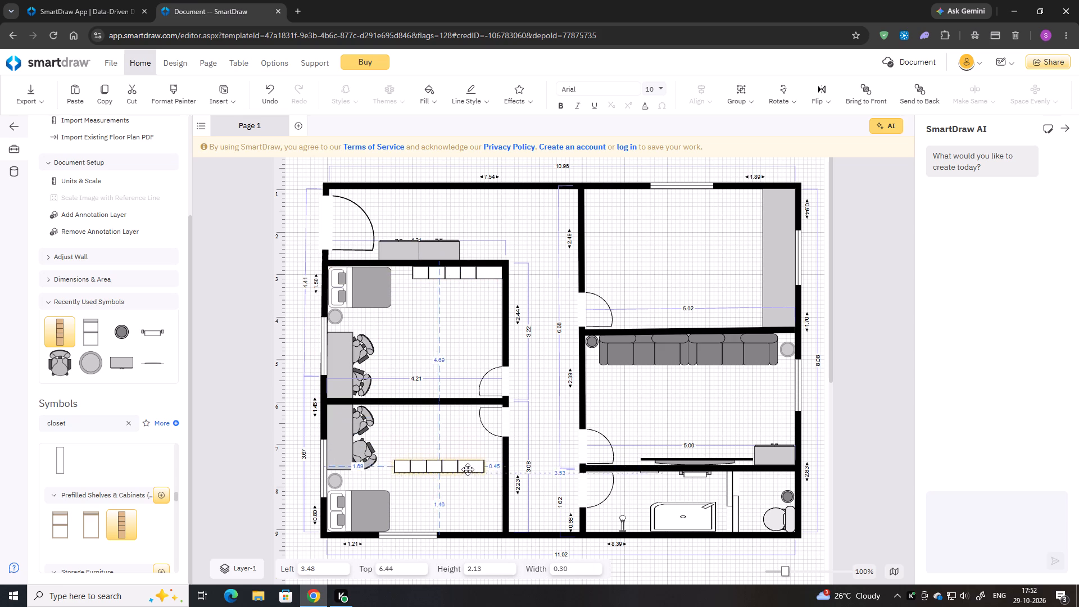
{"action": "left_click_drag", "start_coordinate": [468, 469], "coordinate": [472, 514]}
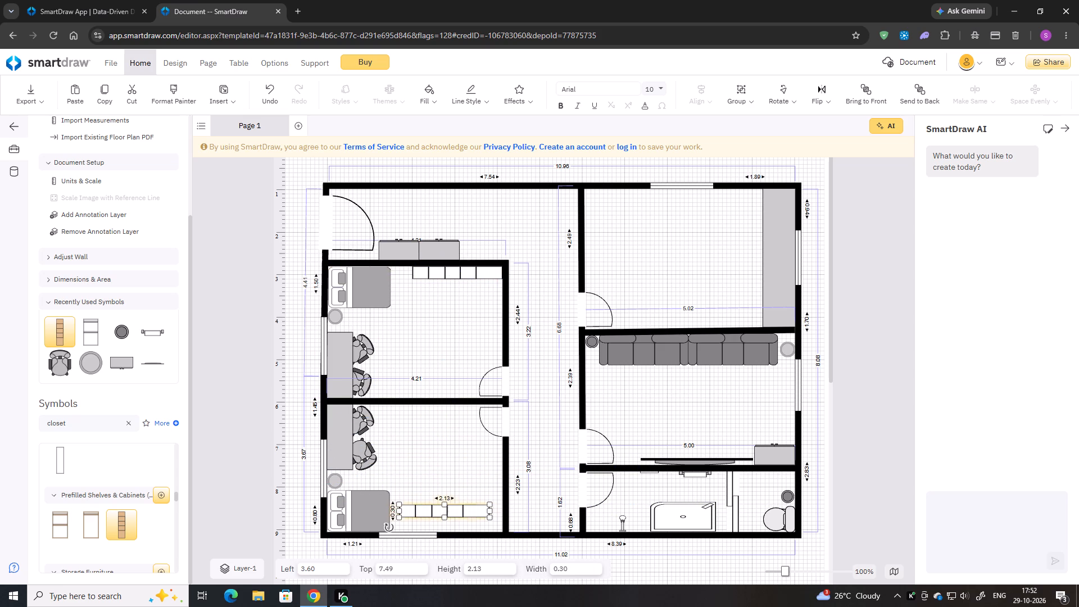
Shorten the copied cabinet to about 1.35 and fit it into the lower-left bedroom's lower corridor-side corner, at about Left 4.30, Top 8.23.
{"action": "left_click_drag", "start_coordinate": [397, 511], "coordinate": [433, 513]}
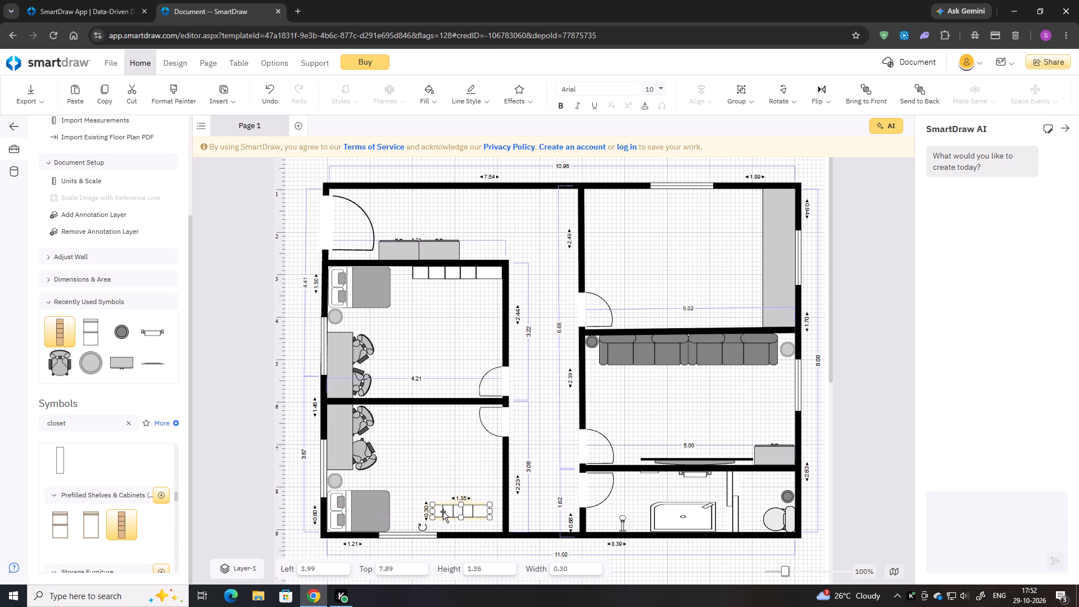
{"action": "left_click_drag", "start_coordinate": [456, 509], "coordinate": [469, 523]}
{"action": "left_click", "coordinate": [466, 501]}
{"action": "left_click", "coordinate": [475, 523]}
{"action": "key", "text": "Down"}
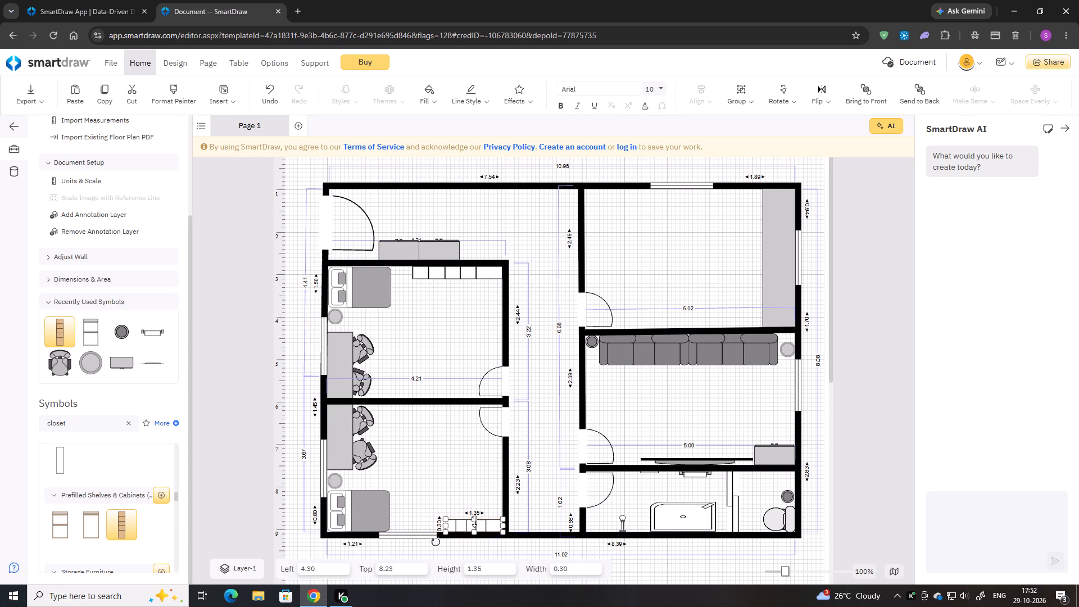
{"action": "left_click", "coordinate": [473, 485]}
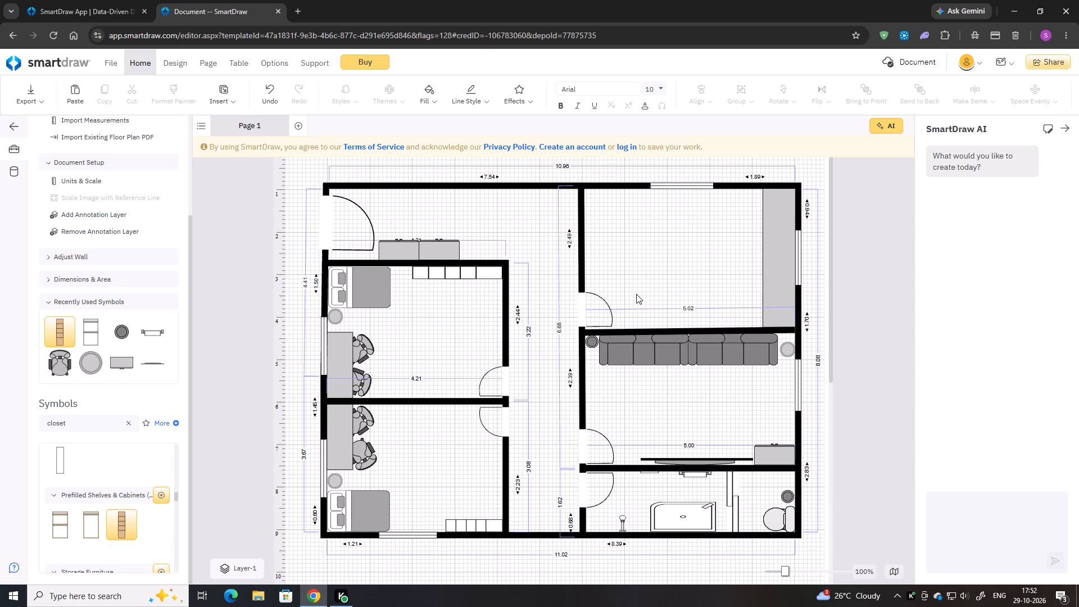
Look through the remaining closet search results, including the storage furniture and bedroom elevation symbols.
{"action": "scroll", "coordinate": [636, 294], "scroll_direction": "down", "scroll_amount": 1}
{"action": "scroll", "coordinate": [636, 294], "scroll_direction": "up", "scroll_amount": 1}
{"action": "scroll", "coordinate": [119, 532], "scroll_direction": "down", "scroll_amount": 2}
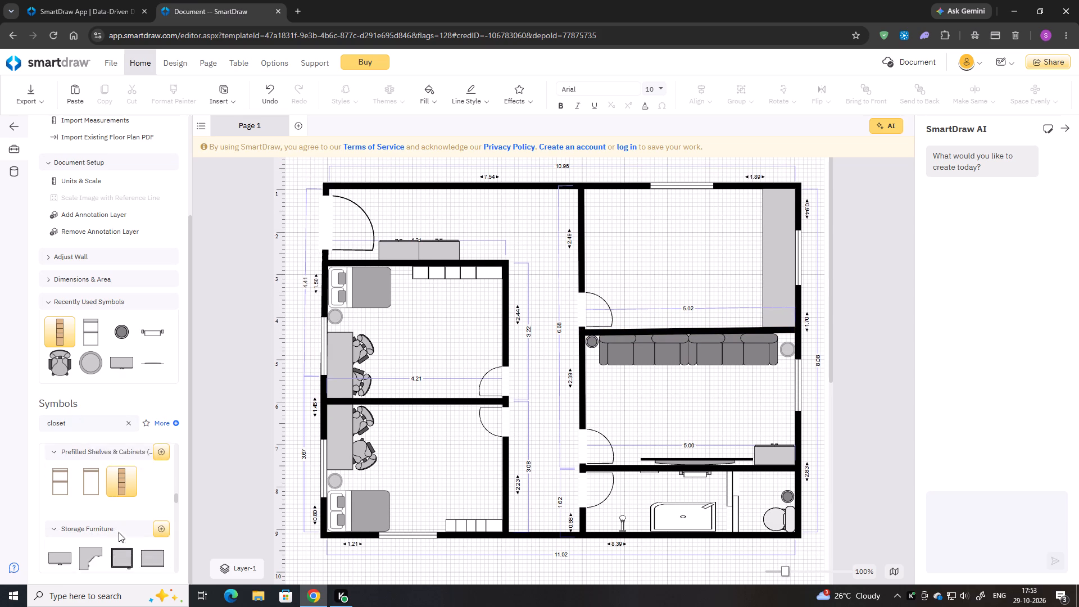
{"action": "scroll", "coordinate": [103, 508], "scroll_direction": "down", "scroll_amount": 1}
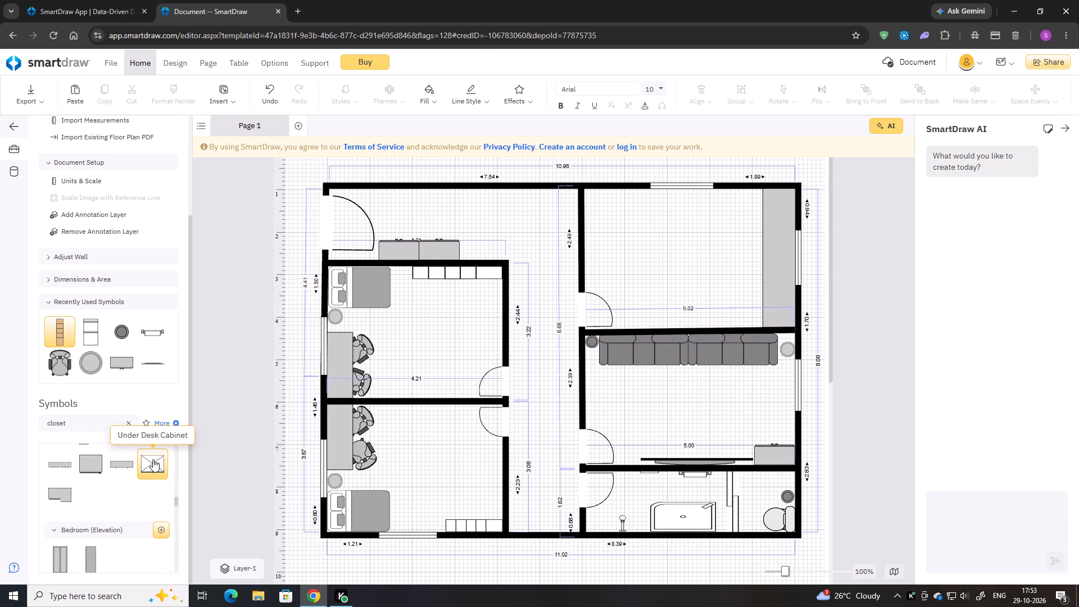
{"action": "scroll", "coordinate": [87, 500], "scroll_direction": "down", "scroll_amount": 1}
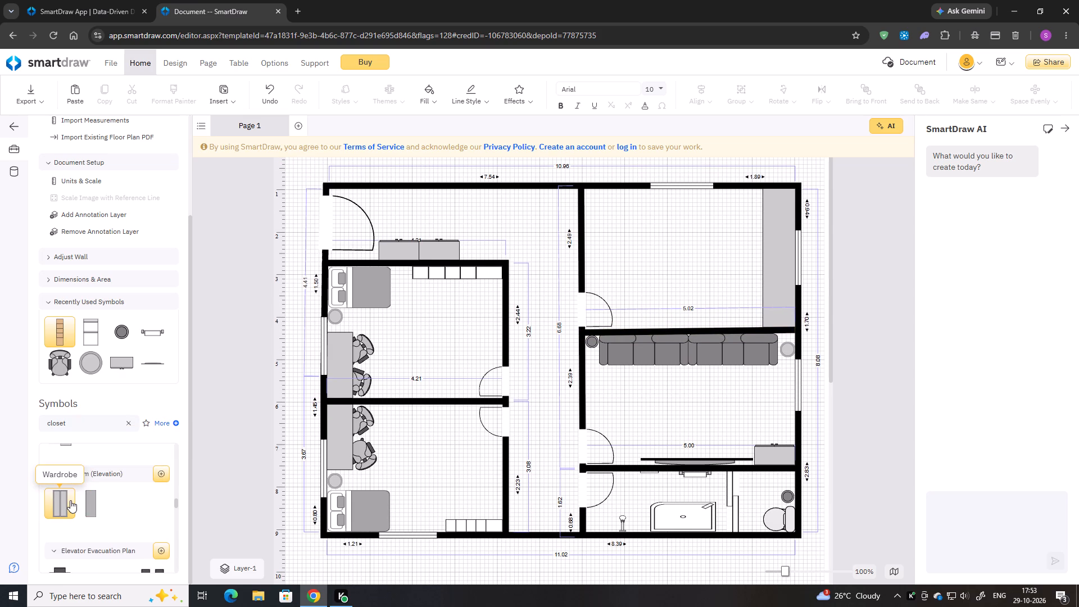
{"action": "scroll", "coordinate": [73, 496], "scroll_direction": "down", "scroll_amount": 2}
{"action": "scroll", "coordinate": [111, 486], "scroll_direction": "up", "scroll_amount": 2}
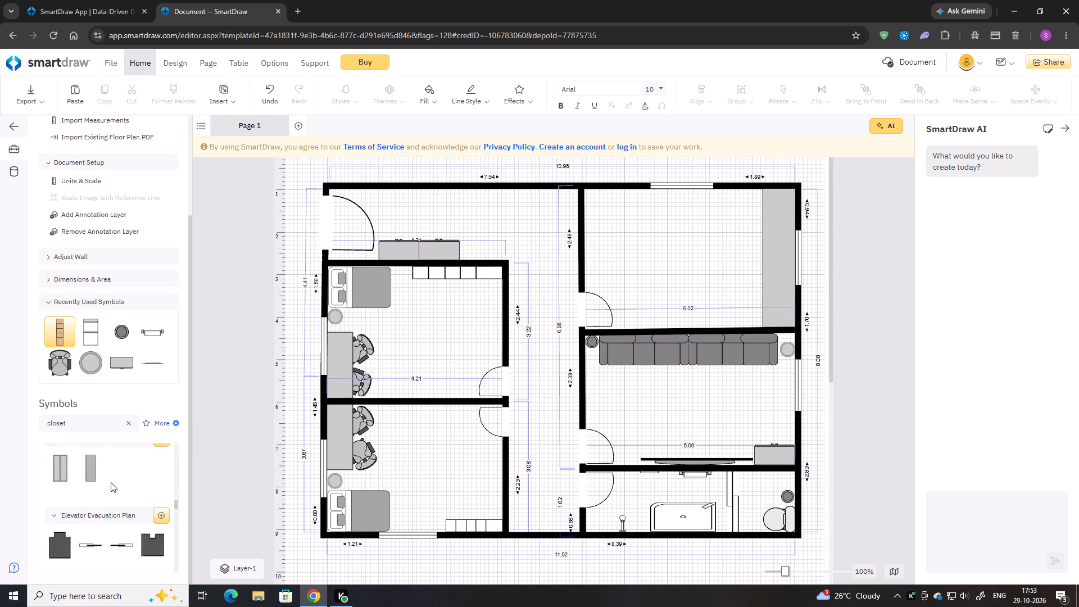
Search the symbol library for "refregerater", check the results, then clear the search and glance over the default symbols.
{"action": "left_click", "coordinate": [130, 423]}
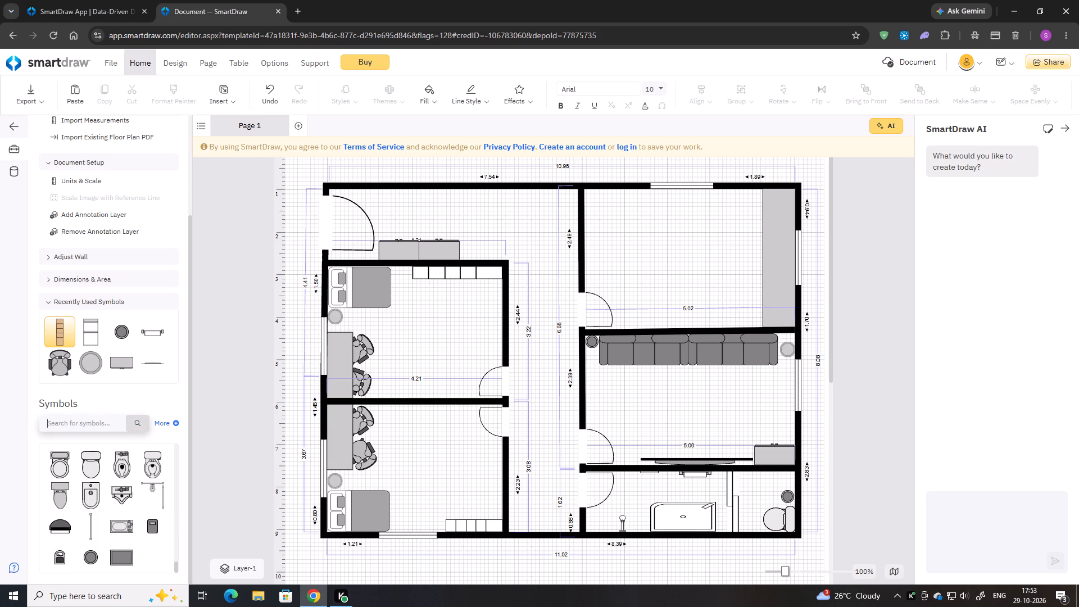
{"action": "type", "text": "refregrr"}
{"action": "key", "text": "BackSpace"}
{"action": "key", "text": "BackSpace"}
{"action": "type", "text": "era"}
{"action": "type", "text": "ter"}
{"action": "key", "text": "Return"}
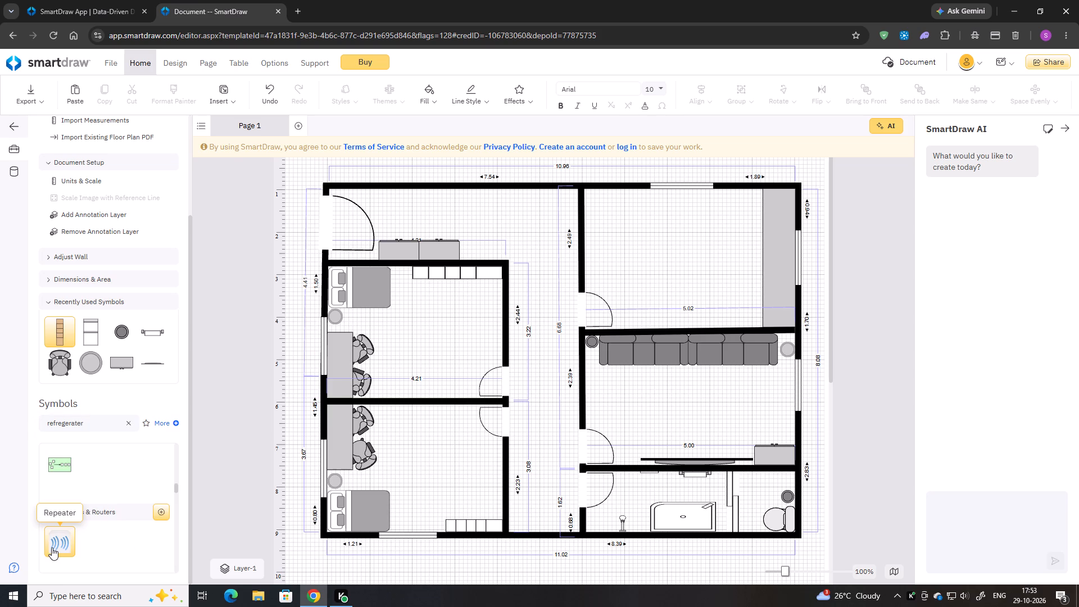
{"action": "scroll", "coordinate": [68, 539], "scroll_direction": "down", "scroll_amount": 2}
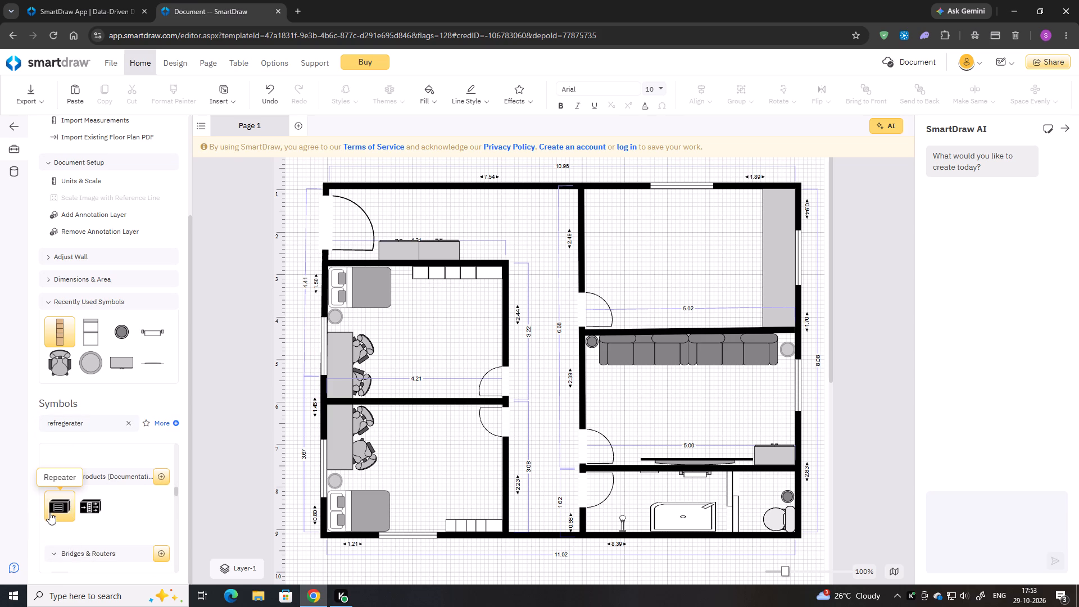
{"action": "left_click", "coordinate": [129, 421]}
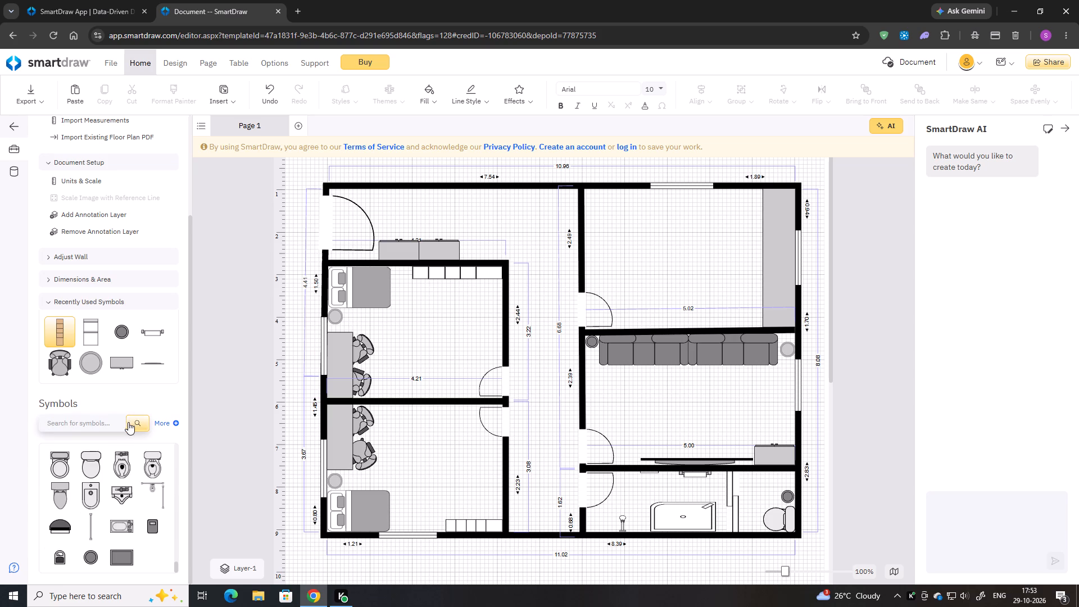
{"action": "scroll", "coordinate": [84, 424], "scroll_direction": "down", "scroll_amount": 3}
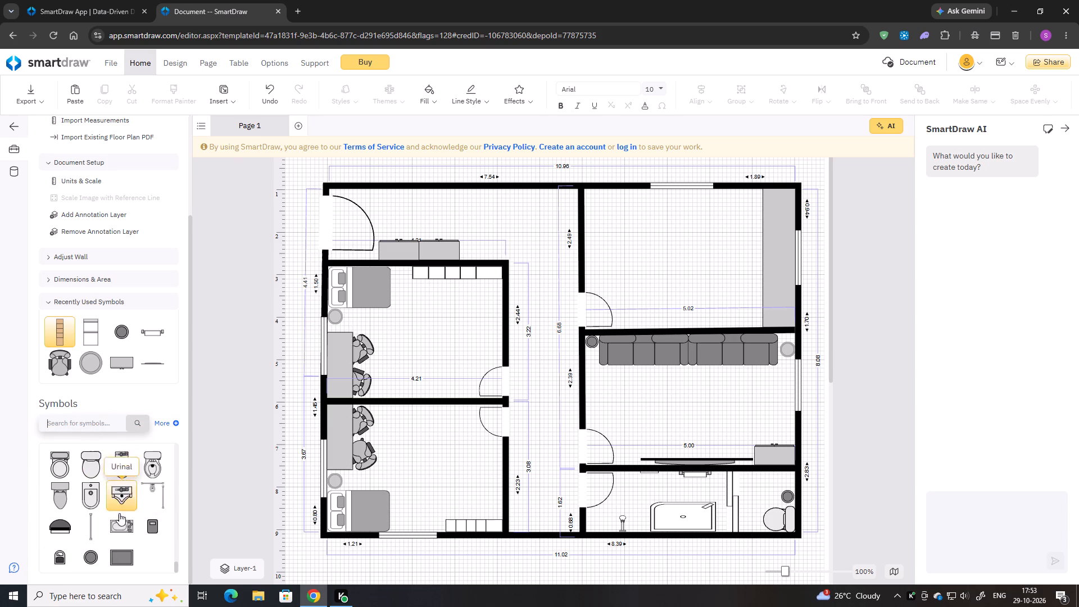
{"action": "scroll", "coordinate": [116, 515], "scroll_direction": "down", "scroll_amount": 2}
{"action": "scroll", "coordinate": [93, 455], "scroll_direction": "up", "scroll_amount": 1}
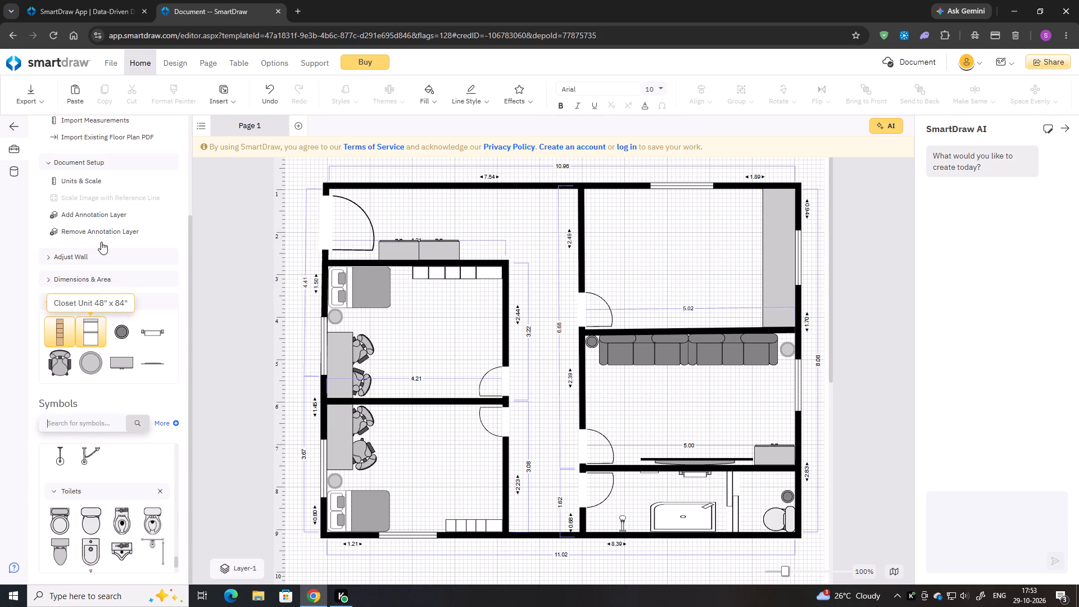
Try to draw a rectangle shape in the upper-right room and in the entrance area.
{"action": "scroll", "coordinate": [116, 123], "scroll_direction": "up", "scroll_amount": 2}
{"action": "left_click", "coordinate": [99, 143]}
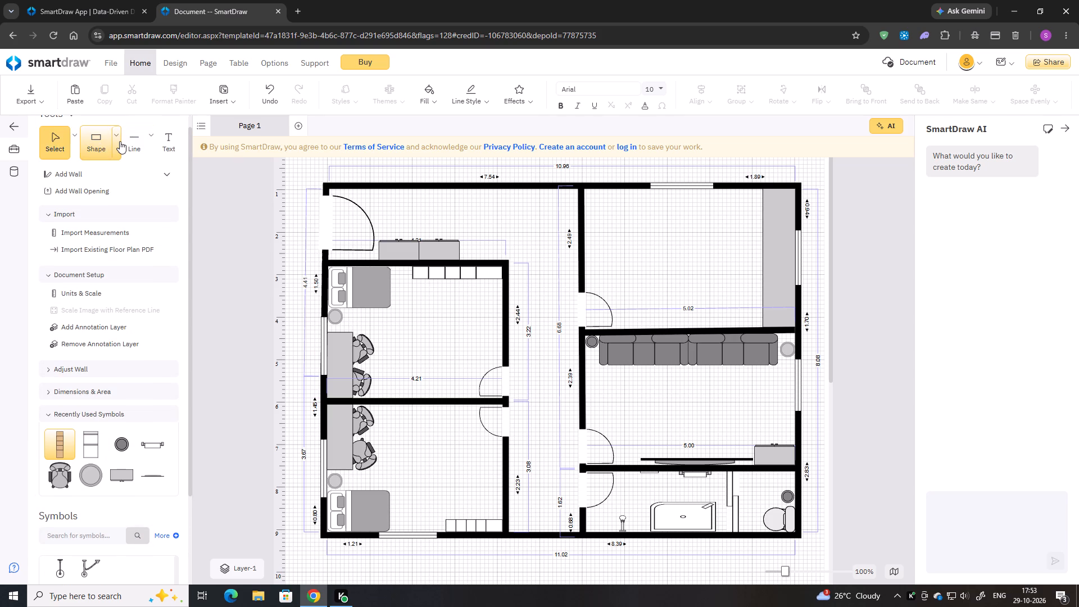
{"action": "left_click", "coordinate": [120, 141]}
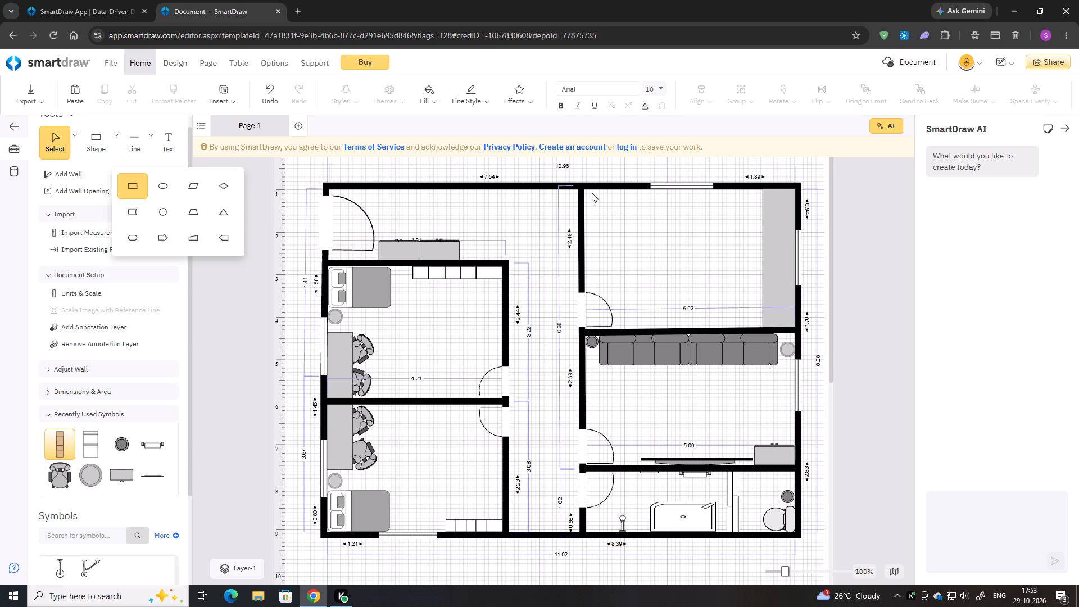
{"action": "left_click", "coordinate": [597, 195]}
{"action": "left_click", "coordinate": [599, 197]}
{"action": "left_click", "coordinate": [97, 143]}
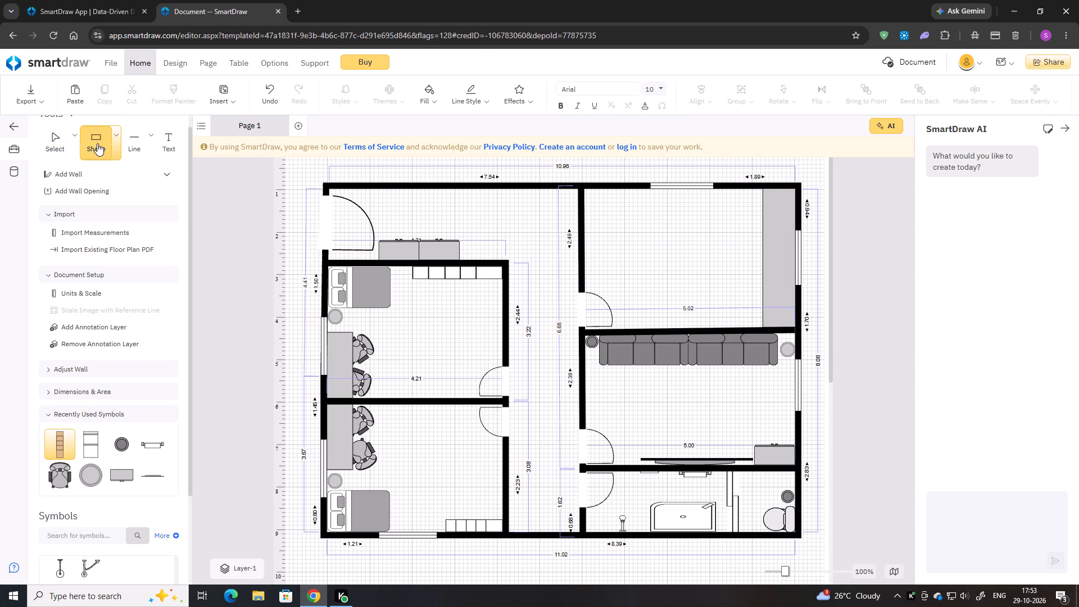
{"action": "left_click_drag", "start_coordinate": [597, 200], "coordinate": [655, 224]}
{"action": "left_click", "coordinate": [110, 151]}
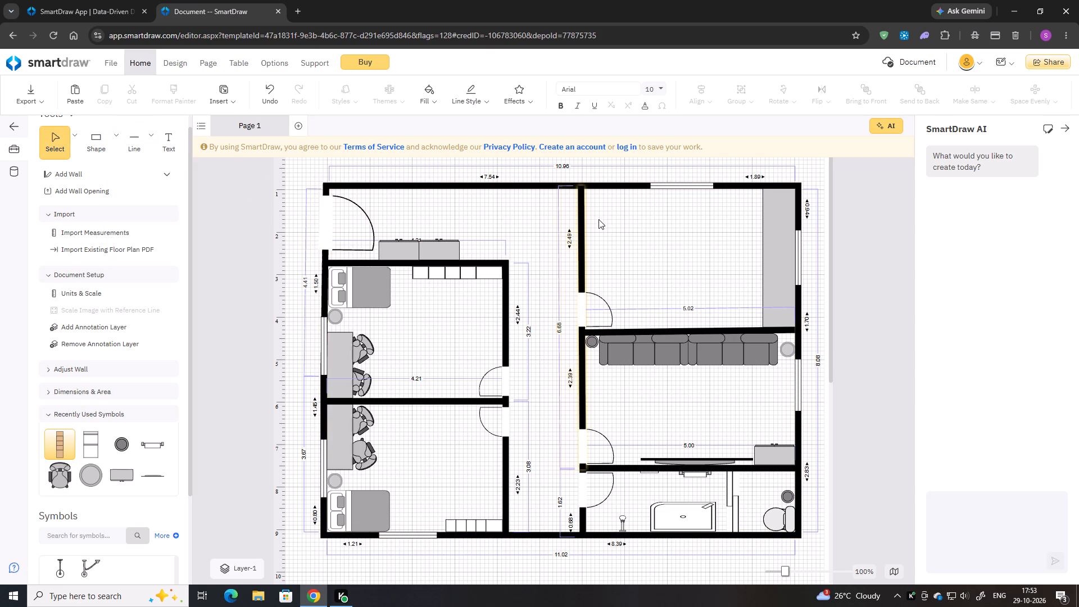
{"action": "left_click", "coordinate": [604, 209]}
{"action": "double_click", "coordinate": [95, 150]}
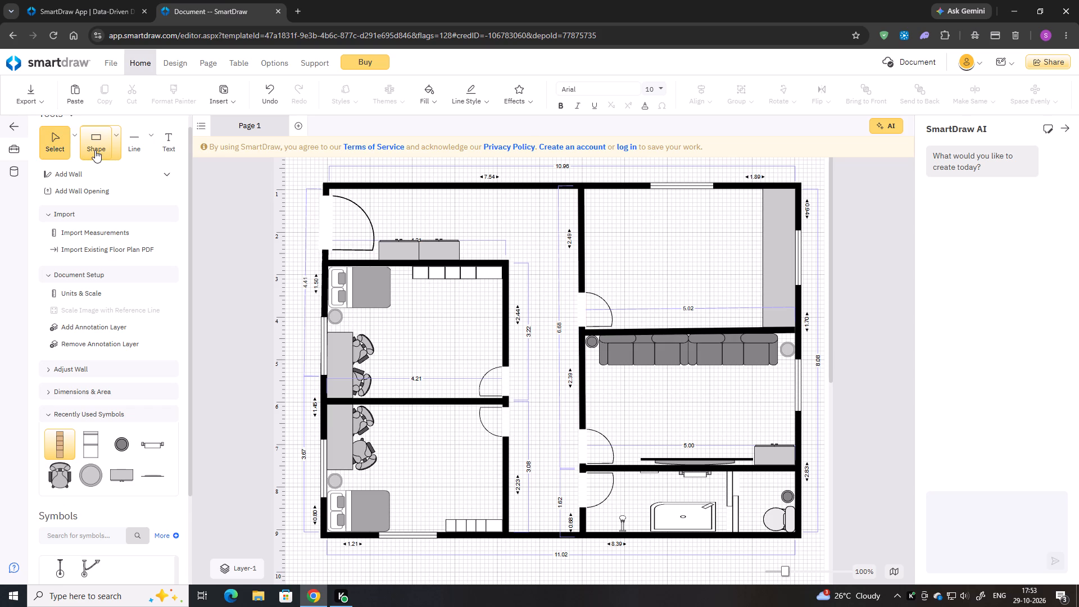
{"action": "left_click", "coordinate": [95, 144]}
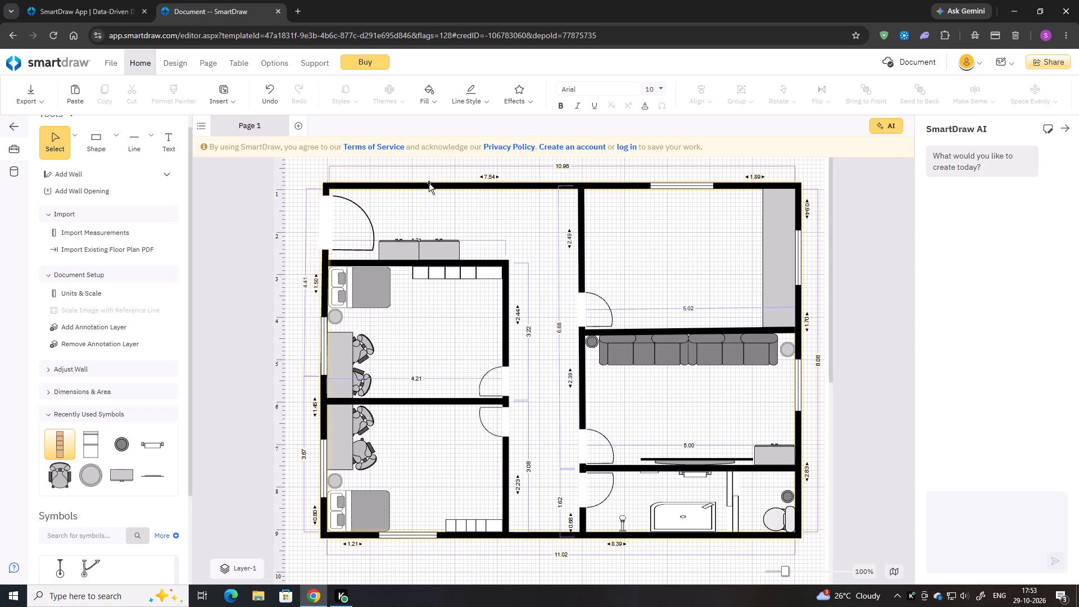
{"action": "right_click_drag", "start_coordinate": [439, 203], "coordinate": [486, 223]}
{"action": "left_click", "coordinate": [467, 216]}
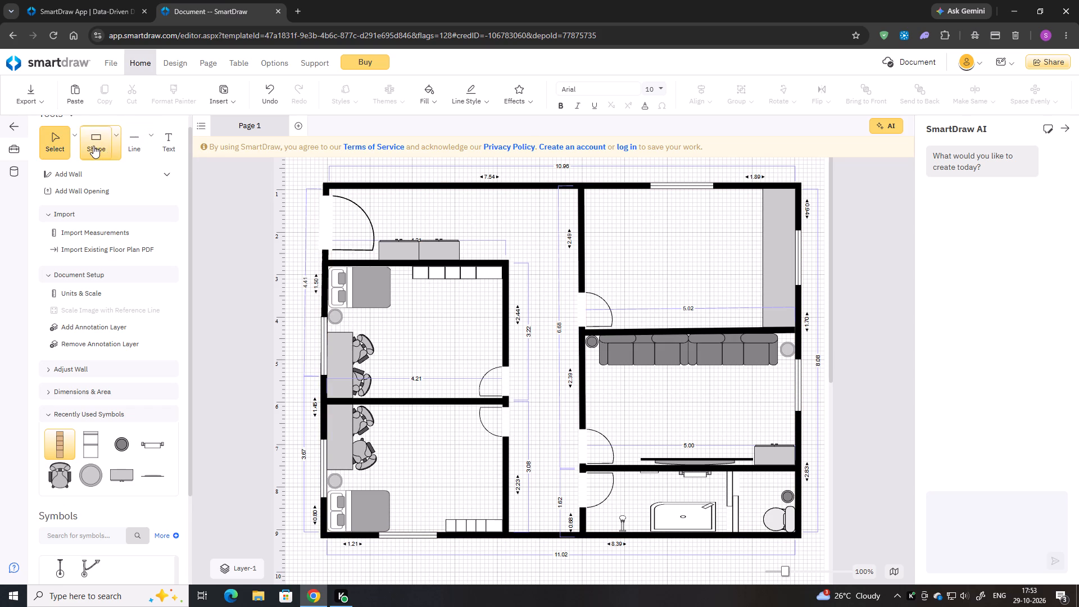
Place a rectangle shape in the upper-right room, near its upper corridor-side corner.
{"action": "left_click", "coordinate": [93, 146]}
{"action": "left_click", "coordinate": [119, 143]}
{"action": "left_click", "coordinate": [135, 184]}
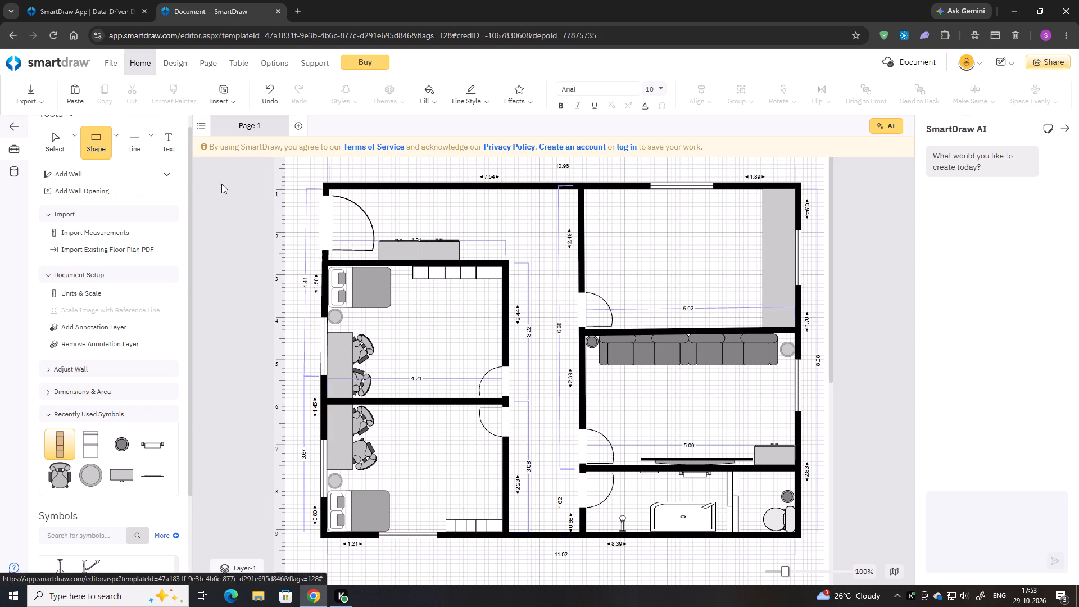
{"action": "left_click", "coordinate": [642, 220]}
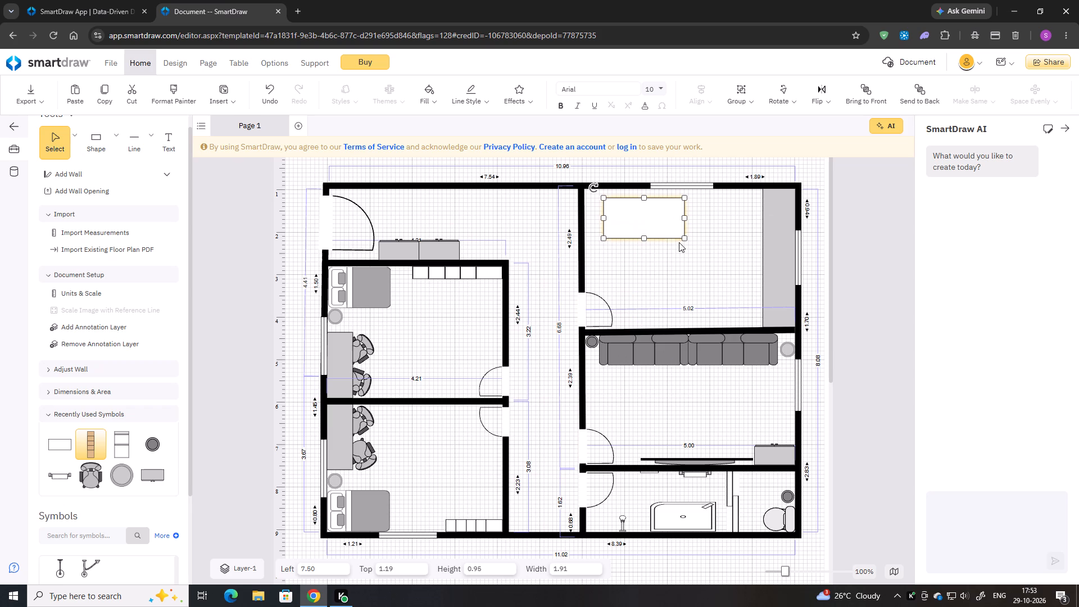
Resize the rectangle to about 0.87 wide by 0.70 high and fit it into the upper-right room's upper corridor-side corner.
{"action": "left_click_drag", "start_coordinate": [679, 240], "coordinate": [669, 234]}
{"action": "left_click_drag", "start_coordinate": [675, 235], "coordinate": [673, 229]}
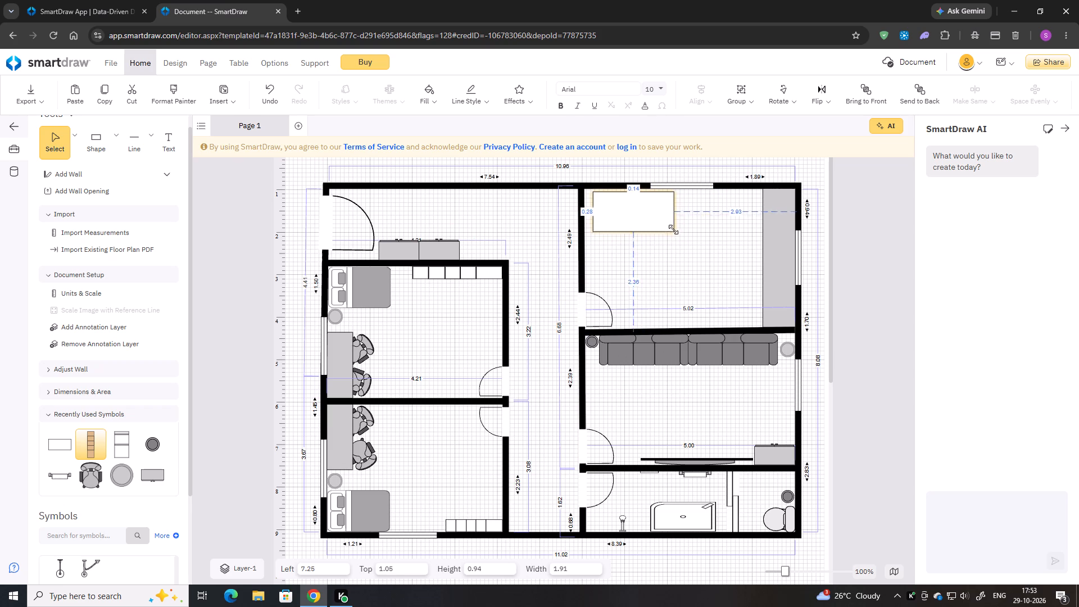
{"action": "left_click_drag", "start_coordinate": [673, 229], "coordinate": [623, 216]}
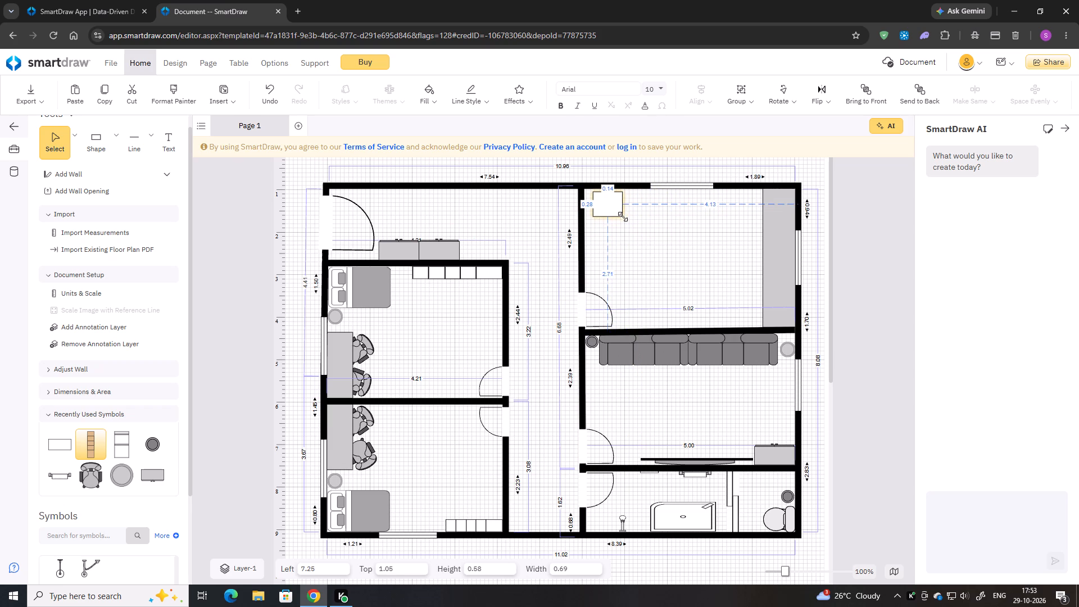
{"action": "left_click_drag", "start_coordinate": [623, 216], "coordinate": [634, 218]}
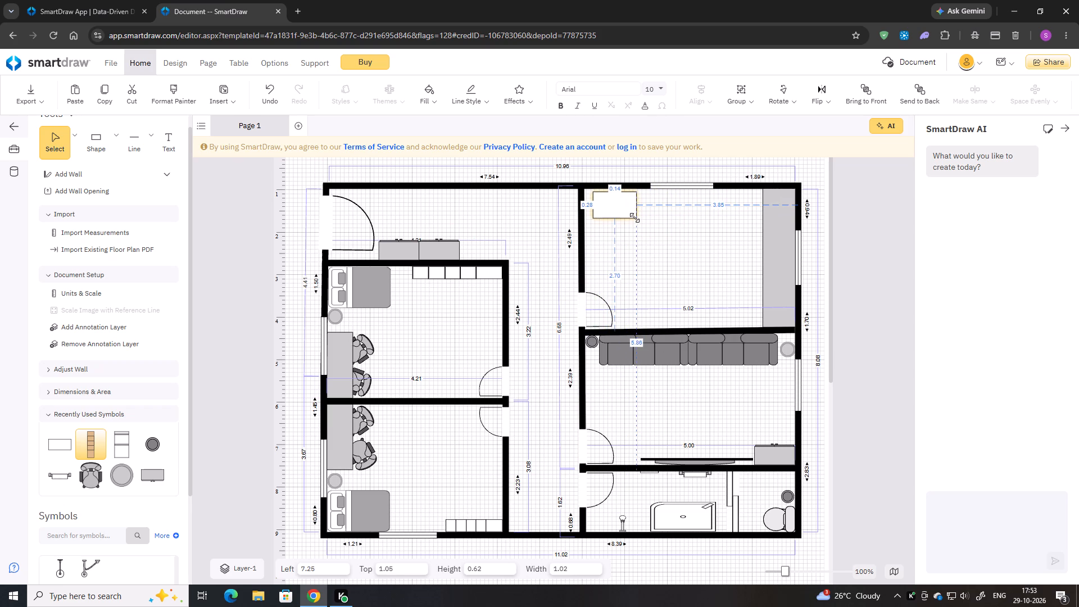
{"action": "left_click_drag", "start_coordinate": [634, 218], "coordinate": [629, 222]}
{"action": "left_click_drag", "start_coordinate": [605, 212], "coordinate": [605, 211]}
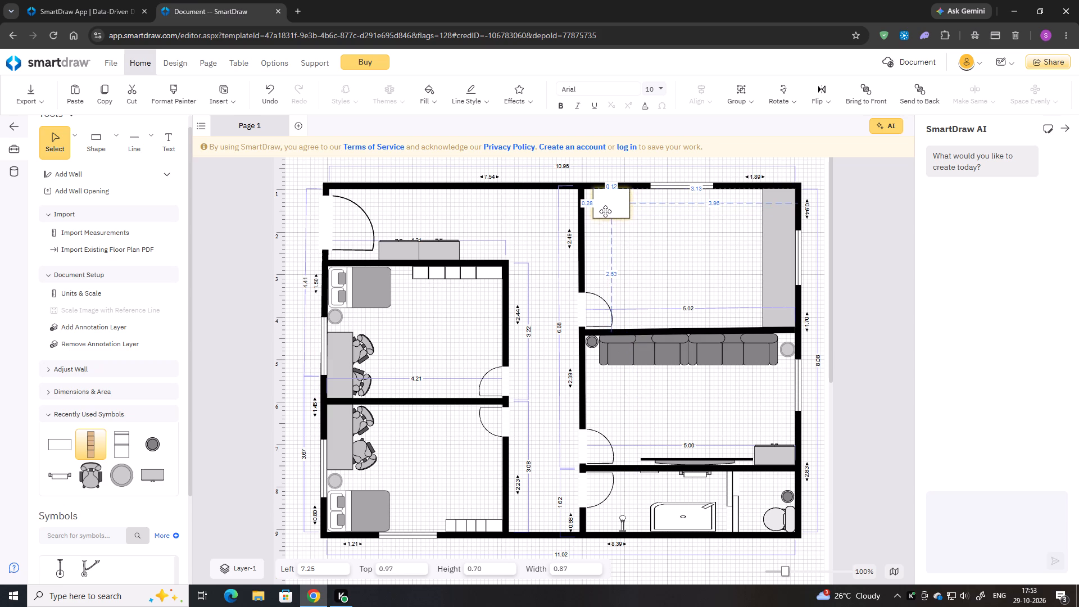
{"action": "left_click_drag", "start_coordinate": [605, 211], "coordinate": [598, 210]}
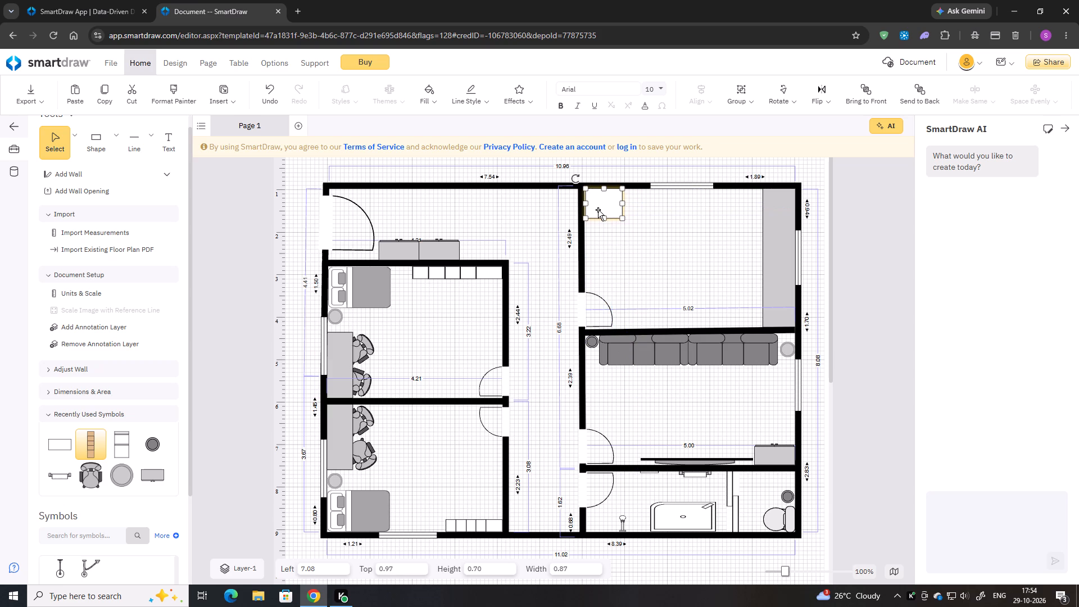
{"action": "key", "text": "Left"}
{"action": "left_click", "coordinate": [672, 202]}
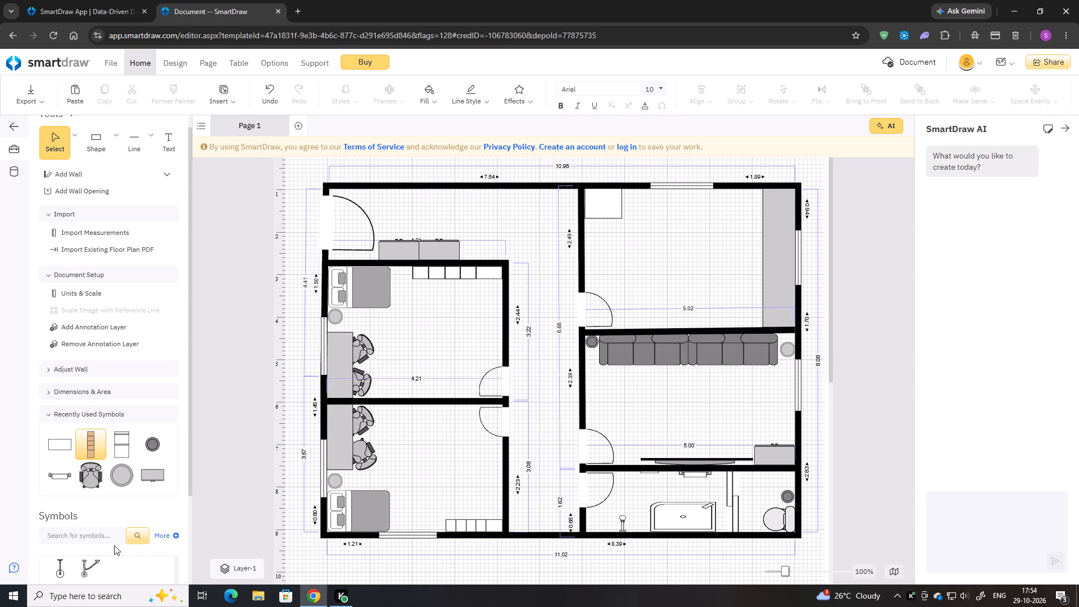
Search the symbol library for "gas oven".
{"action": "scroll", "coordinate": [130, 473], "scroll_direction": "down", "scroll_amount": 1}
{"action": "scroll", "coordinate": [135, 450], "scroll_direction": "up", "scroll_amount": 1}
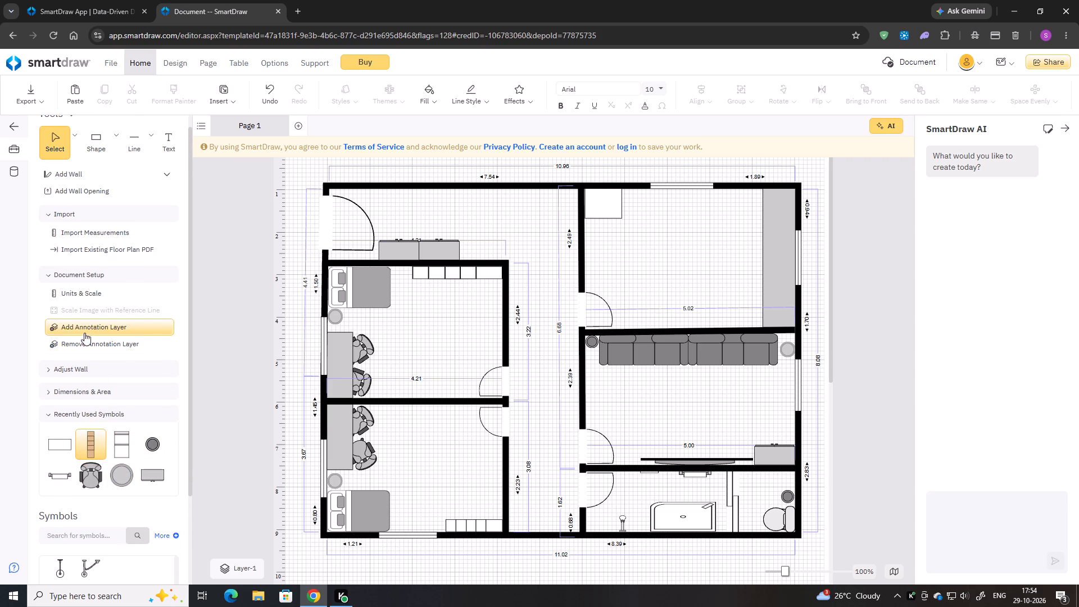
{"action": "left_click", "coordinate": [89, 531]}
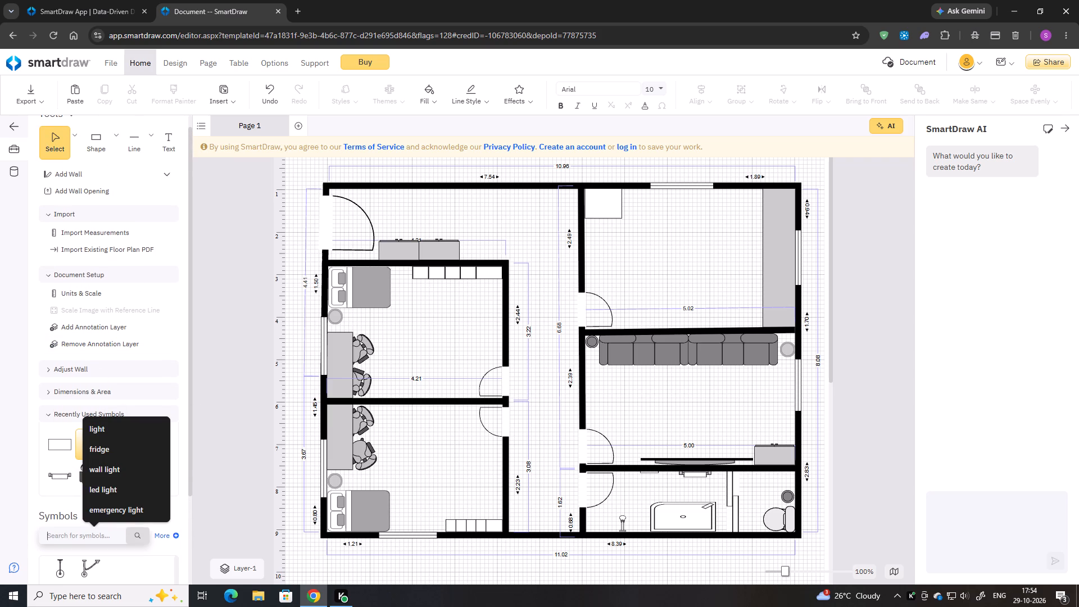
{"action": "type", "text": "gad"}
{"action": "key", "text": "BackSpace"}
{"action": "type", "text": "s"}
{"action": "key", "text": "space"}
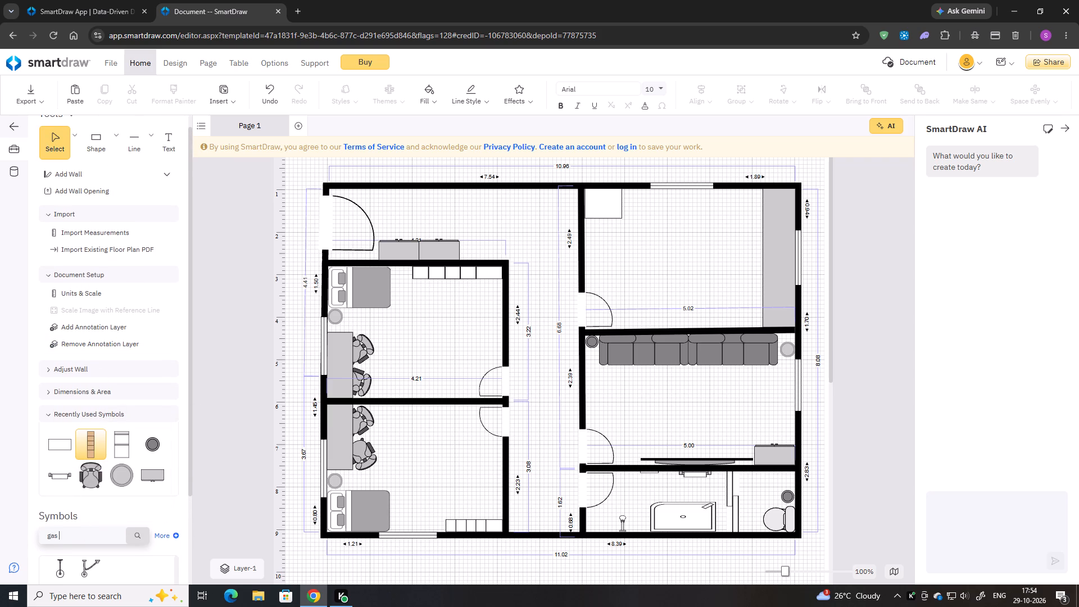
{"action": "type", "text": "oven"}
{"action": "key", "text": "Return"}
Place a 42" Gas Range from the Appliances symbols in the upper-right room.
{"action": "scroll", "coordinate": [111, 561], "scroll_direction": "down", "scroll_amount": 1}
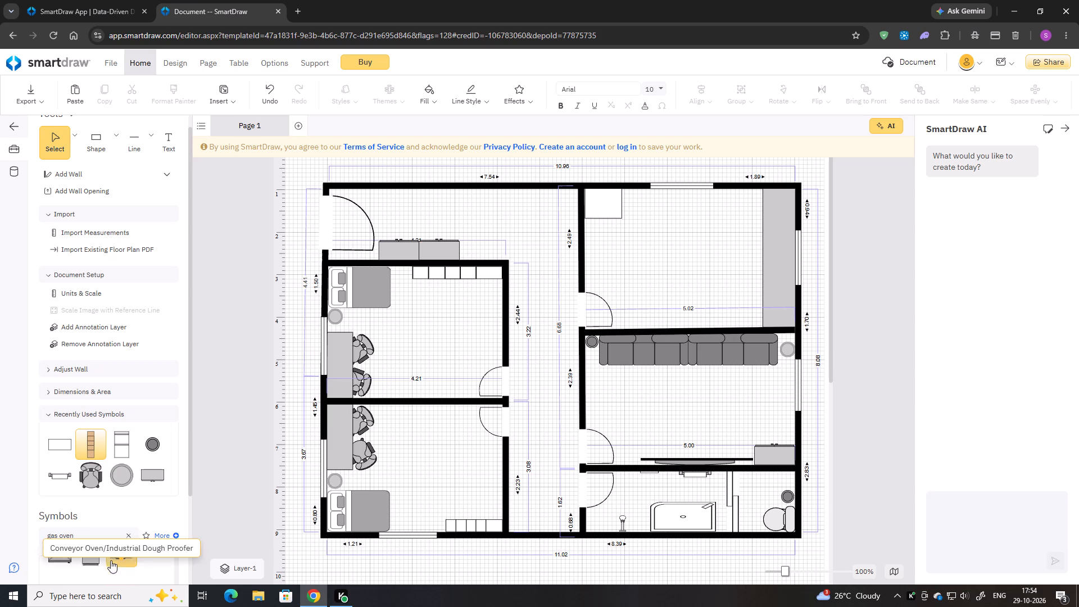
{"action": "scroll", "coordinate": [116, 528], "scroll_direction": "up", "scroll_amount": 1}
{"action": "scroll", "coordinate": [150, 514], "scroll_direction": "down", "scroll_amount": 2}
{"action": "scroll", "coordinate": [126, 509], "scroll_direction": "up", "scroll_amount": 1}
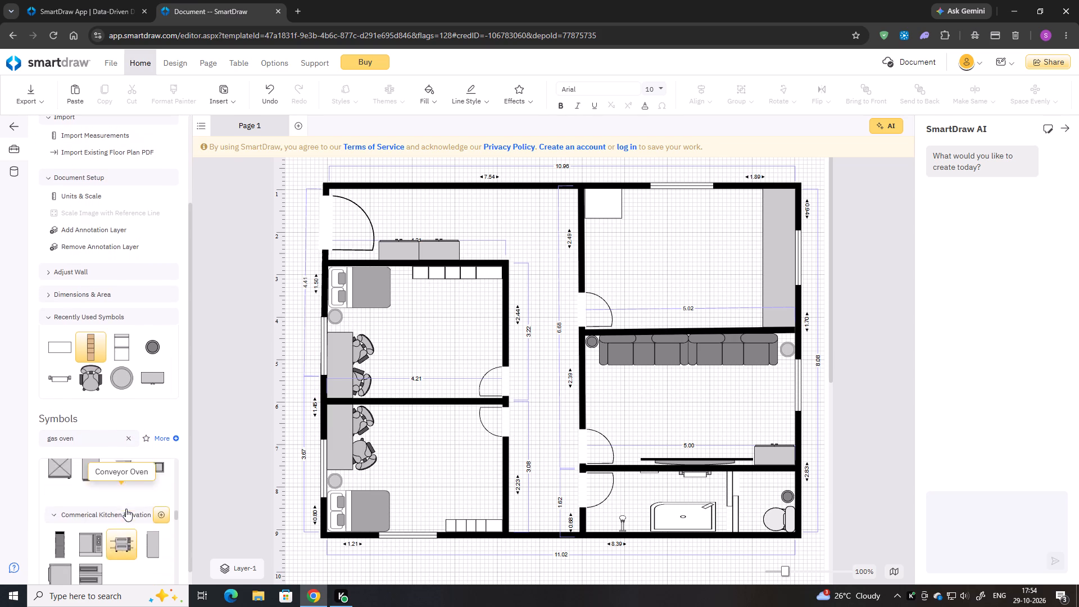
{"action": "scroll", "coordinate": [126, 509], "scroll_direction": "up", "scroll_amount": 3}
{"action": "scroll", "coordinate": [121, 515], "scroll_direction": "down", "scroll_amount": 3}
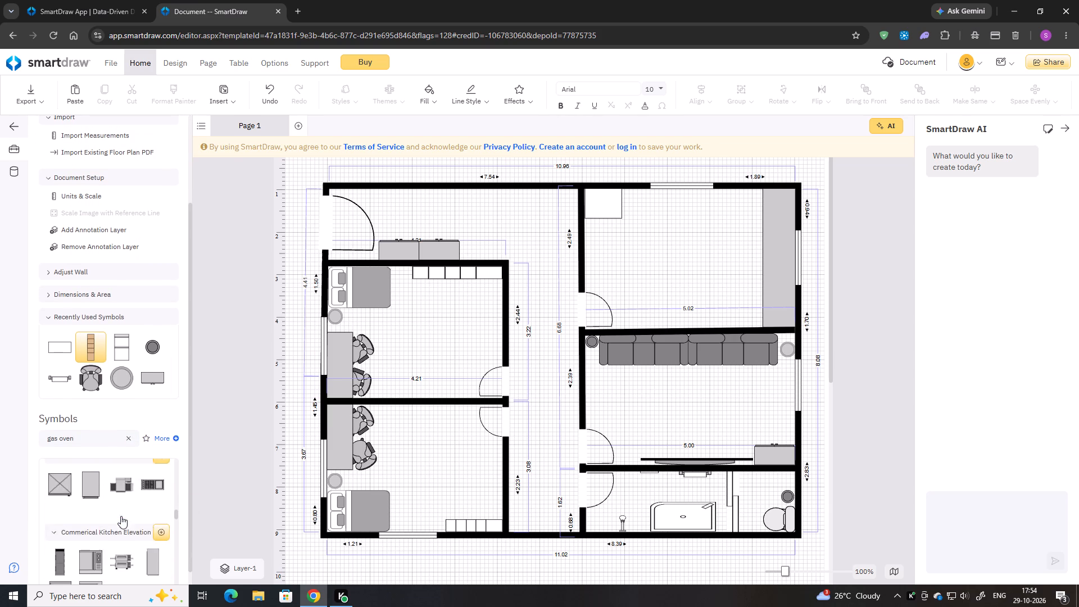
{"action": "scroll", "coordinate": [121, 516], "scroll_direction": "down", "scroll_amount": 2}
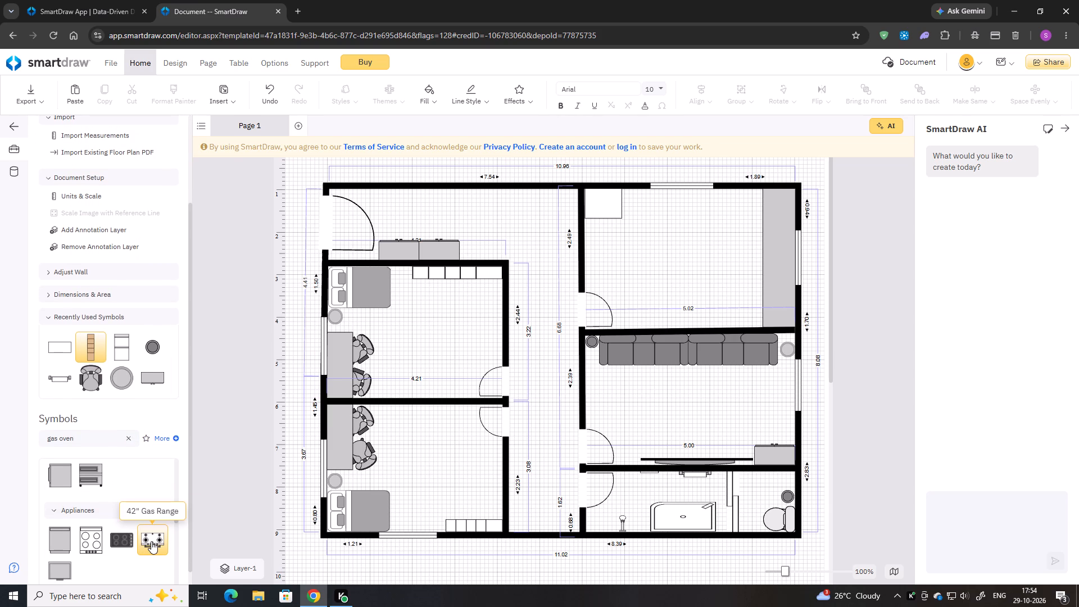
{"action": "double_click", "coordinate": [151, 541]}
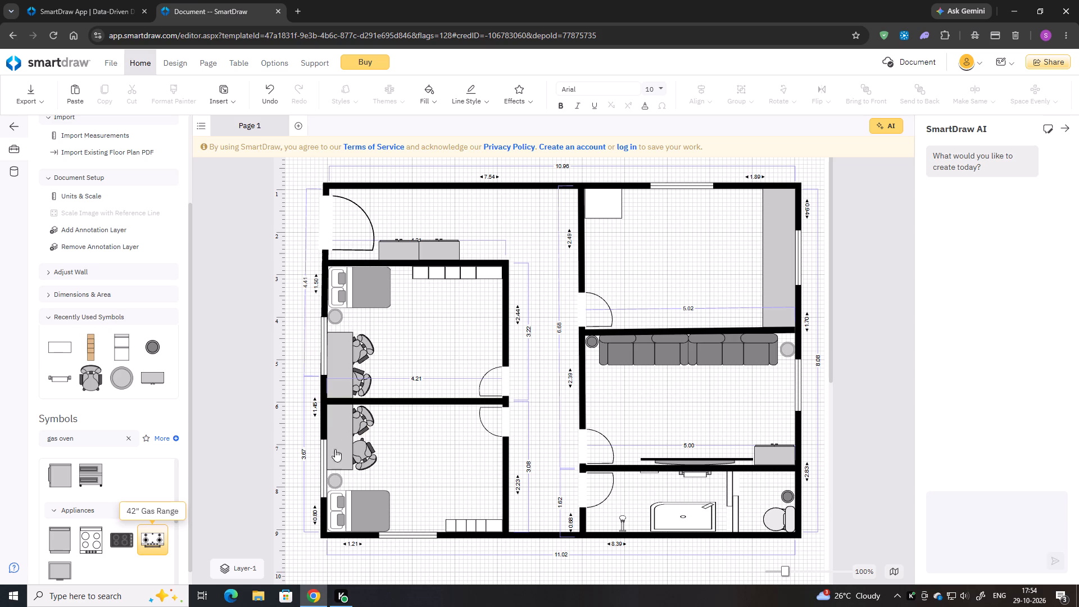
{"action": "left_click_drag", "start_coordinate": [423, 273], "coordinate": [713, 252]}
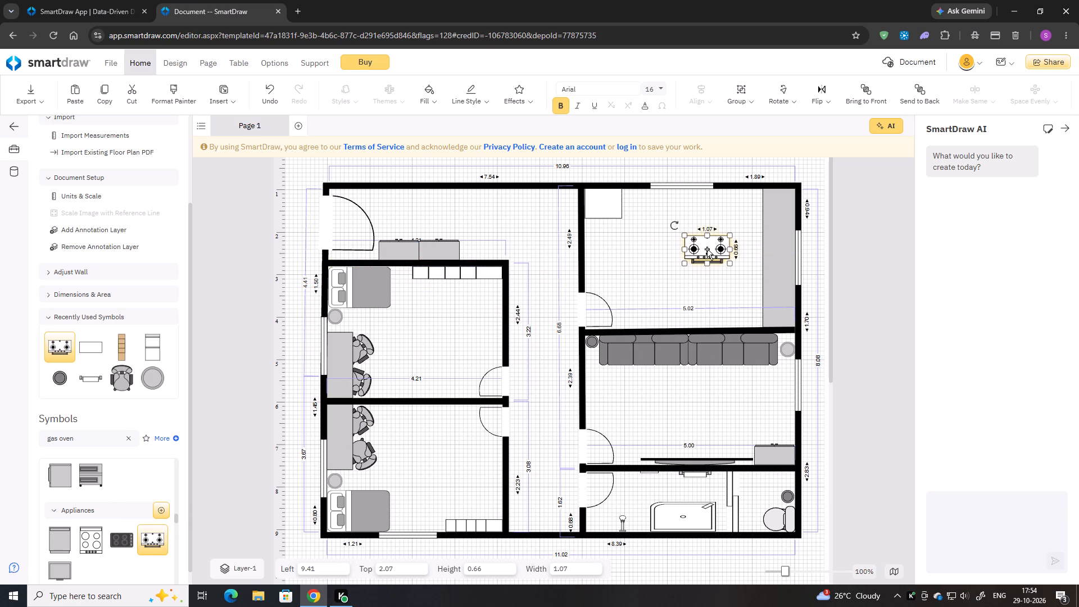
Turn the gas range a quarter turn, move it onto the counter along the outer wall and lengthen it slightly.
{"action": "left_click_drag", "start_coordinate": [675, 223], "coordinate": [727, 225]}
{"action": "left_click_drag", "start_coordinate": [716, 247], "coordinate": [786, 260]}
{"action": "left_click", "coordinate": [777, 286]}
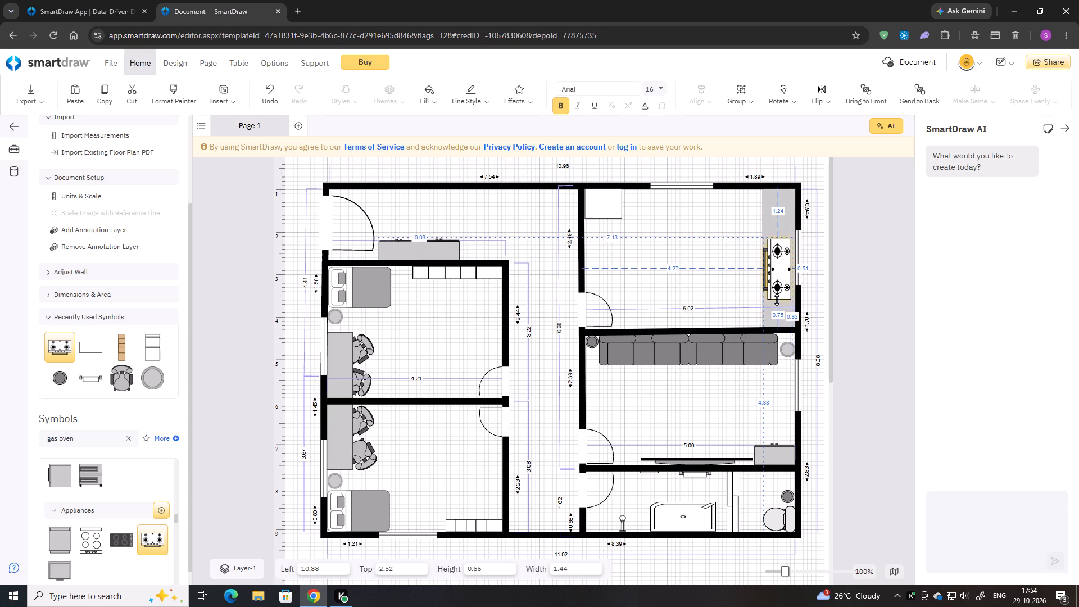
{"action": "left_click", "coordinate": [714, 295]}
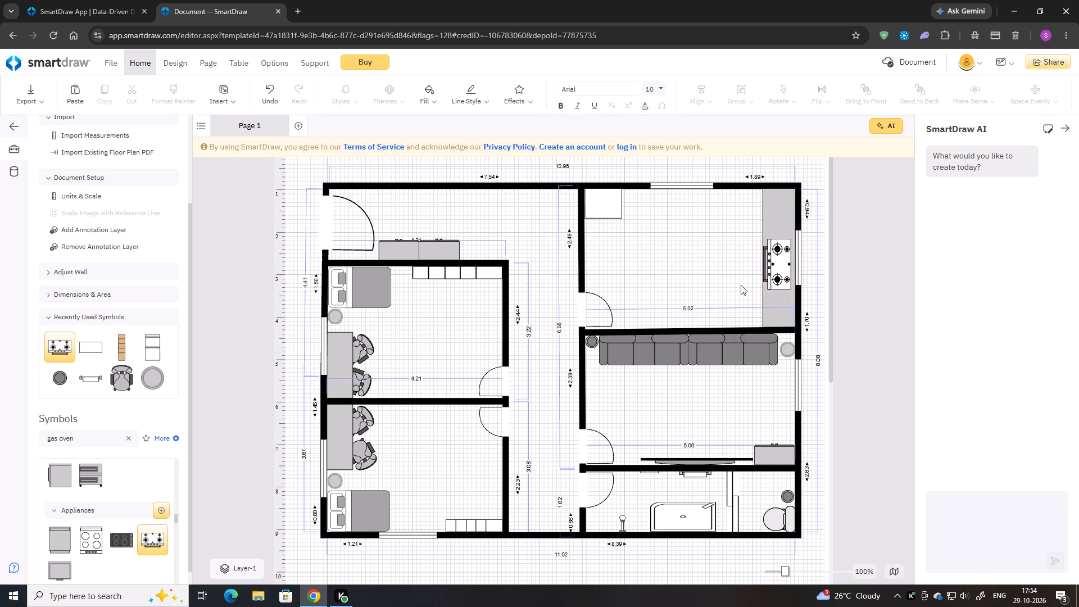
Place a round table about 1.83 across in the middle of the upper-right room.
{"action": "scroll", "coordinate": [737, 381], "scroll_direction": "down", "scroll_amount": 1}
{"action": "scroll", "coordinate": [737, 382], "scroll_direction": "up", "scroll_amount": 1}
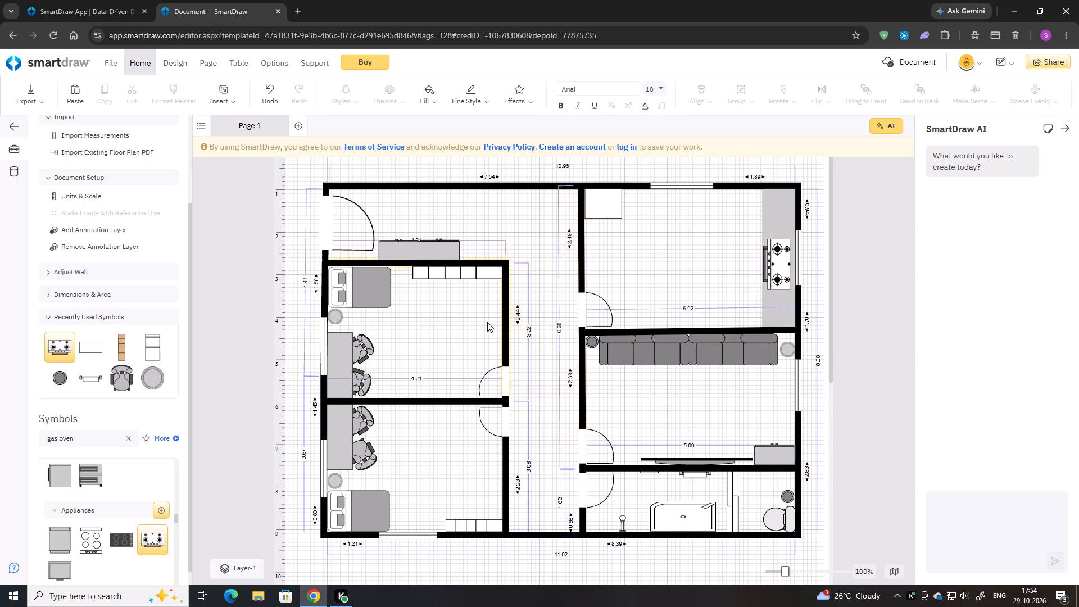
{"action": "scroll", "coordinate": [90, 524], "scroll_direction": "up", "scroll_amount": 5}
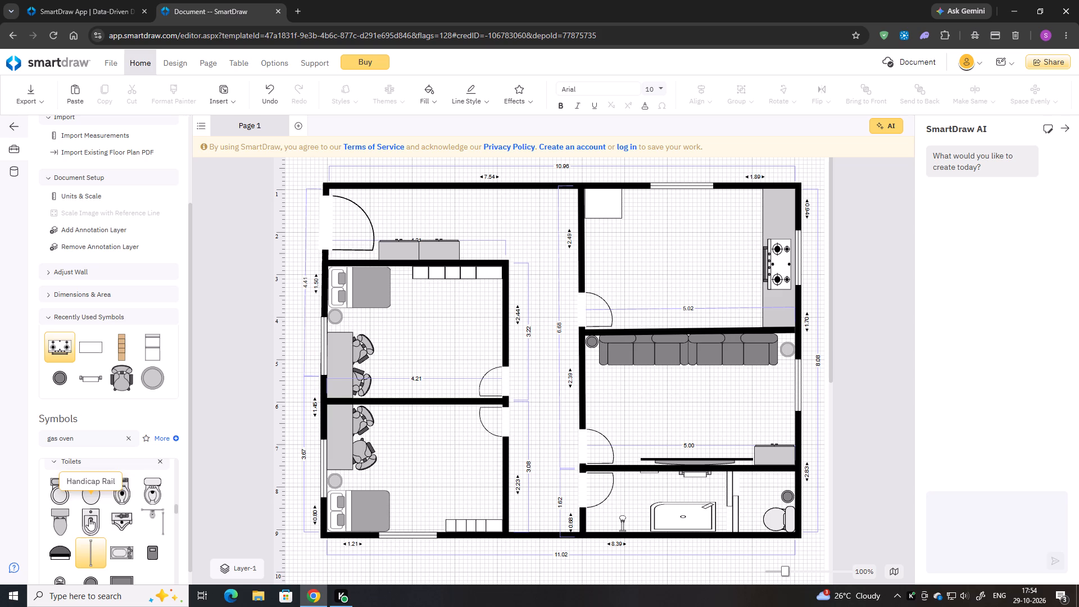
{"action": "scroll", "coordinate": [89, 518], "scroll_direction": "up", "scroll_amount": 8}
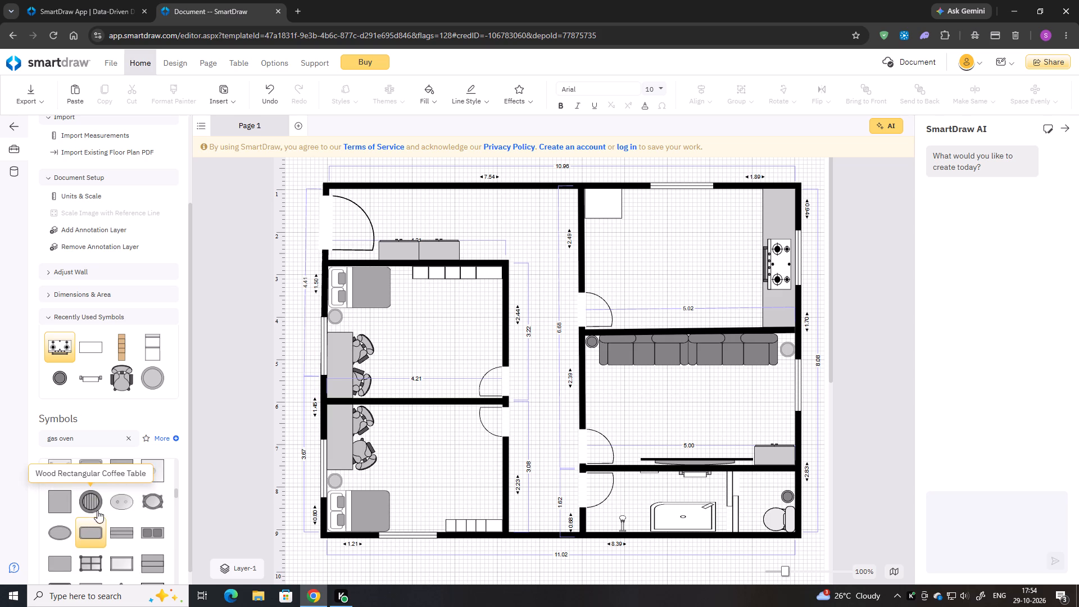
{"action": "scroll", "coordinate": [97, 510], "scroll_direction": "up", "scroll_amount": 6}
{"action": "scroll", "coordinate": [99, 509], "scroll_direction": "down", "scroll_amount": 3}
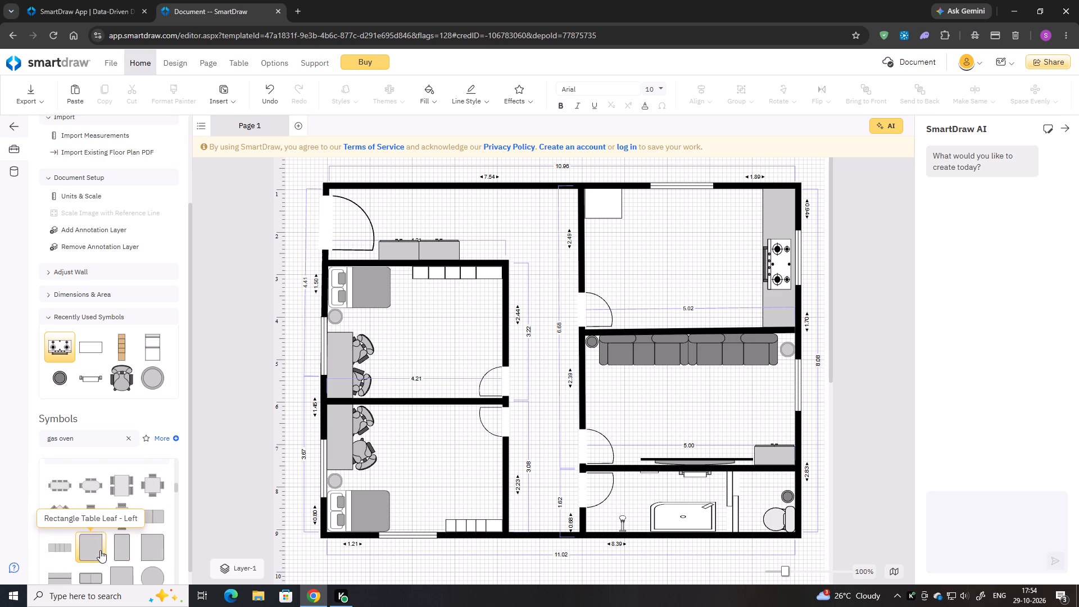
{"action": "scroll", "coordinate": [138, 544], "scroll_direction": "down", "scroll_amount": 1}
{"action": "double_click", "coordinate": [152, 524]}
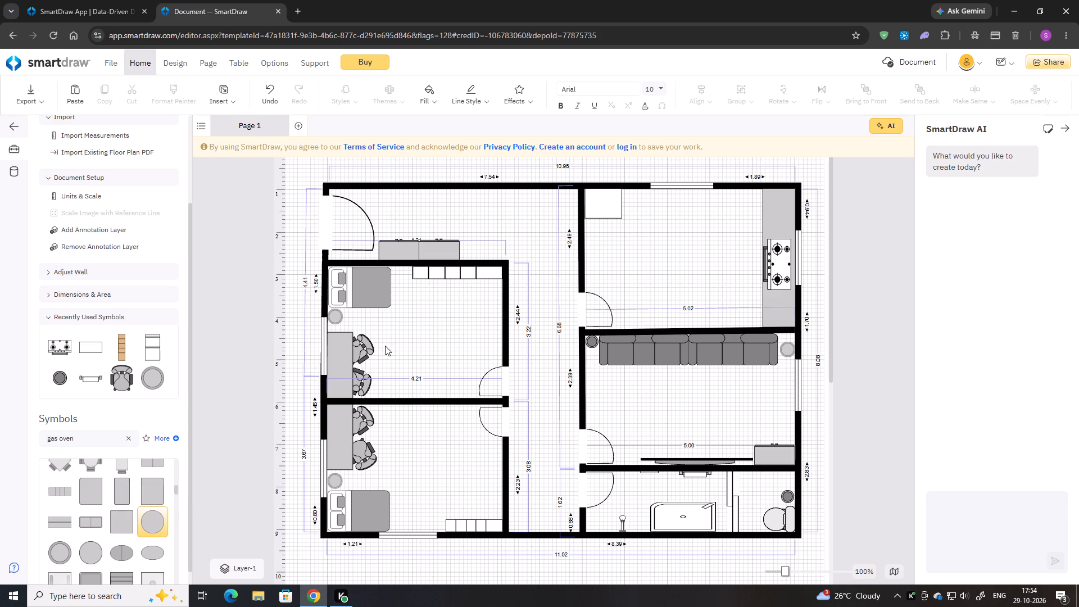
{"action": "left_click_drag", "start_coordinate": [471, 321], "coordinate": [682, 258]}
Search the symbols for "chair" and place a Wood Chair at the round table's edge nearest the top window.
{"action": "scroll", "coordinate": [110, 492], "scroll_direction": "down", "scroll_amount": 3}
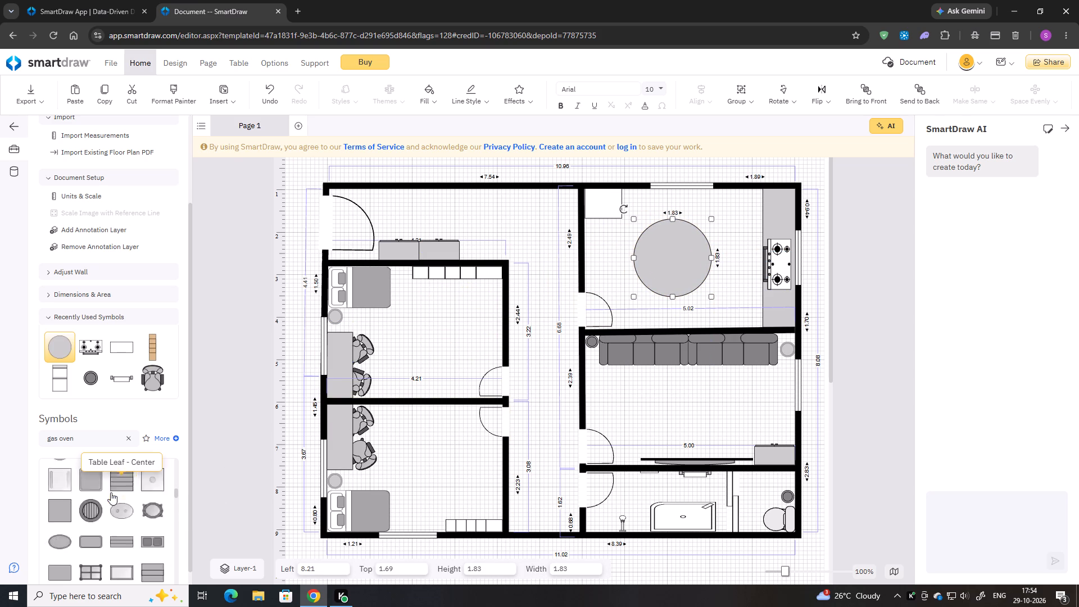
{"action": "left_click", "coordinate": [123, 435]}
{"action": "type", "text": "chair"}
{"action": "key", "text": "Return"}
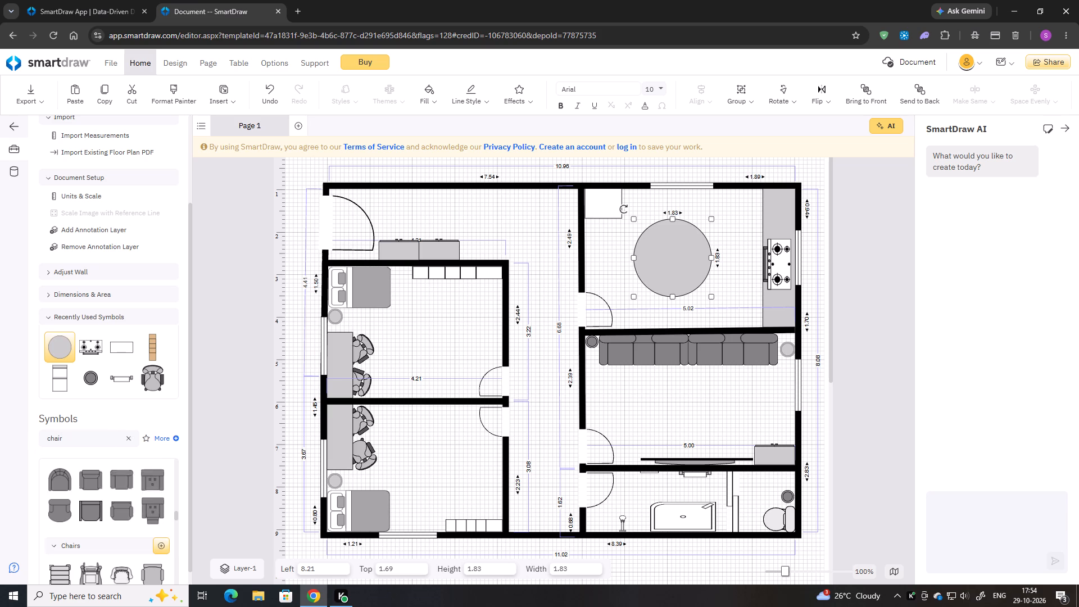
{"action": "scroll", "coordinate": [106, 504], "scroll_direction": "down", "scroll_amount": 3}
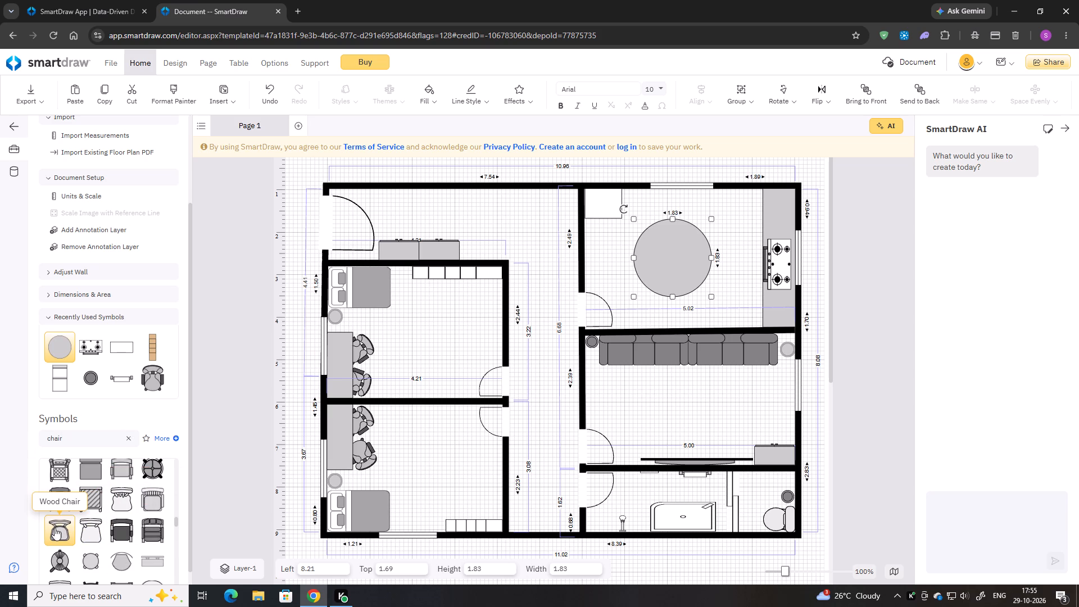
{"action": "scroll", "coordinate": [108, 536], "scroll_direction": "down", "scroll_amount": 1}
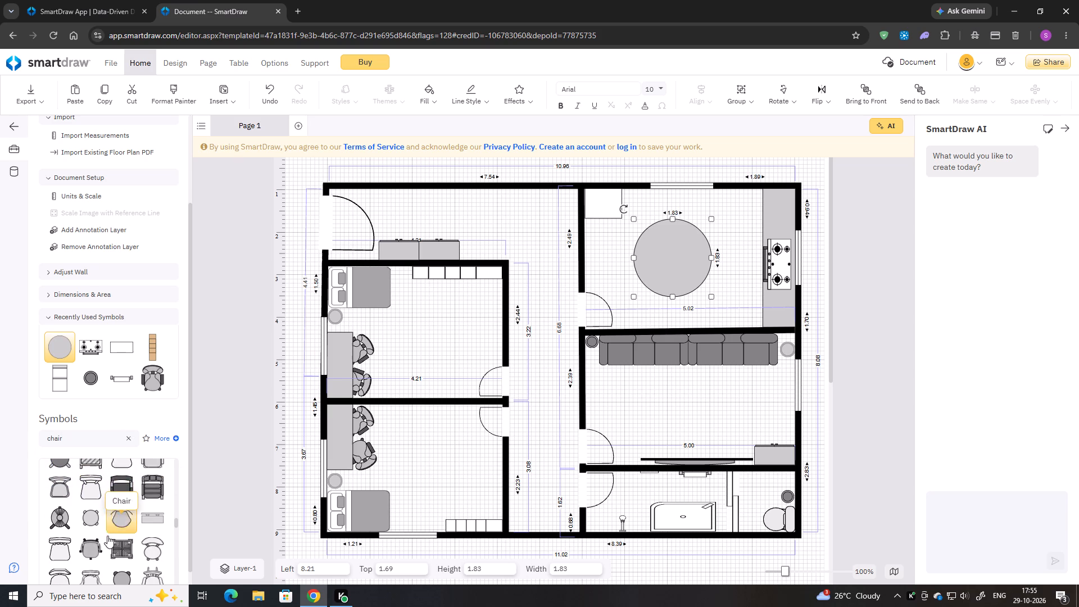
{"action": "scroll", "coordinate": [67, 541], "scroll_direction": "down", "scroll_amount": 1}
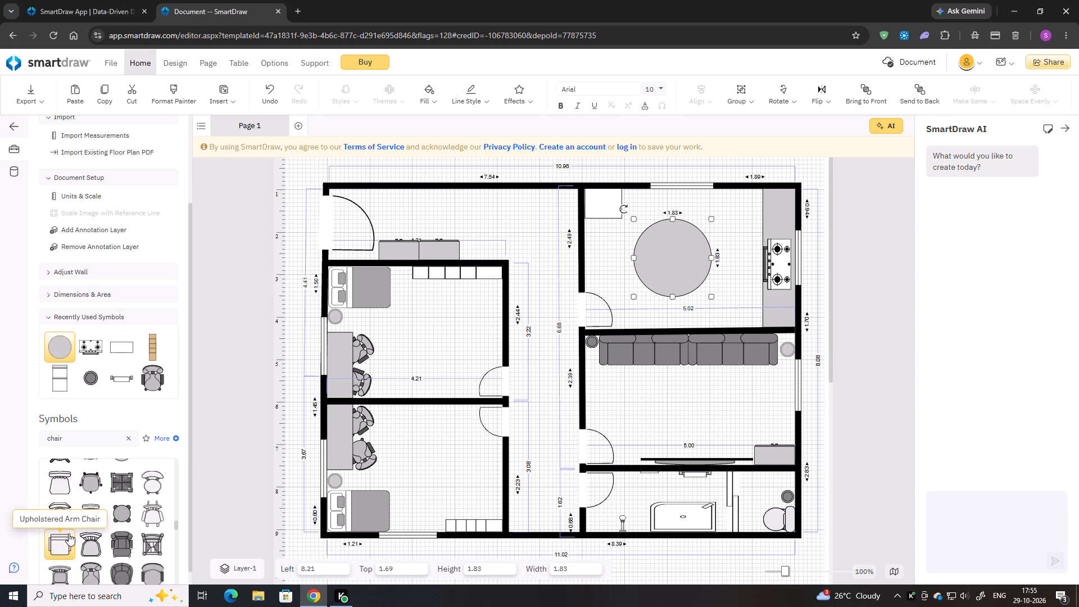
{"action": "scroll", "coordinate": [114, 482], "scroll_direction": "up", "scroll_amount": 1}
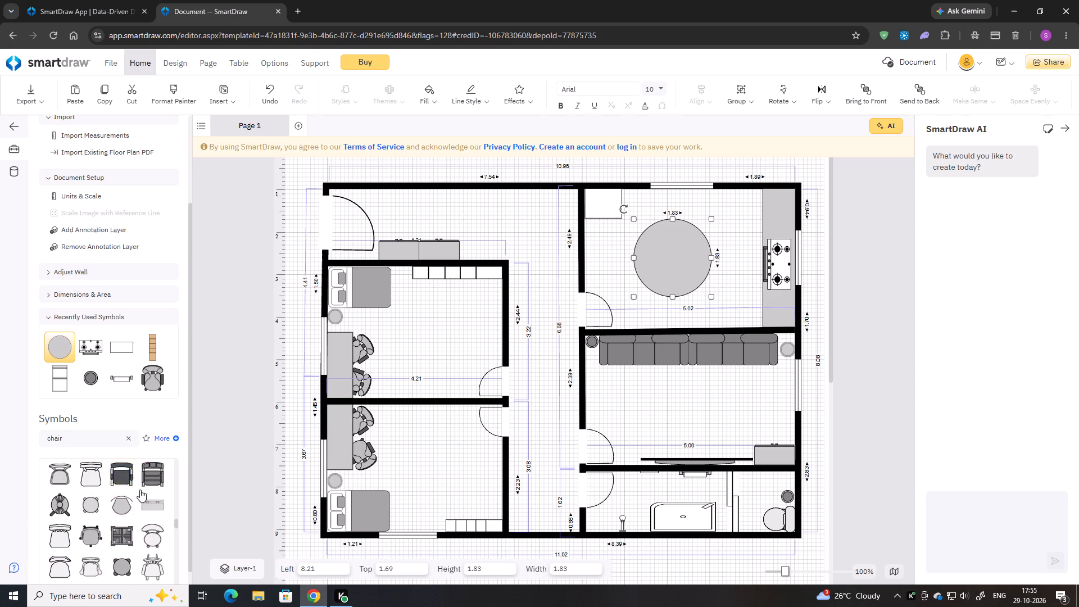
{"action": "double_click", "coordinate": [95, 479]}
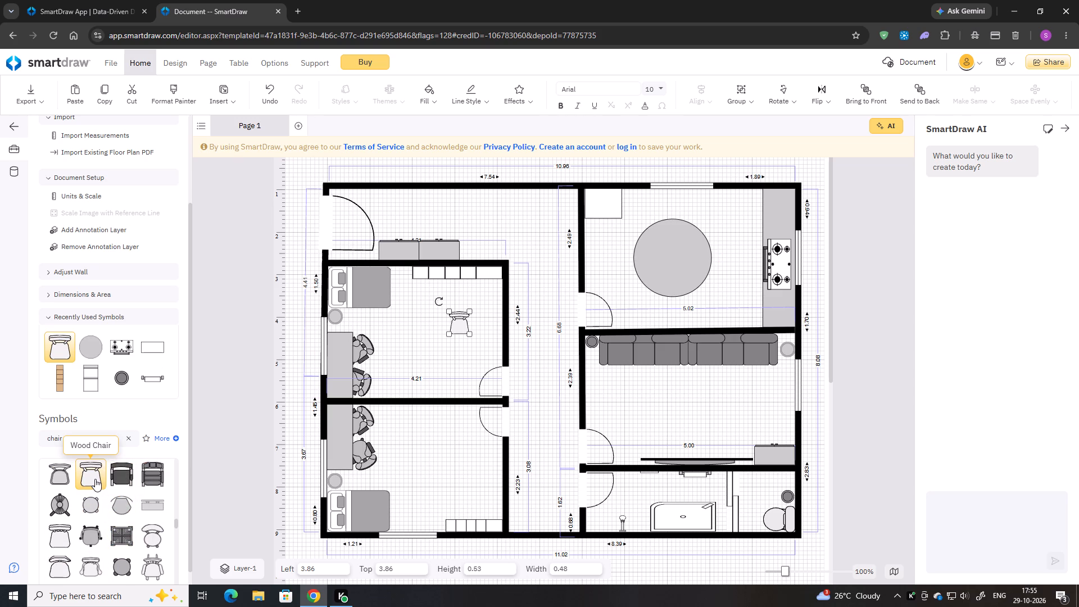
{"action": "left_click_drag", "start_coordinate": [457, 327], "coordinate": [658, 227]}
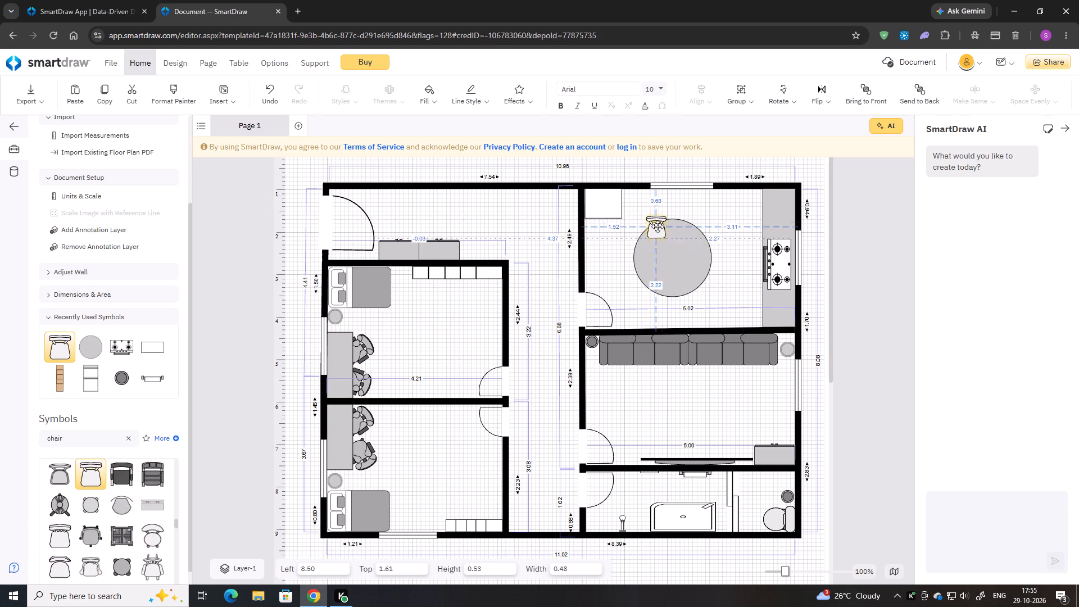
{"action": "left_click_drag", "start_coordinate": [658, 227], "coordinate": [671, 222]}
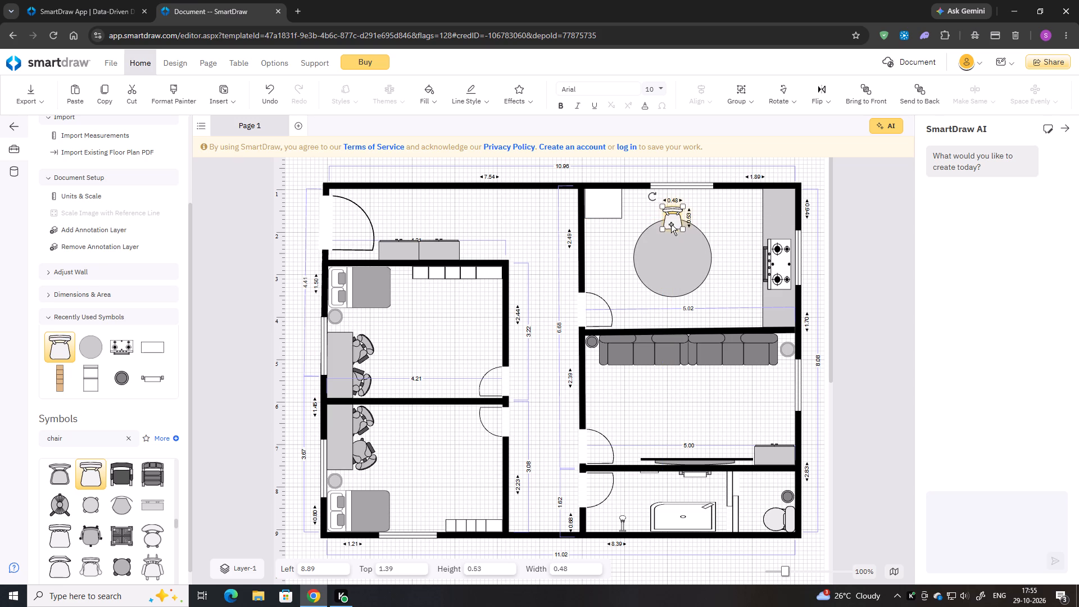
Copy the wood chair and paste three copies.
{"action": "key", "text": "ctrl+c"}
{"action": "key", "text": "ctrl+v"}
{"action": "key", "text": "ctrl+v"}
{"action": "key", "text": "ctrl+v"}
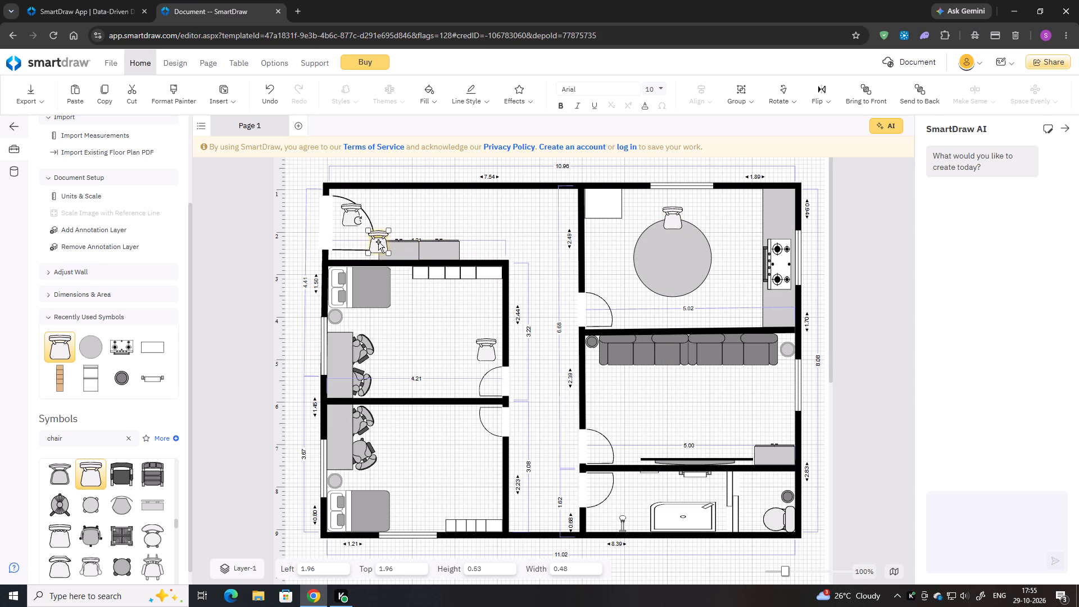
Move one chair copy to the table's corridor side and rotate it a quarter turn to face the table.
{"action": "left_click_drag", "start_coordinate": [375, 241], "coordinate": [642, 247]}
{"action": "left_click_drag", "start_coordinate": [627, 230], "coordinate": [622, 242]}
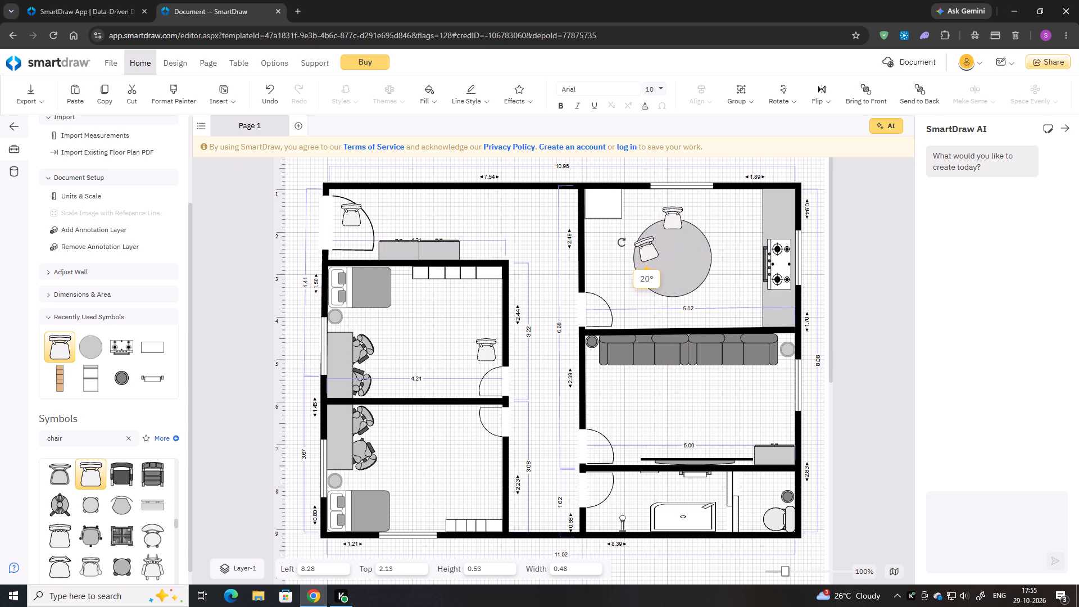
{"action": "left_click_drag", "start_coordinate": [622, 242], "coordinate": [623, 271]}
{"action": "left_click_drag", "start_coordinate": [623, 271], "coordinate": [623, 274]}
{"action": "left_click_drag", "start_coordinate": [650, 248], "coordinate": [636, 260]}
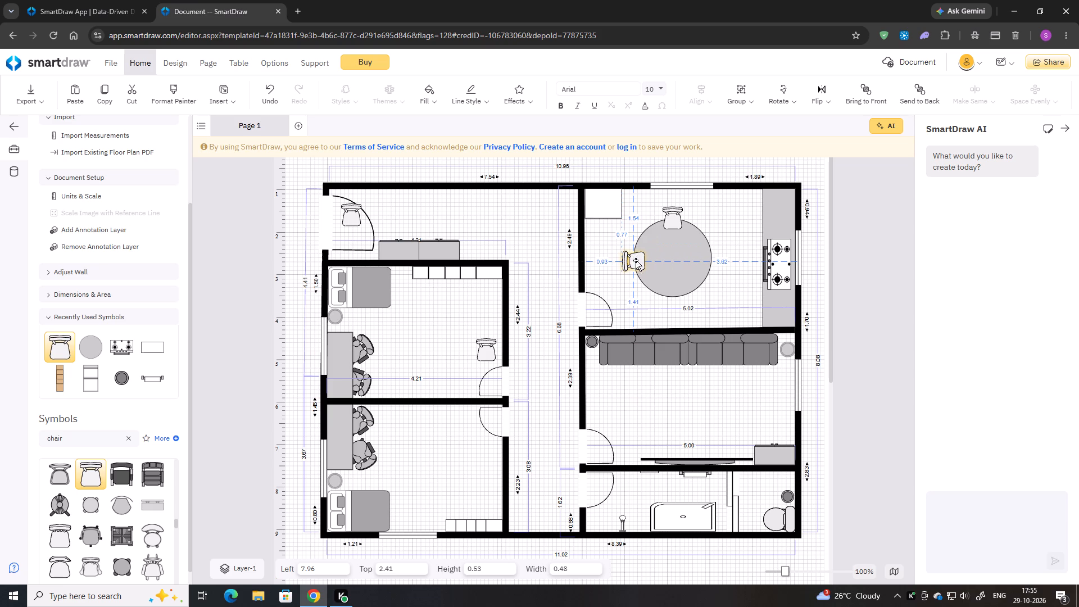
Move another chair copy to the table's edge nearest the sofa room and turn it around to face the table.
{"action": "left_click_drag", "start_coordinate": [487, 357], "coordinate": [669, 289]}
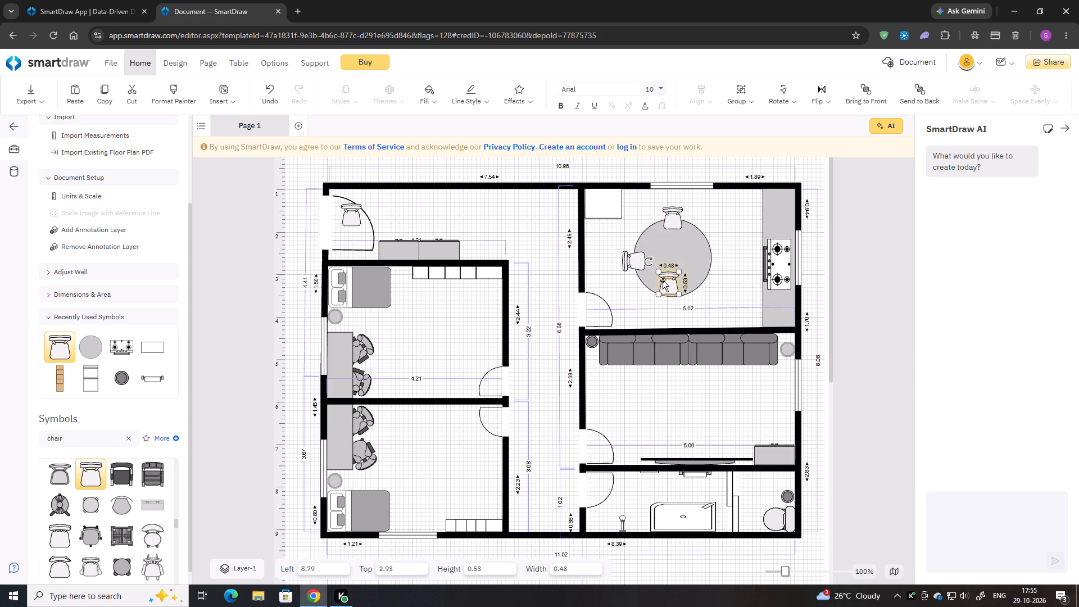
{"action": "left_click_drag", "start_coordinate": [648, 262], "coordinate": [698, 330]}
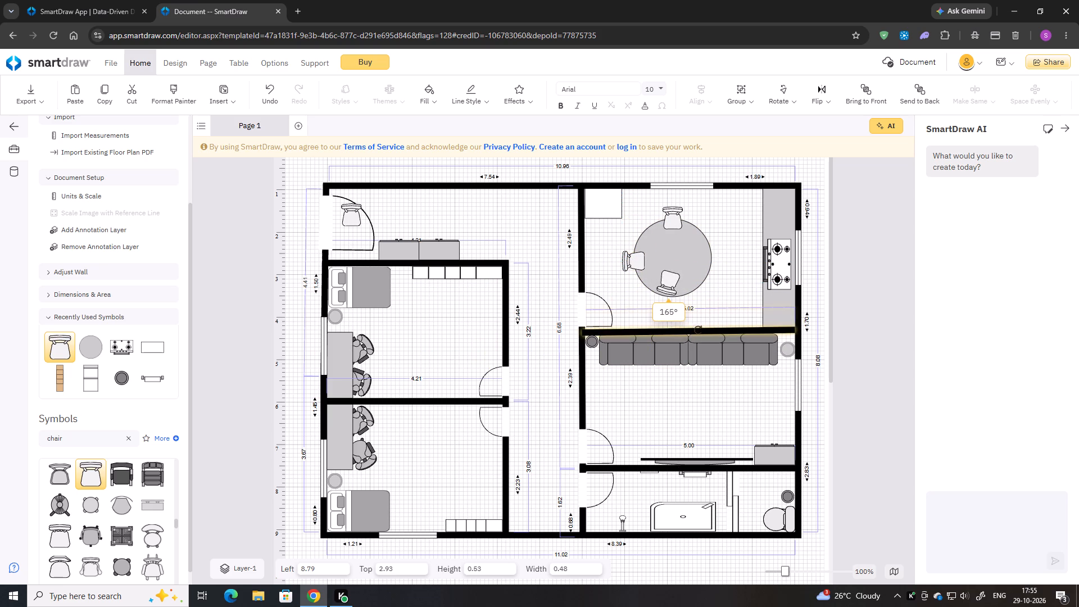
{"action": "left_click_drag", "start_coordinate": [698, 330], "coordinate": [711, 324]}
{"action": "left_click_drag", "start_coordinate": [666, 281], "coordinate": [673, 293]}
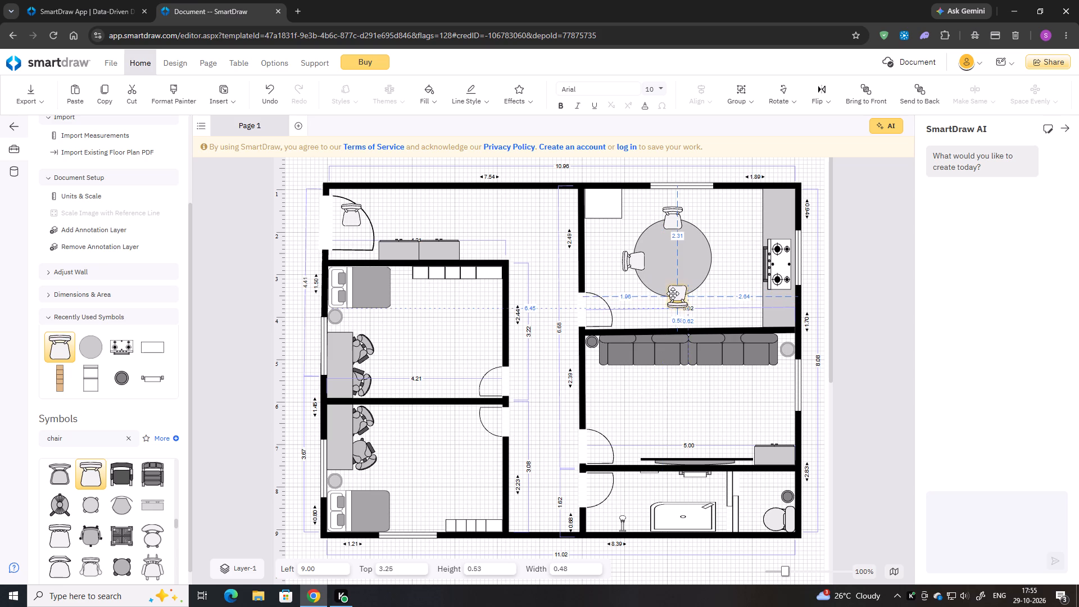
{"action": "left_click_drag", "start_coordinate": [673, 293], "coordinate": [670, 293]}
Move the remaining wood chair copy from the entrance to the round table's edge facing the gas range and rotate it a quarter turn toward the table.
{"action": "left_click_drag", "start_coordinate": [355, 219], "coordinate": [391, 217]}
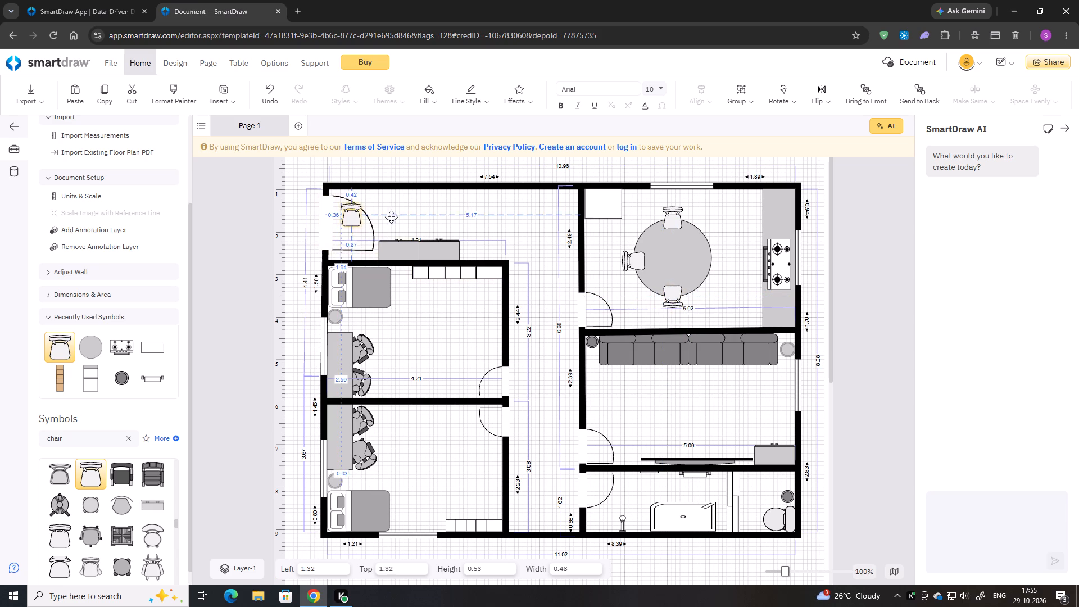
{"action": "left_click_drag", "start_coordinate": [391, 217], "coordinate": [713, 256]}
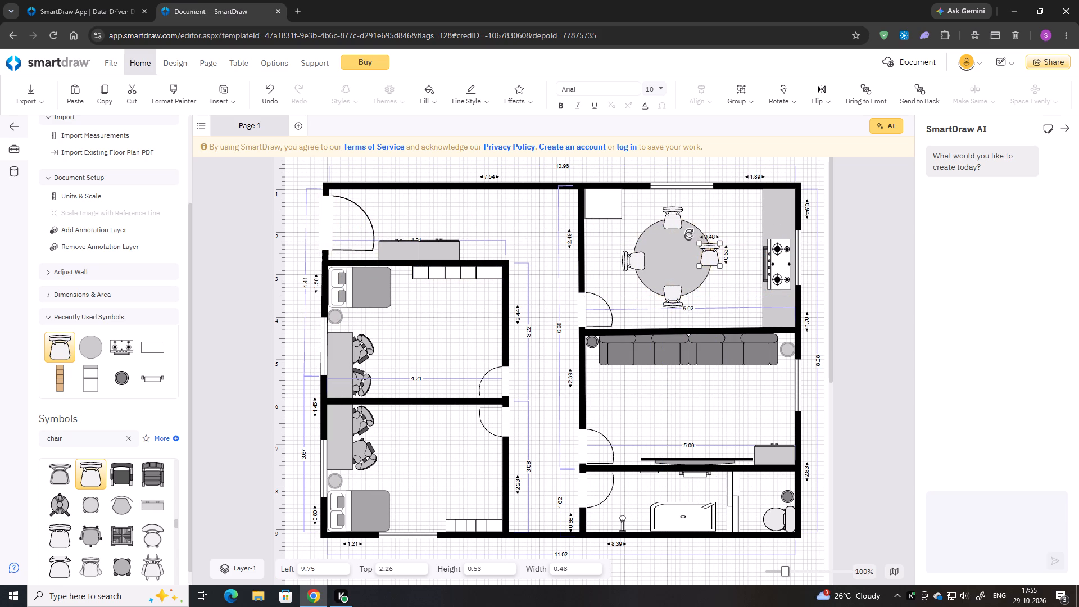
{"action": "left_click_drag", "start_coordinate": [688, 236], "coordinate": [732, 231]}
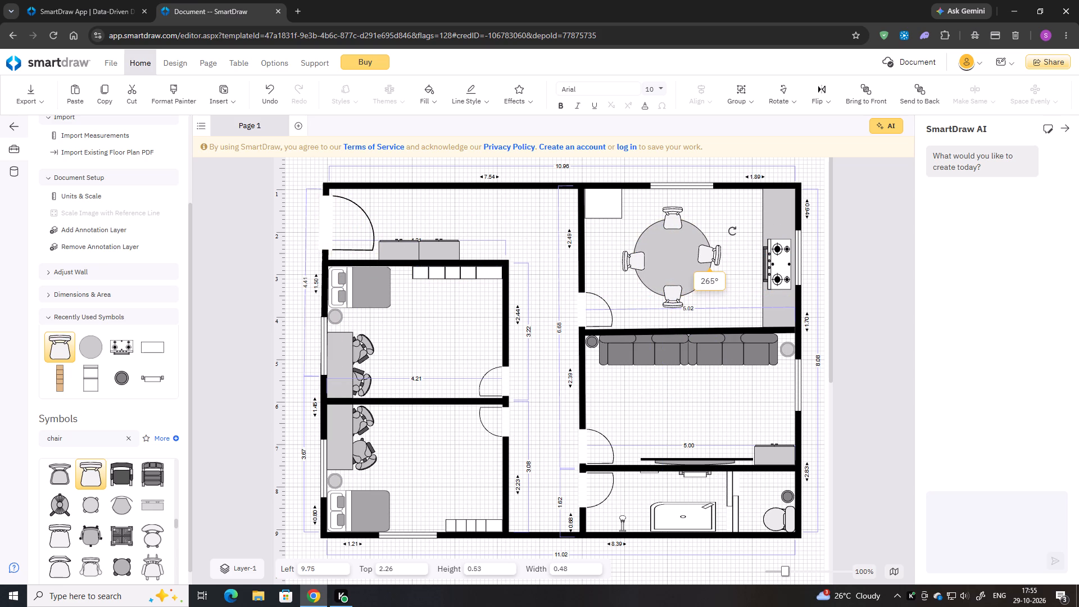
{"action": "left_click_drag", "start_coordinate": [732, 231], "coordinate": [732, 230]}
{"action": "left_click_drag", "start_coordinate": [704, 252], "coordinate": [710, 252]}
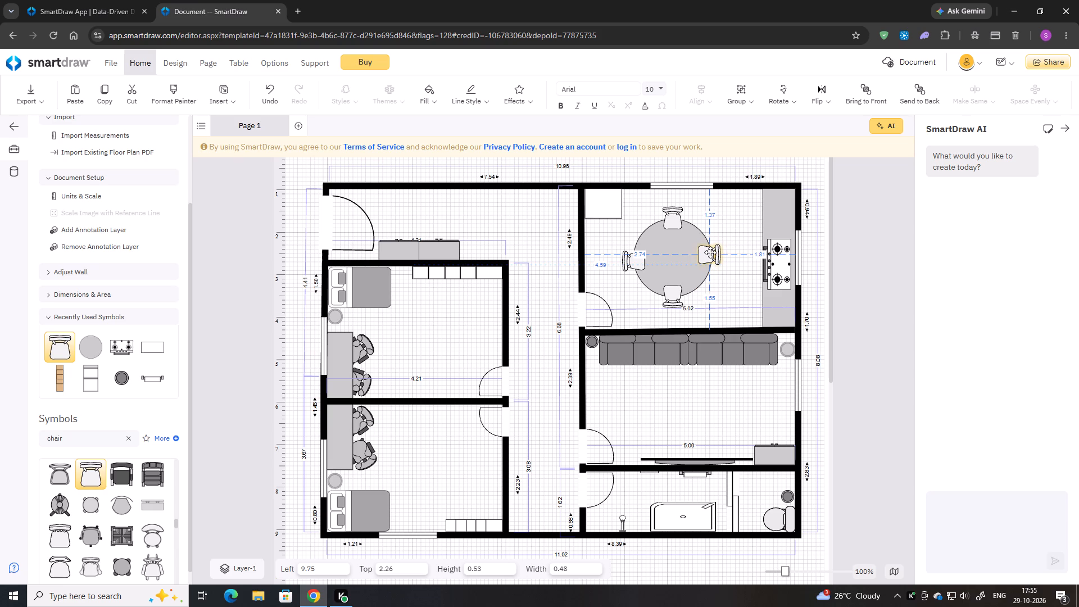
{"action": "left_click_drag", "start_coordinate": [710, 252], "coordinate": [706, 256]}
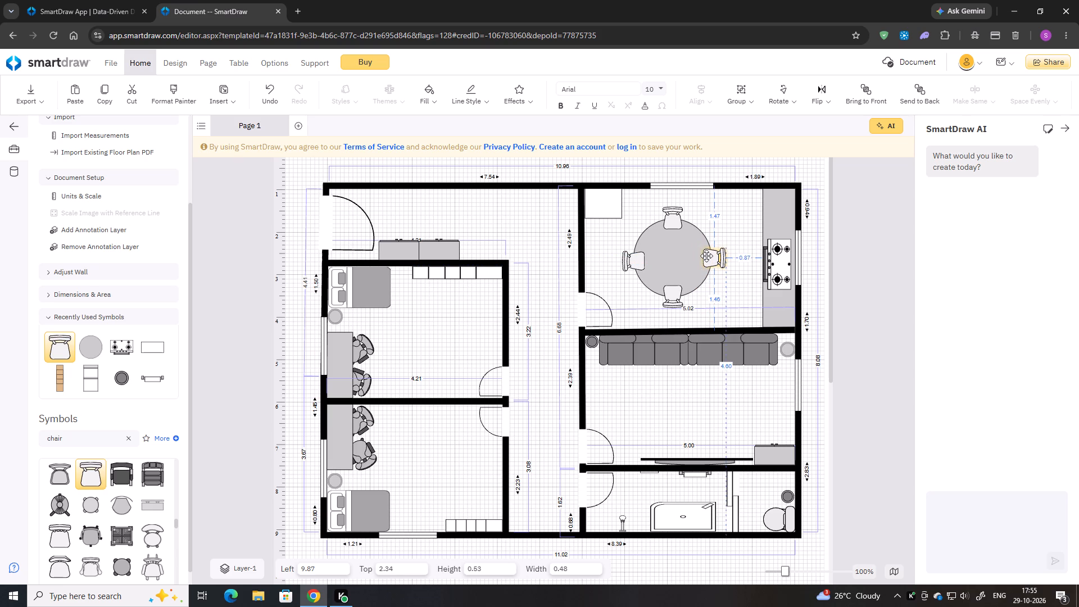
{"action": "left_click_drag", "start_coordinate": [706, 256], "coordinate": [704, 256]}
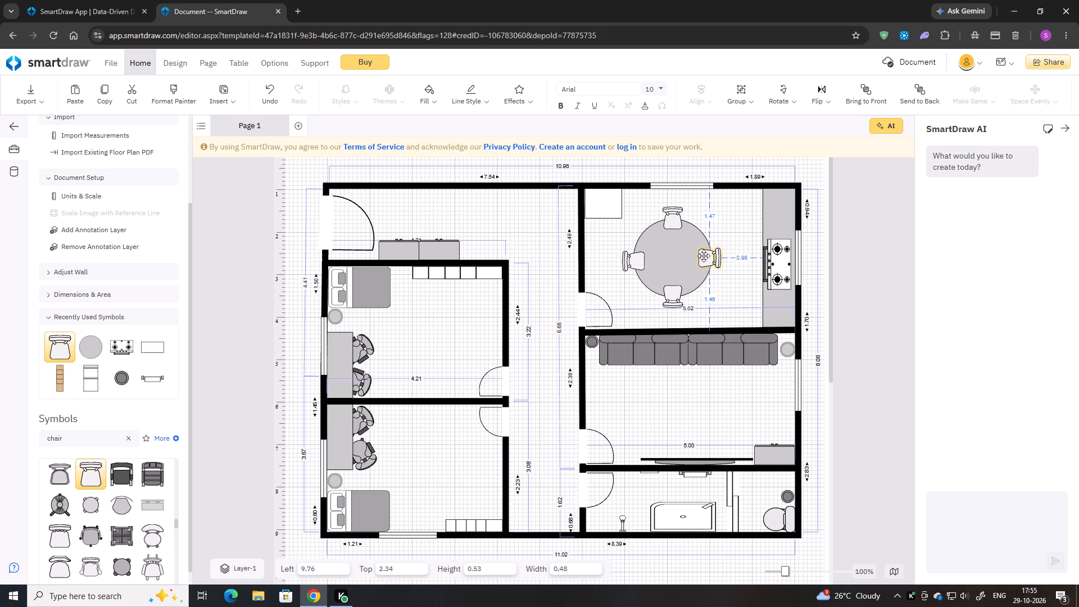
{"action": "left_click_drag", "start_coordinate": [704, 256], "coordinate": [704, 257]}
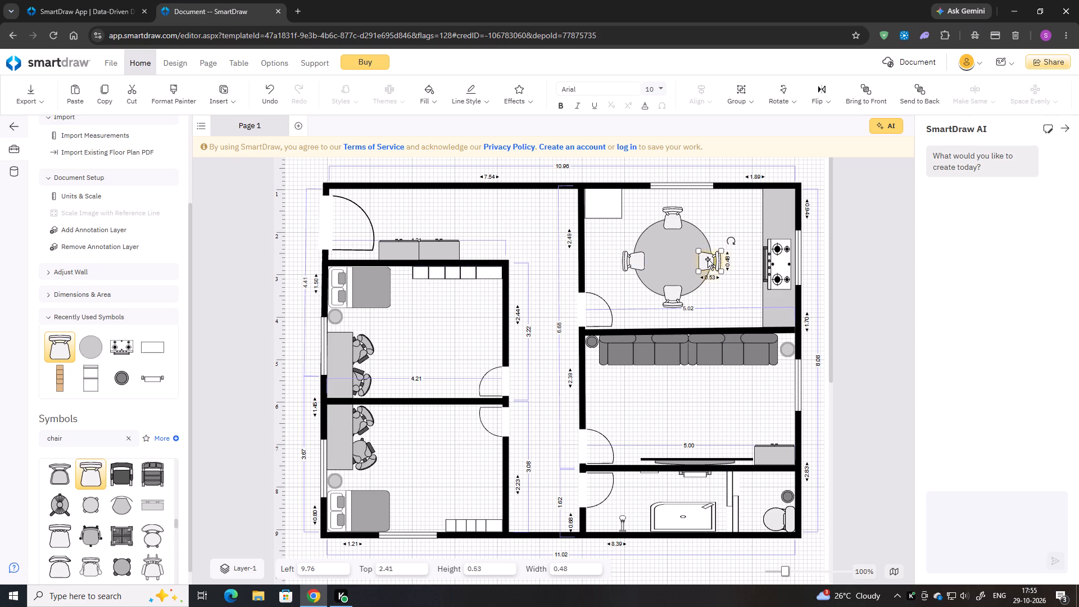
Send all four wood chairs behind the round table so their seats tuck under its edge.
{"action": "right_click", "coordinate": [708, 259]}
{"action": "left_click", "coordinate": [746, 529]}
{"action": "right_click", "coordinate": [674, 302]}
{"action": "left_click", "coordinate": [698, 320]}
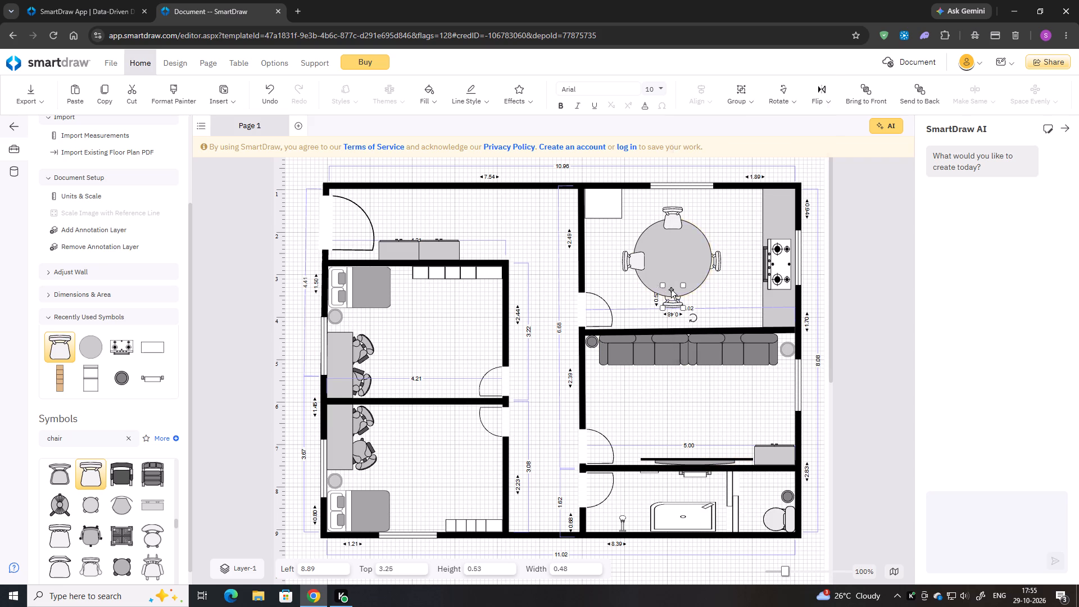
{"action": "left_click", "coordinate": [642, 264]}
{"action": "right_click", "coordinate": [642, 264]}
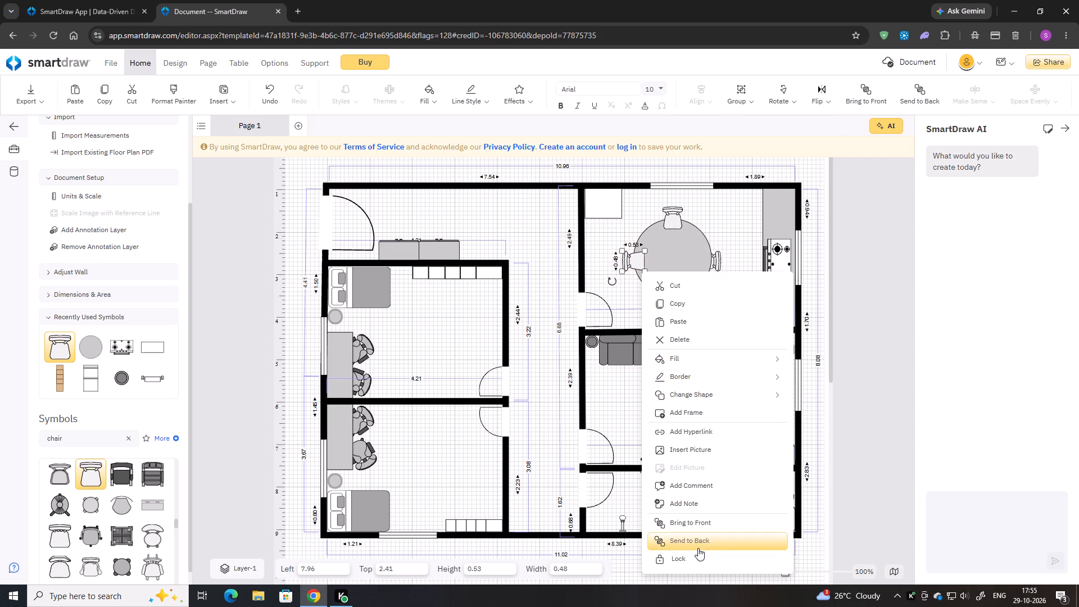
{"action": "left_click", "coordinate": [698, 548]}
{"action": "right_click", "coordinate": [672, 224]}
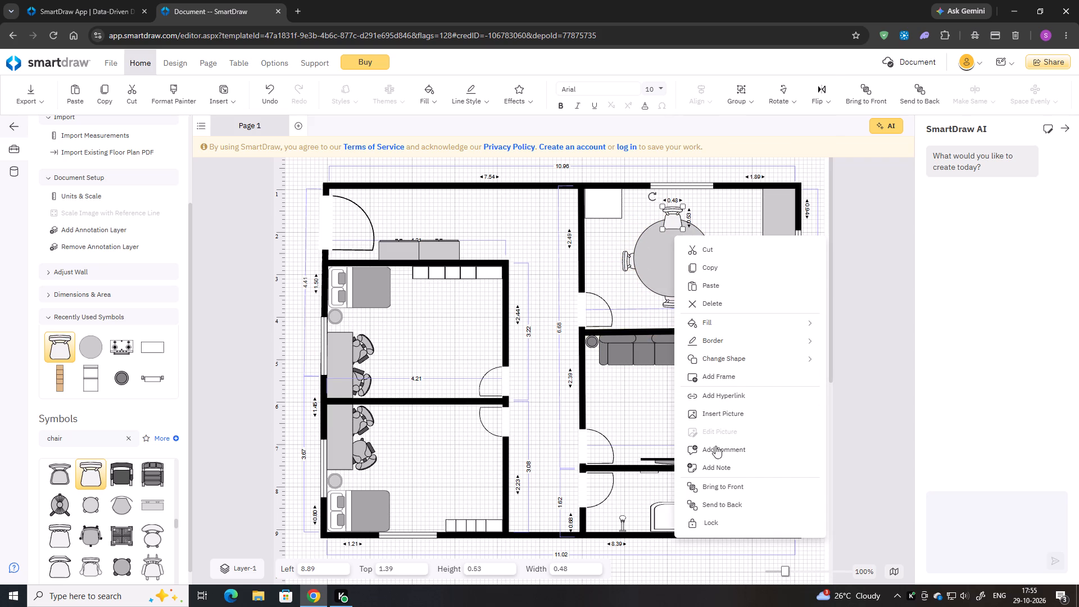
{"action": "left_click", "coordinate": [715, 506]}
{"action": "left_click", "coordinate": [616, 242]}
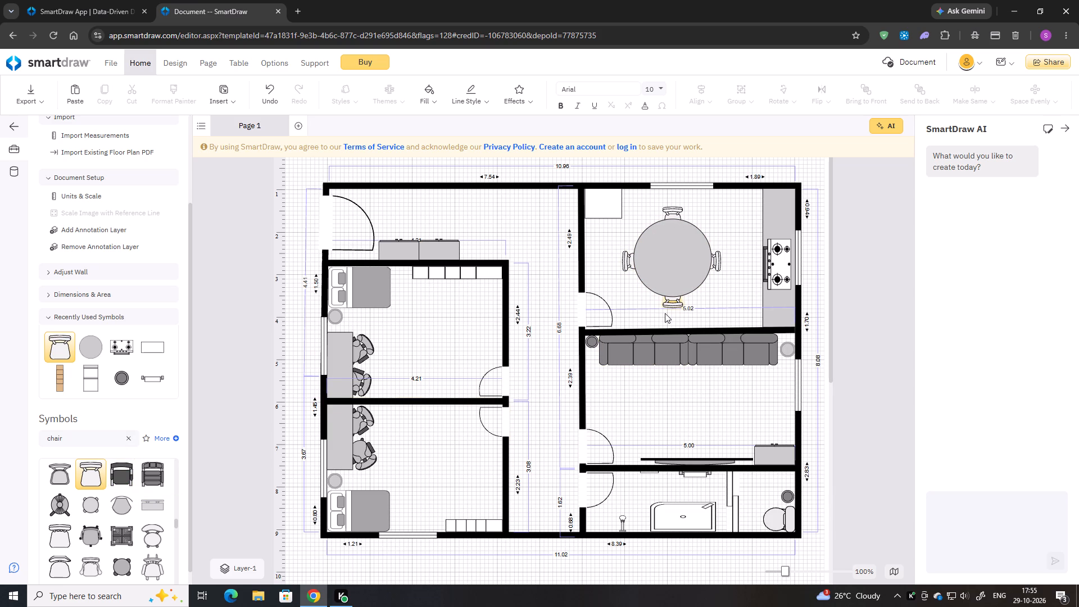
Paste a fifth wood chair and place it diagonally at the table between the range-side and sofa-side chairs, angled toward the table's centre.
{"action": "key", "text": "ctrl+v"}
{"action": "left_click_drag", "start_coordinate": [407, 274], "coordinate": [662, 265]}
{"action": "left_click_drag", "start_coordinate": [642, 235], "coordinate": [669, 243]}
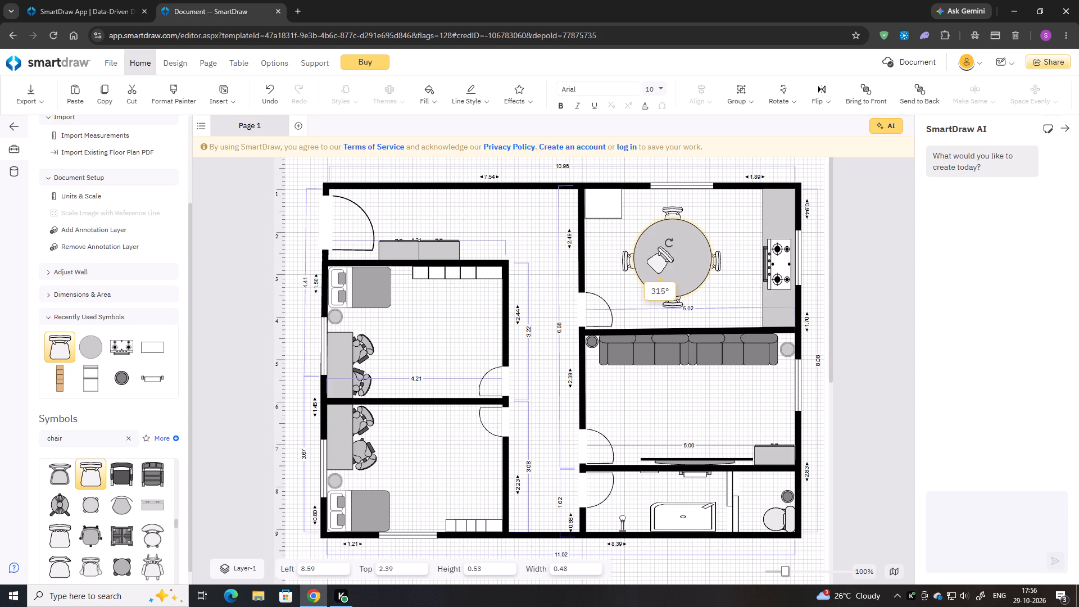
{"action": "left_click_drag", "start_coordinate": [669, 243], "coordinate": [695, 270]}
{"action": "left_click_drag", "start_coordinate": [658, 259], "coordinate": [717, 282]}
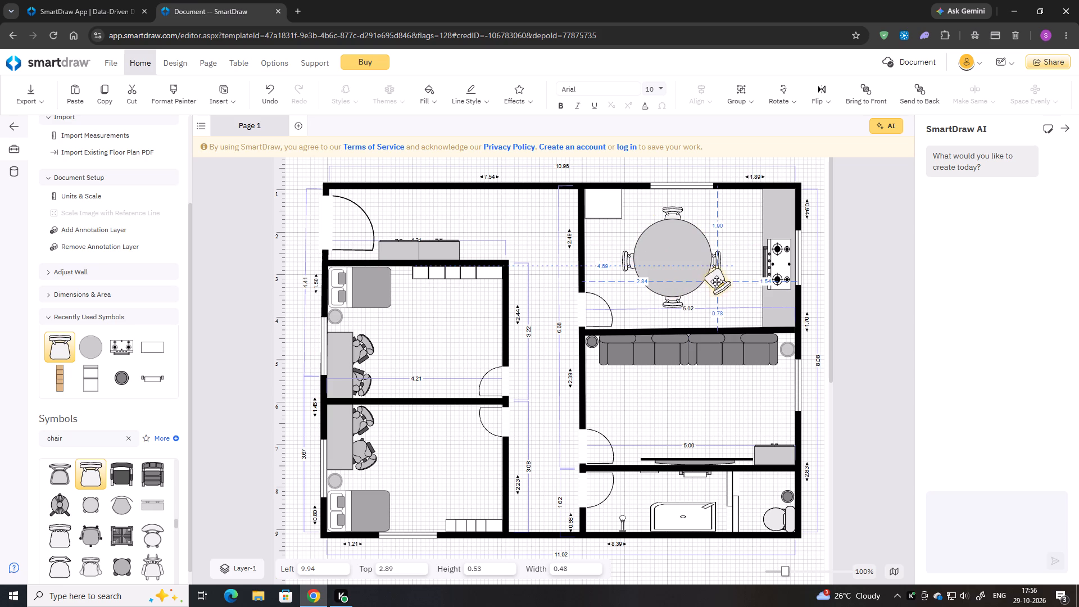
{"action": "left_click_drag", "start_coordinate": [717, 282], "coordinate": [700, 286]}
{"action": "left_click_drag", "start_coordinate": [730, 298], "coordinate": [729, 294]}
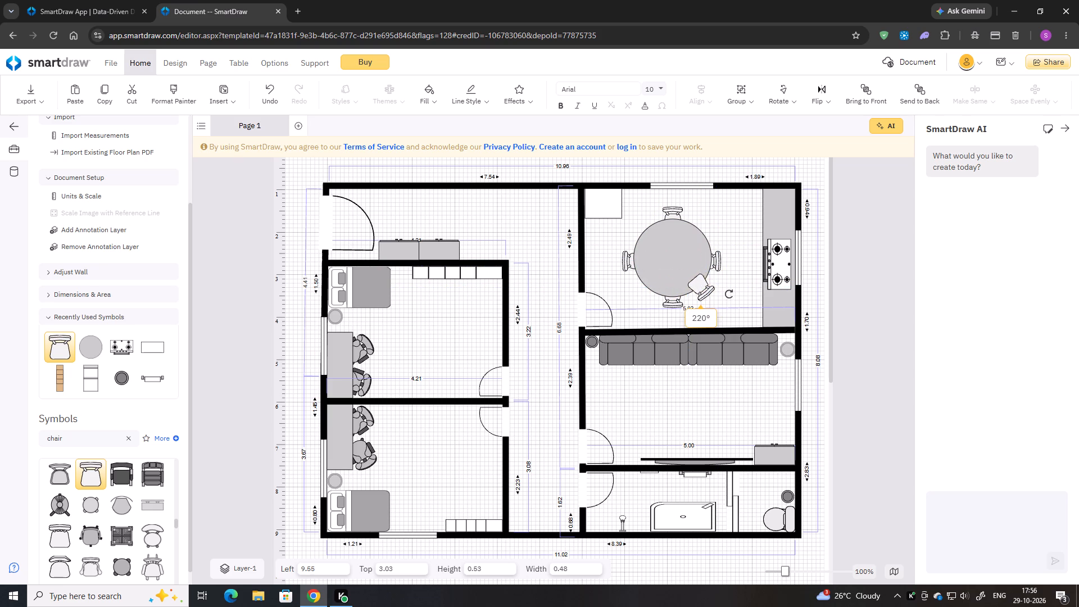
{"action": "left_click_drag", "start_coordinate": [729, 294], "coordinate": [729, 291]}
{"action": "left_click", "coordinate": [700, 286]}
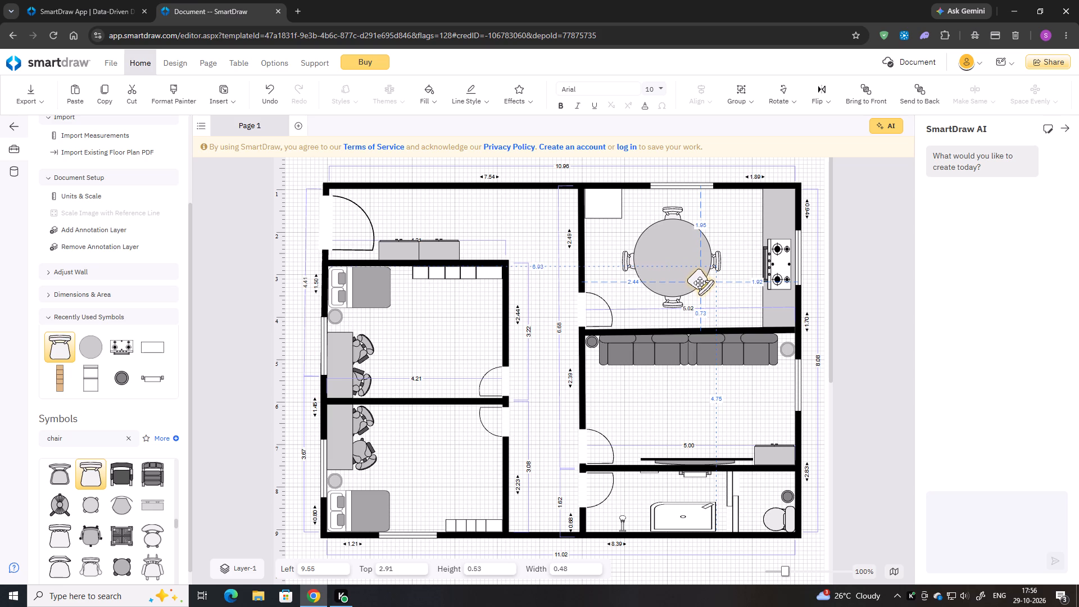
Send the fifth chair behind the round table and nudge it slightly toward the corridor and sofa room.
{"action": "right_click", "coordinate": [700, 283]}
{"action": "left_click", "coordinate": [733, 323]}
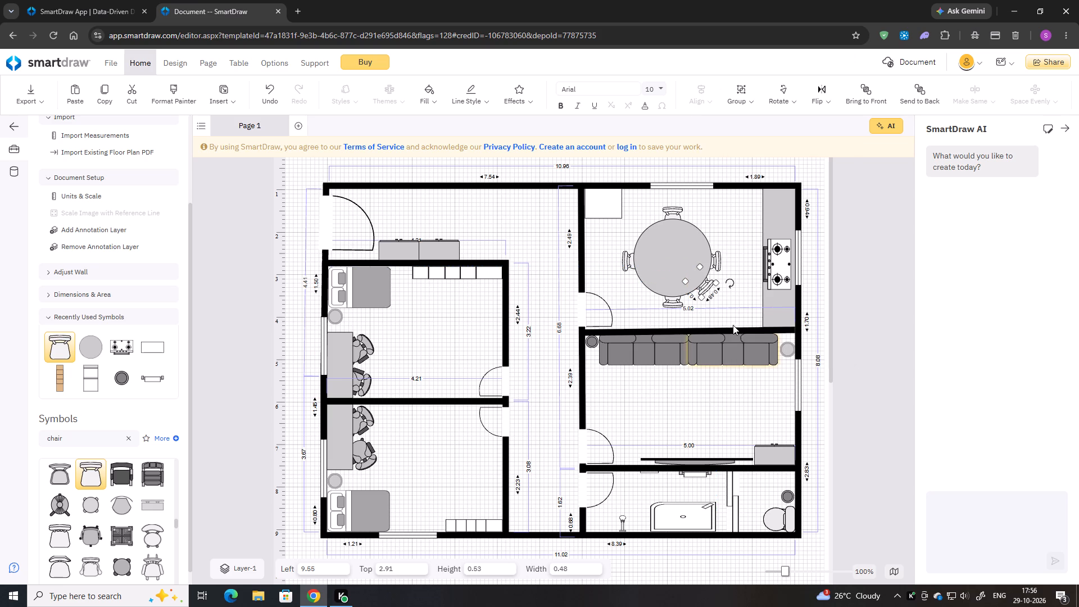
{"action": "key", "text": "Left"}
{"action": "key", "text": "Left"}
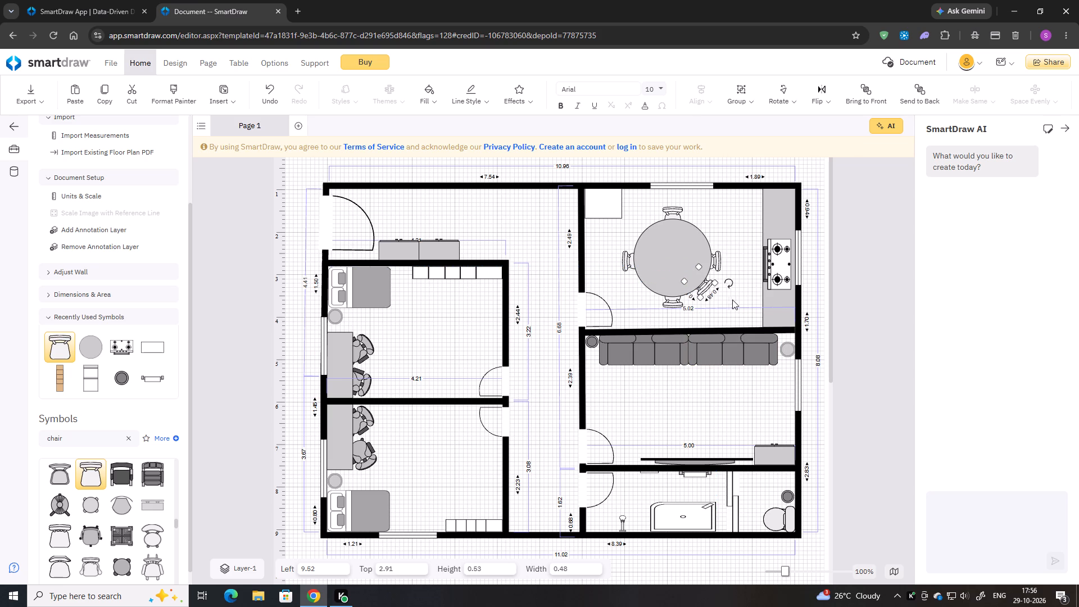
{"action": "key", "text": "Down"}
{"action": "key", "text": "Down"}
{"action": "key", "text": "Down"}
{"action": "key", "text": "Down"}
{"action": "key", "text": "Down"}
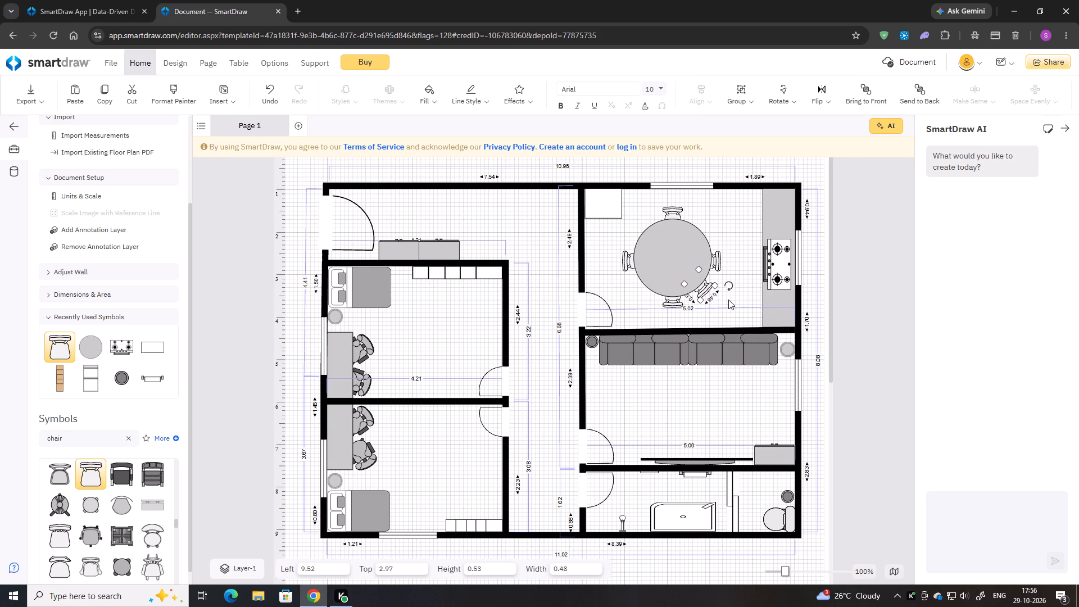
{"action": "key", "text": "Left"}
{"action": "key", "text": "Right"}
{"action": "left_click", "coordinate": [720, 310]}
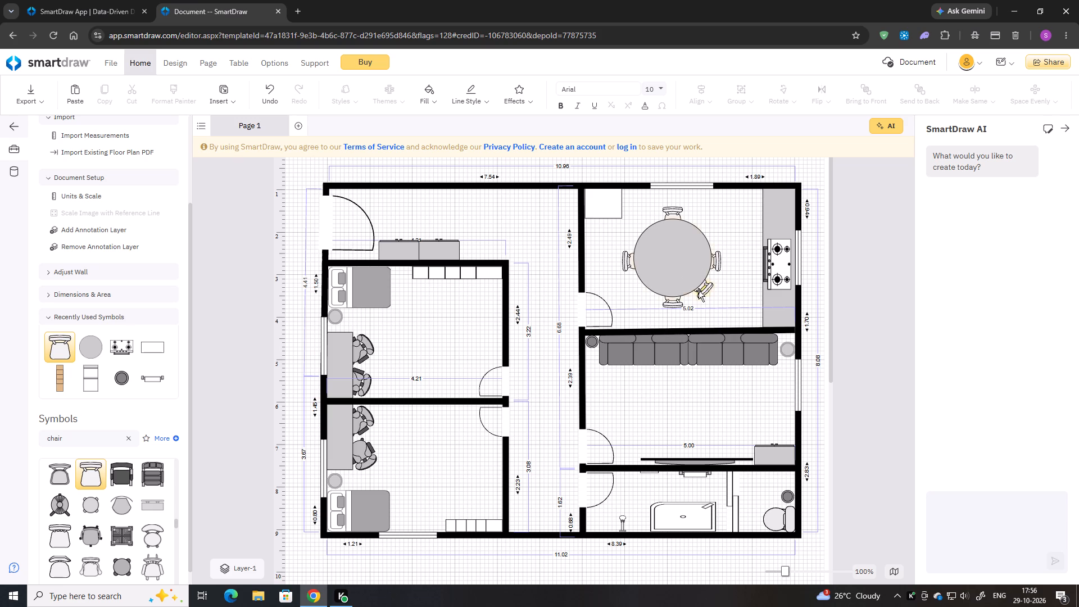
{"action": "left_click", "coordinate": [705, 285]}
{"action": "key", "text": "Down"}
{"action": "left_click", "coordinate": [714, 298]}
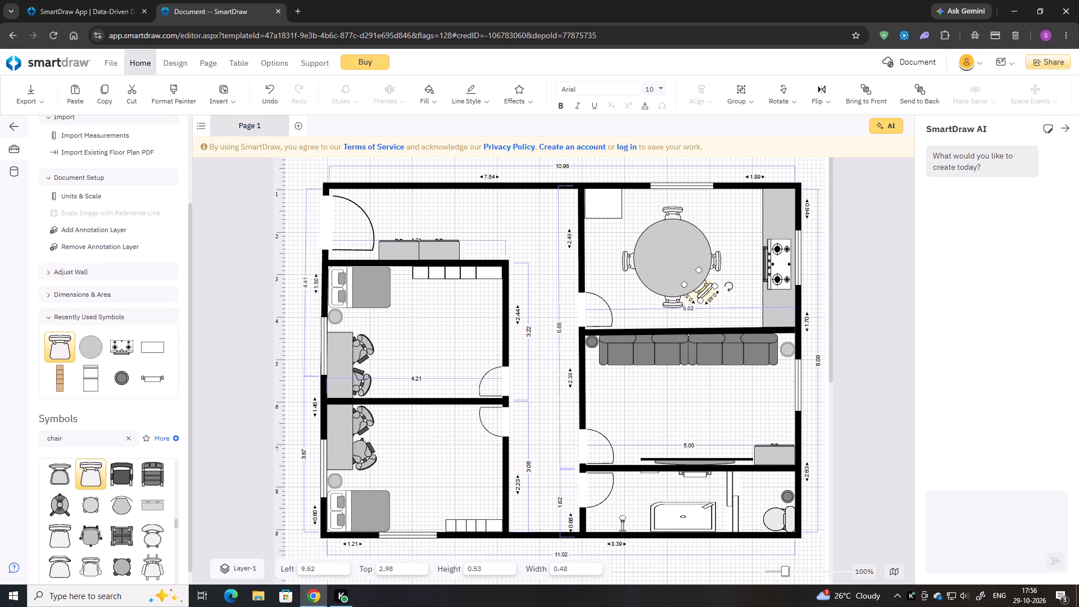
{"action": "left_click", "coordinate": [723, 308]}
{"action": "left_click", "coordinate": [727, 301]}
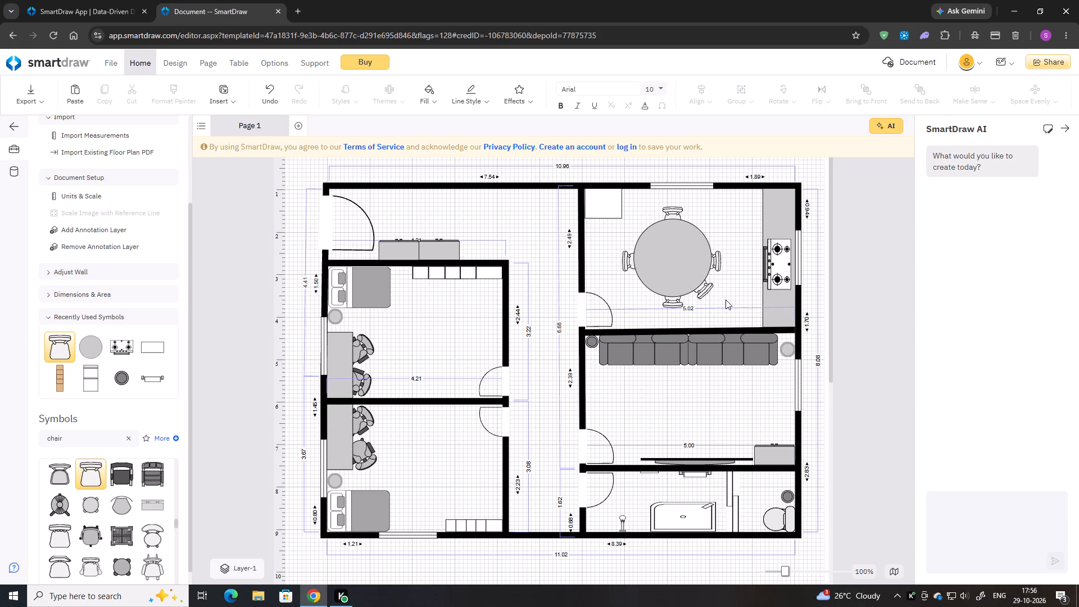
Paste a sixth wood chair and place it diagonally at the table between the window-side and range-side chairs, angled toward the table's centre.
{"action": "key", "text": "ctrl+v"}
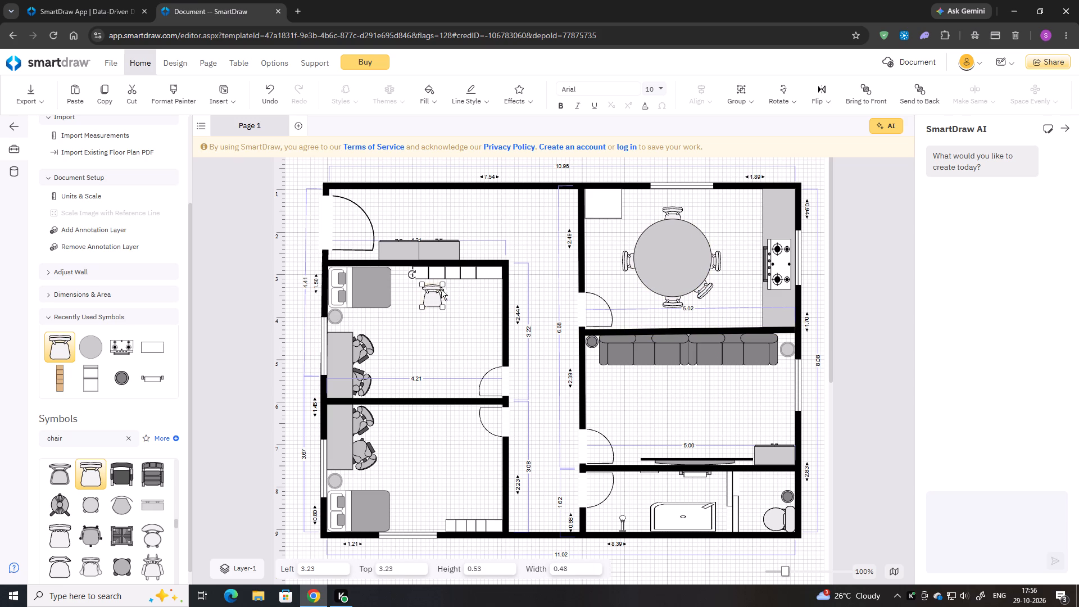
{"action": "left_click_drag", "start_coordinate": [436, 296], "coordinate": [709, 233]}
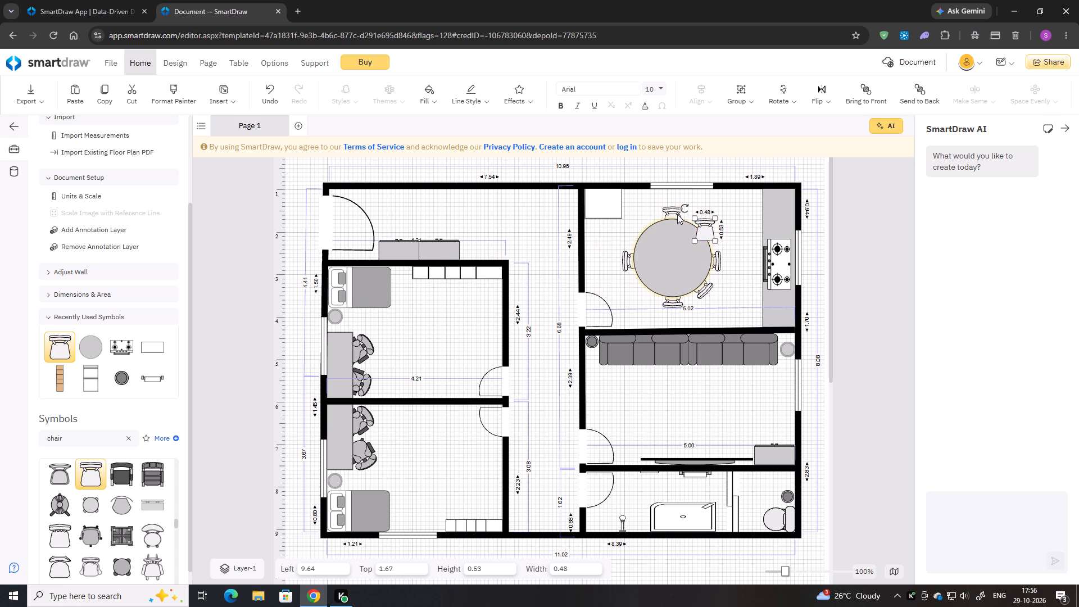
{"action": "left_click_drag", "start_coordinate": [684, 206], "coordinate": [708, 210]}
{"action": "left_click", "coordinate": [706, 230]}
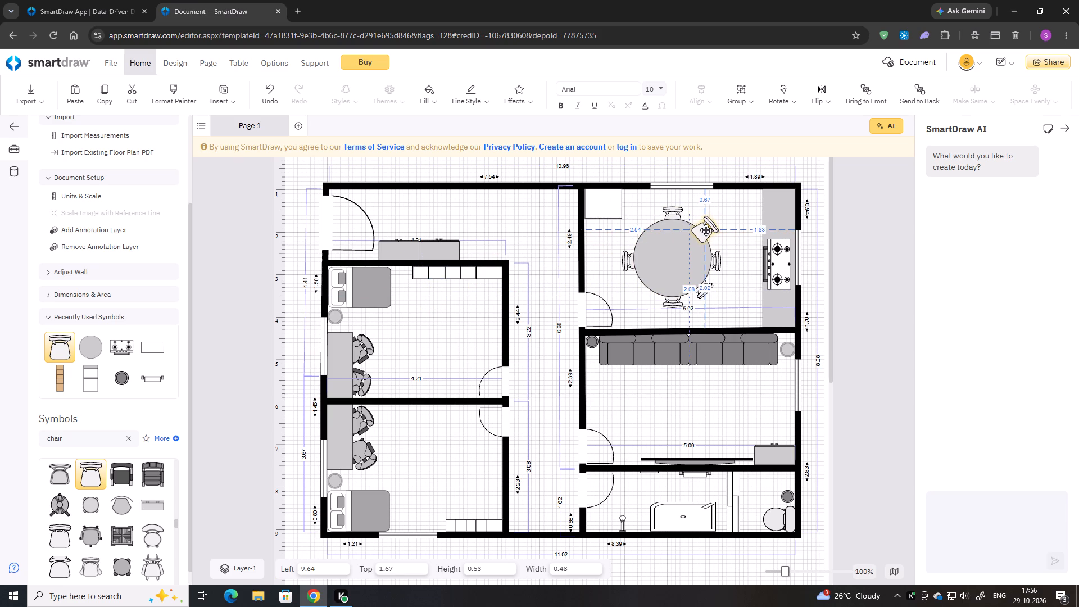
Send the sixth chair behind the round table and nudge it slightly closer toward the table's centre.
{"action": "right_click", "coordinate": [705, 230]}
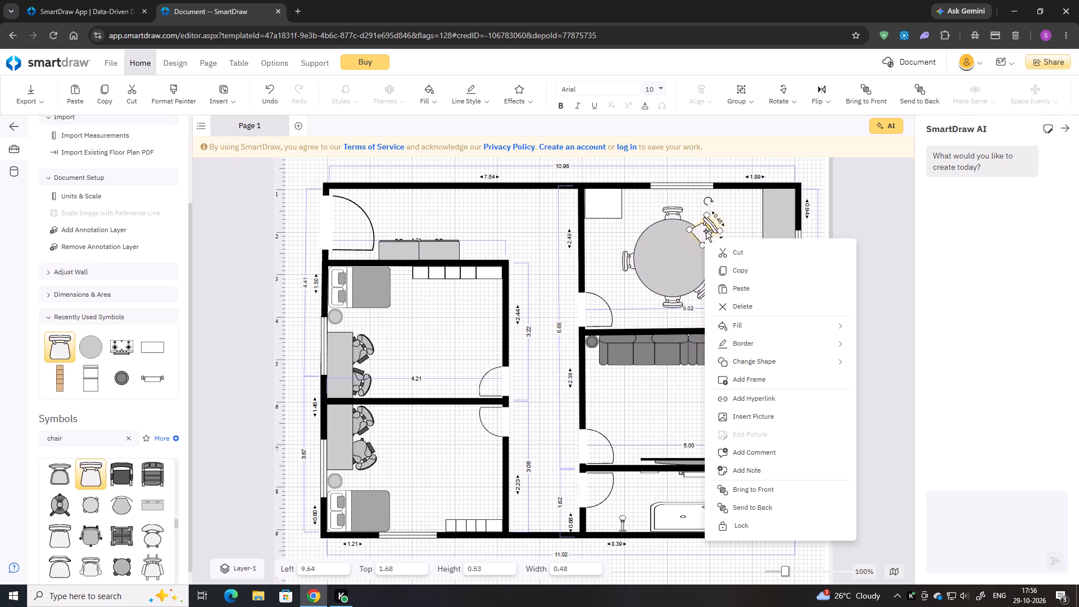
{"action": "left_click", "coordinate": [740, 503]}
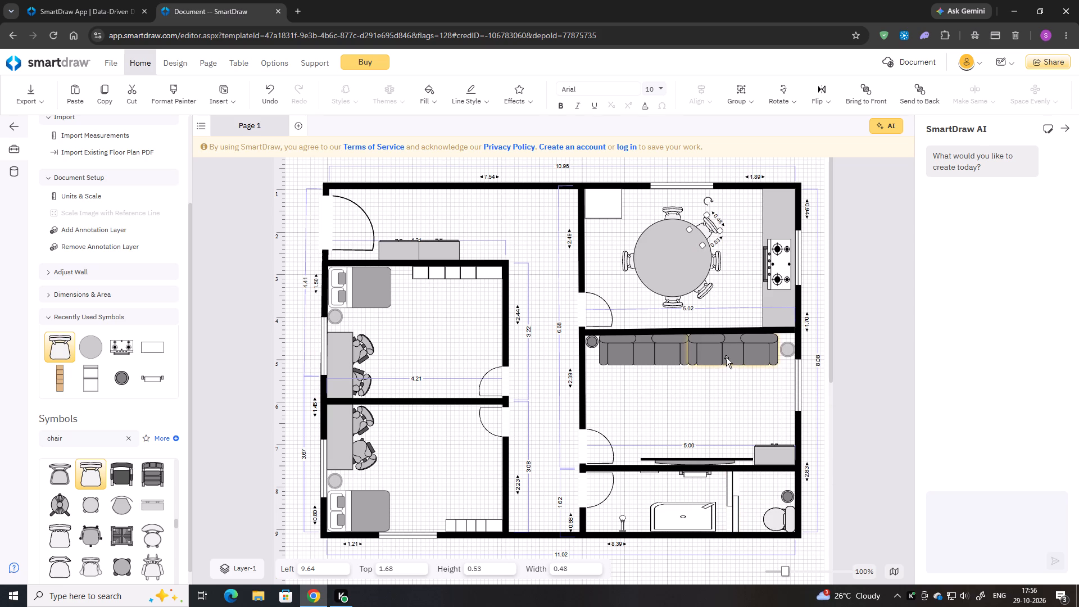
{"action": "key", "text": "Down"}
{"action": "key", "text": "Down"}
{"action": "key", "text": "Left"}
{"action": "key", "text": "Down"}
{"action": "key", "text": "Left"}
{"action": "key", "text": "Left"}
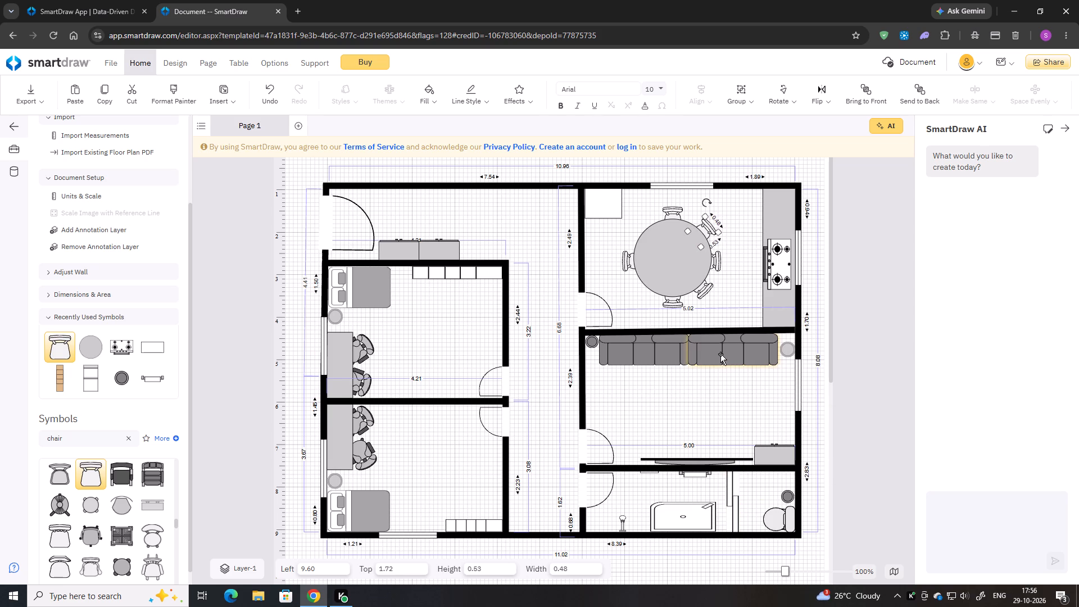
{"action": "key", "text": "Left"}
{"action": "key", "text": "Down"}
{"action": "key", "text": "Left"}
{"action": "key", "text": "Down"}
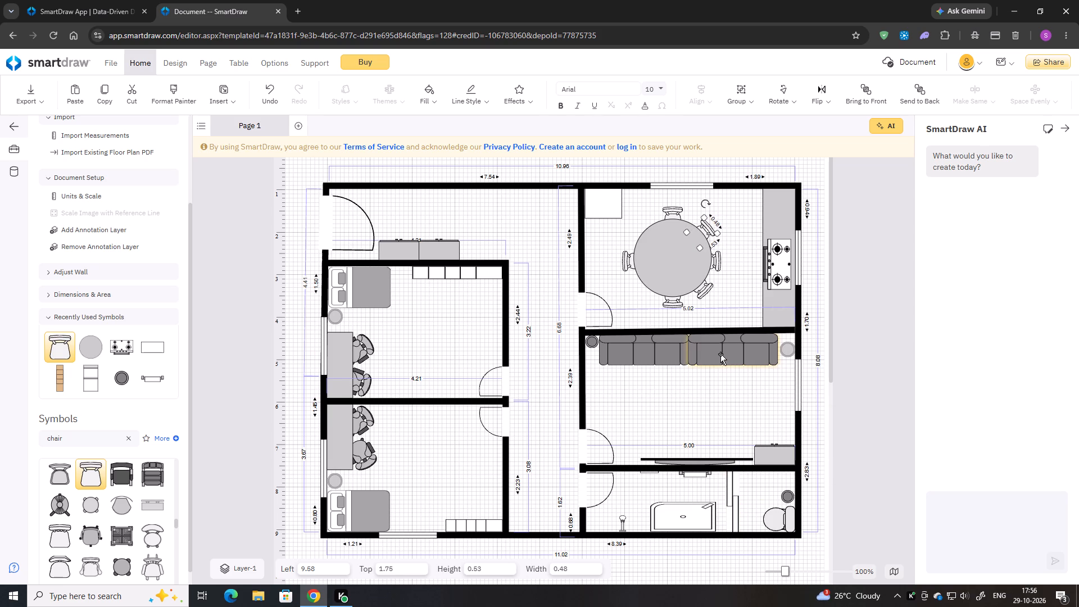
{"action": "left_click", "coordinate": [729, 300]}
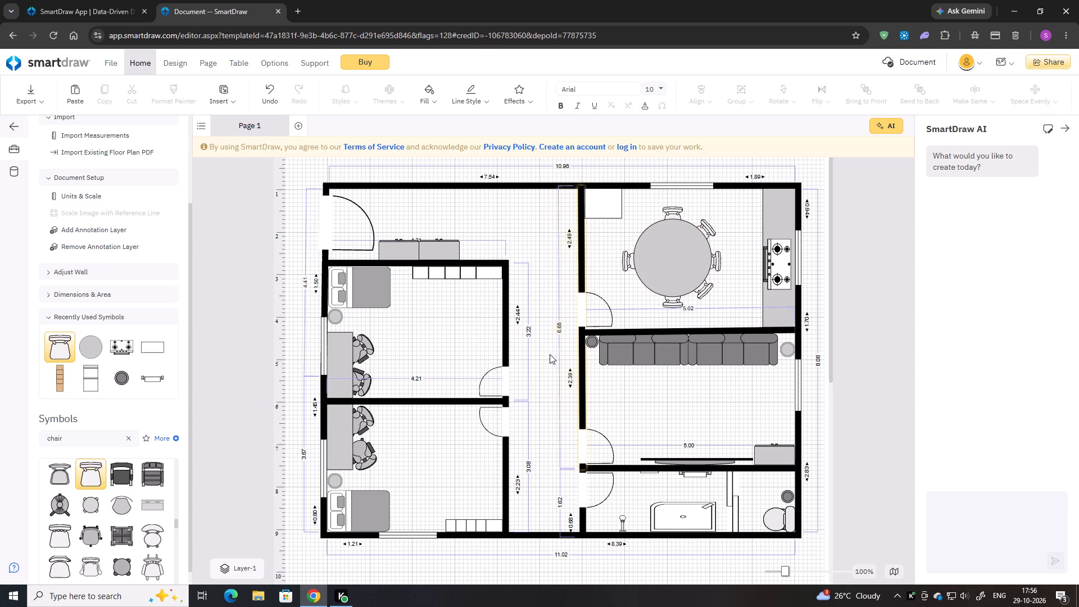
Paste a seventh wood chair and place it diagonally at the table between the corridor-side and window-side chairs, angled toward the table's centre.
{"action": "key", "text": "ctrl+v"}
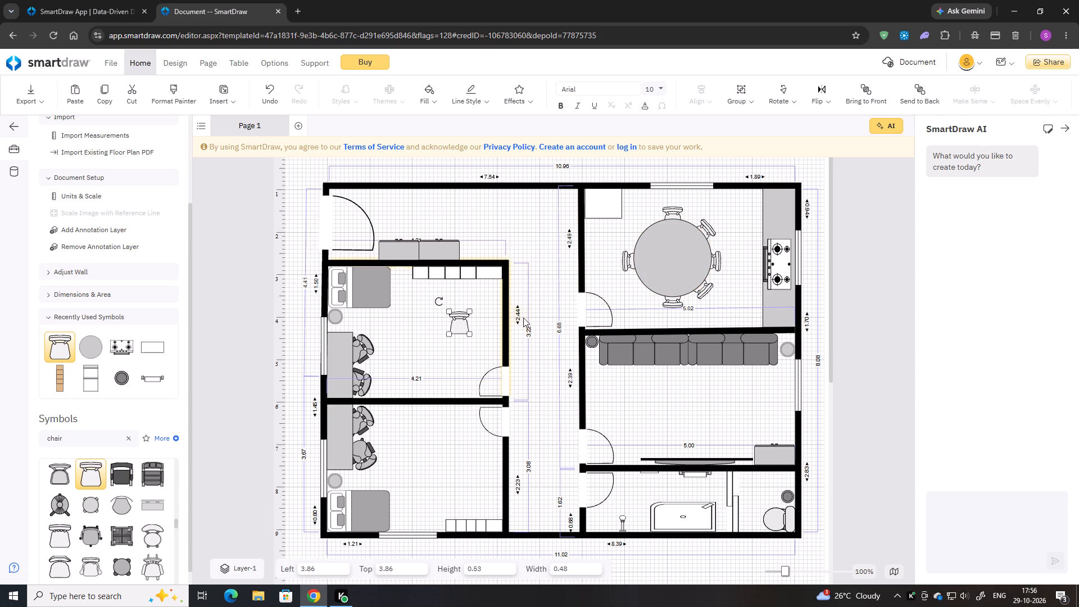
{"action": "left_click_drag", "start_coordinate": [460, 324], "coordinate": [643, 236]}
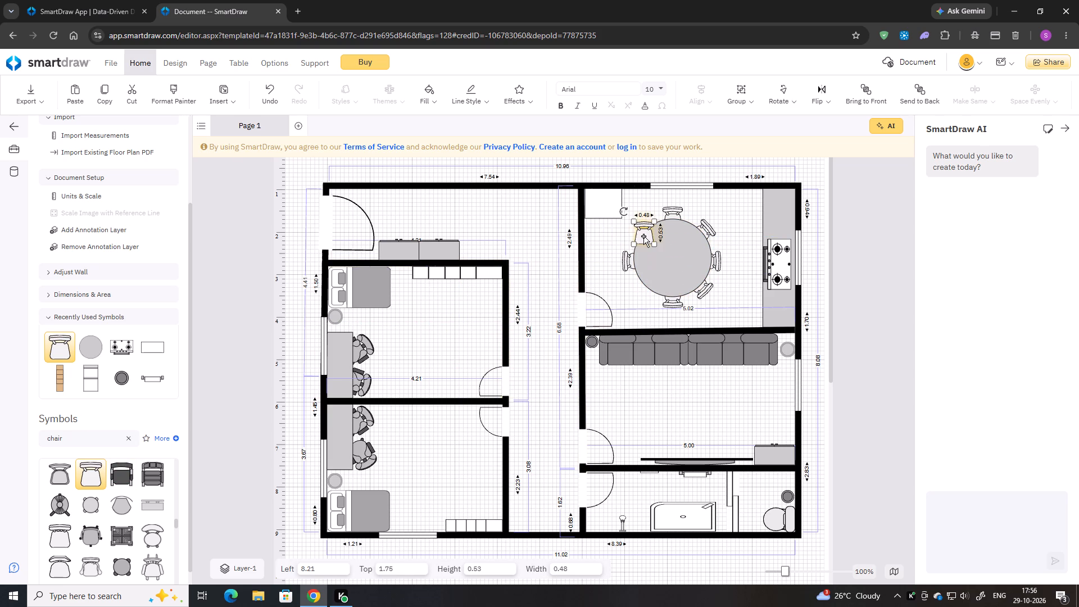
{"action": "left_click_drag", "start_coordinate": [625, 215], "coordinate": [616, 238]}
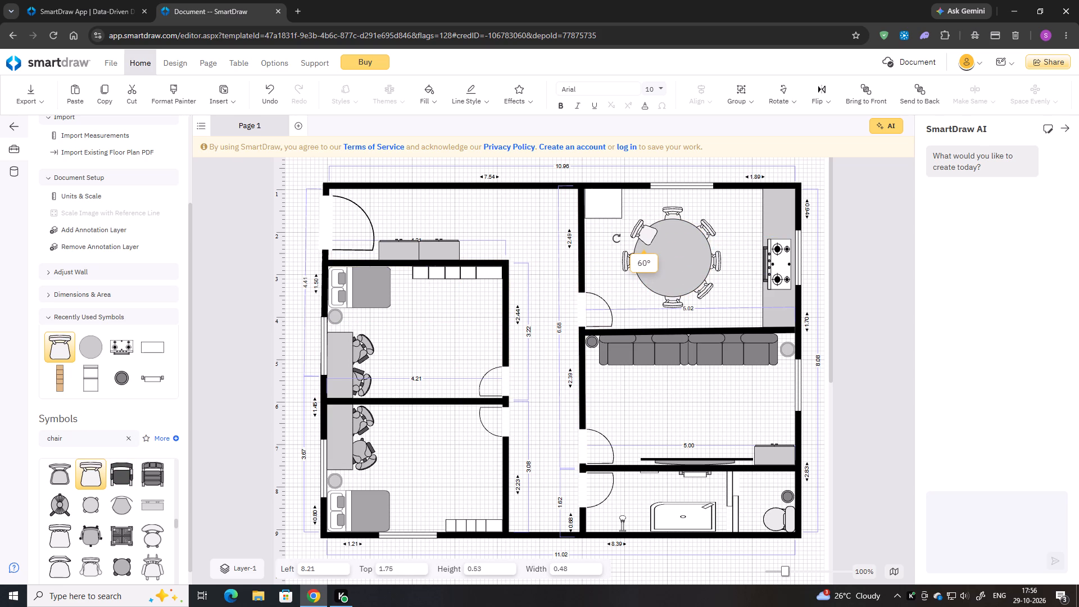
{"action": "left_click_drag", "start_coordinate": [616, 238], "coordinate": [618, 235]}
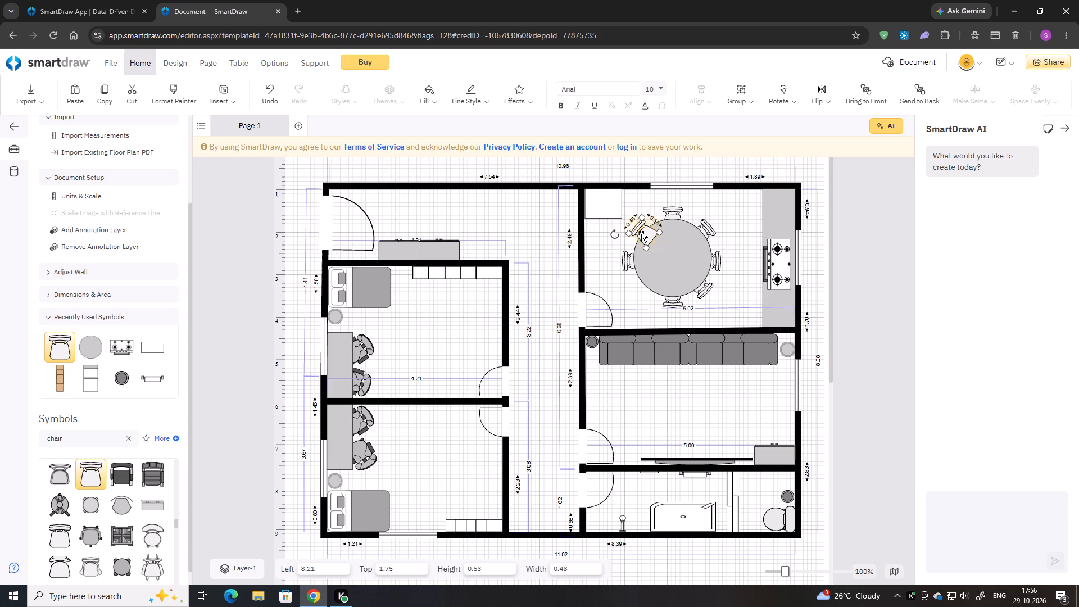
Send the seventh chair behind the round table and nudge it slightly toward the window wall.
{"action": "right_click", "coordinate": [641, 232]}
{"action": "left_click", "coordinate": [701, 505]}
{"action": "key", "text": "Right"}
{"action": "key", "text": "Up"}
{"action": "key", "text": "Right"}
{"action": "key", "text": "Up"}
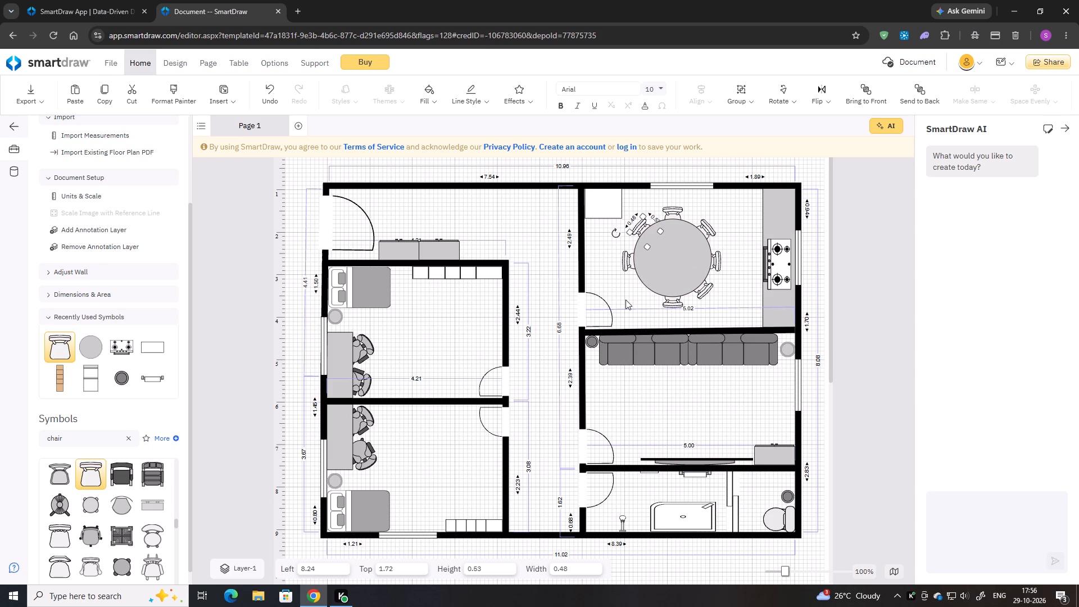
{"action": "key", "text": "Right"}
{"action": "key", "text": "Right"}
{"action": "key", "text": "Up"}
{"action": "key", "text": "Up"}
{"action": "key", "text": "Up"}
{"action": "key", "text": "Left"}
{"action": "key", "text": "Left"}
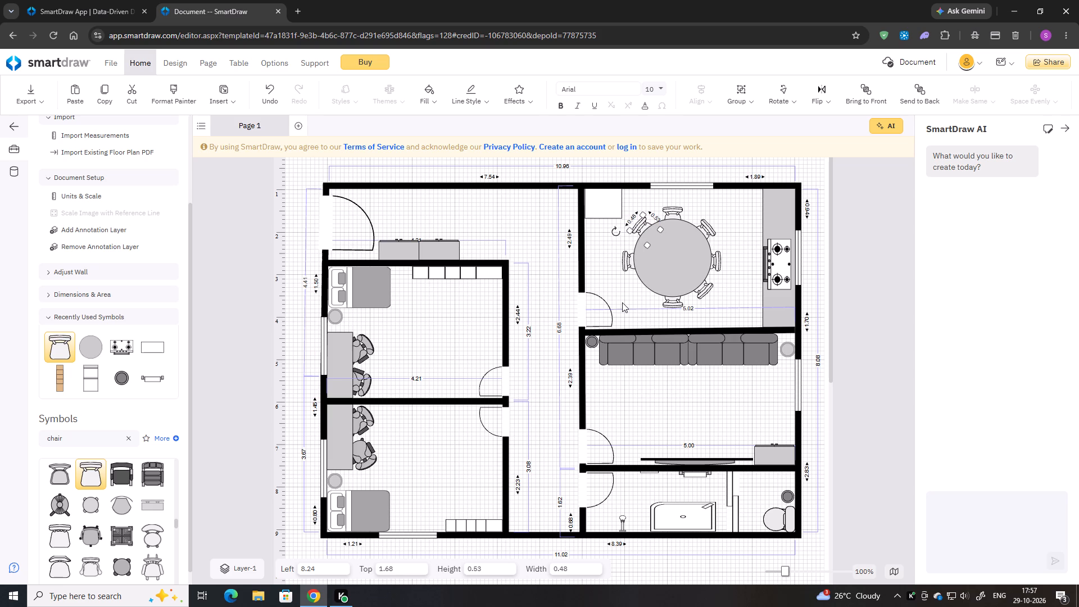
{"action": "key", "text": "Down"}
{"action": "key", "text": "Left"}
{"action": "key", "text": "Down"}
{"action": "left_click", "coordinate": [618, 308]}
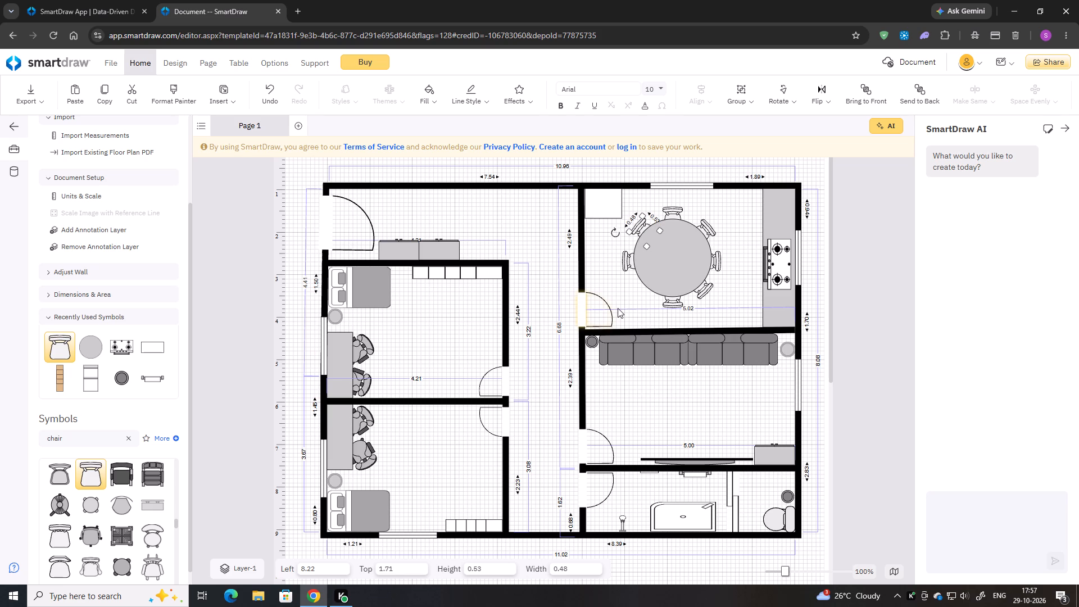
Copy the seventh chair and place the duplicate diagonally at the table between the corridor-side and sofa-side chairs, angled toward the table's centre.
{"action": "key", "text": "ctrl+v"}
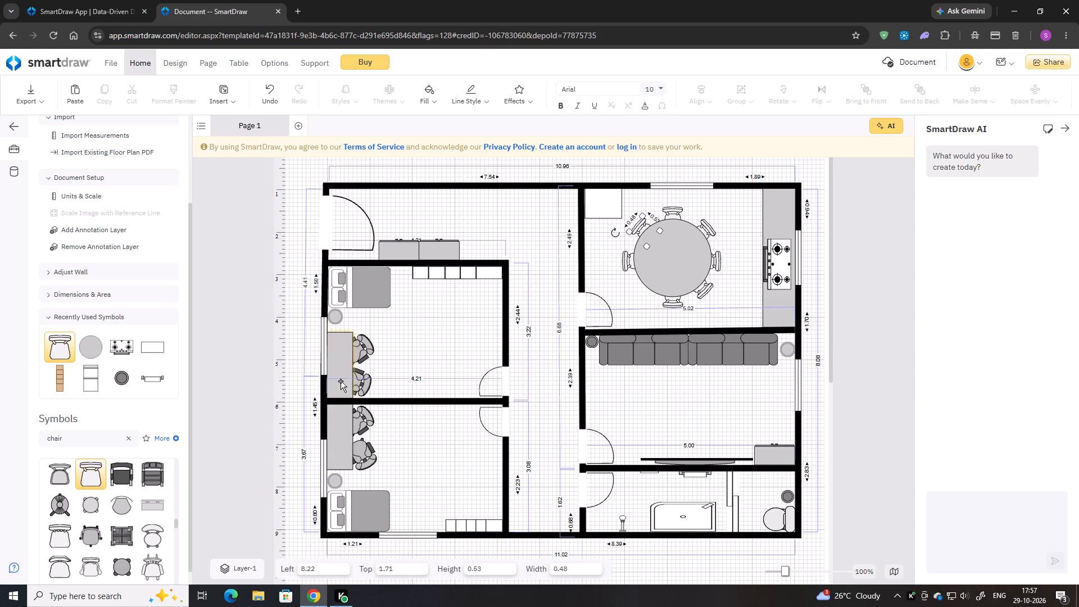
{"action": "key", "text": "ctrl+v"}
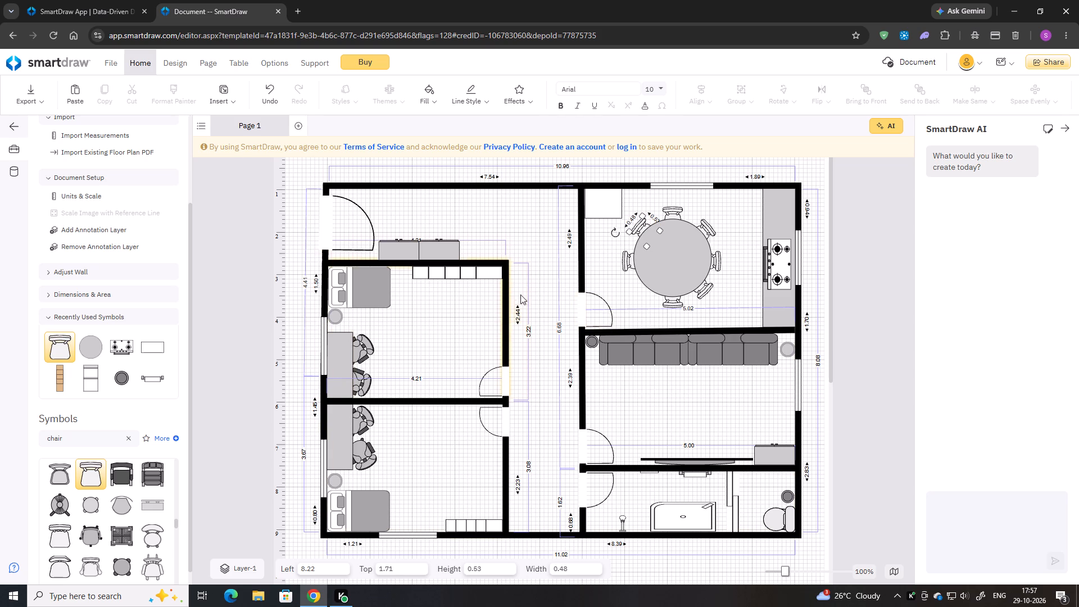
{"action": "left_click", "coordinate": [643, 224]}
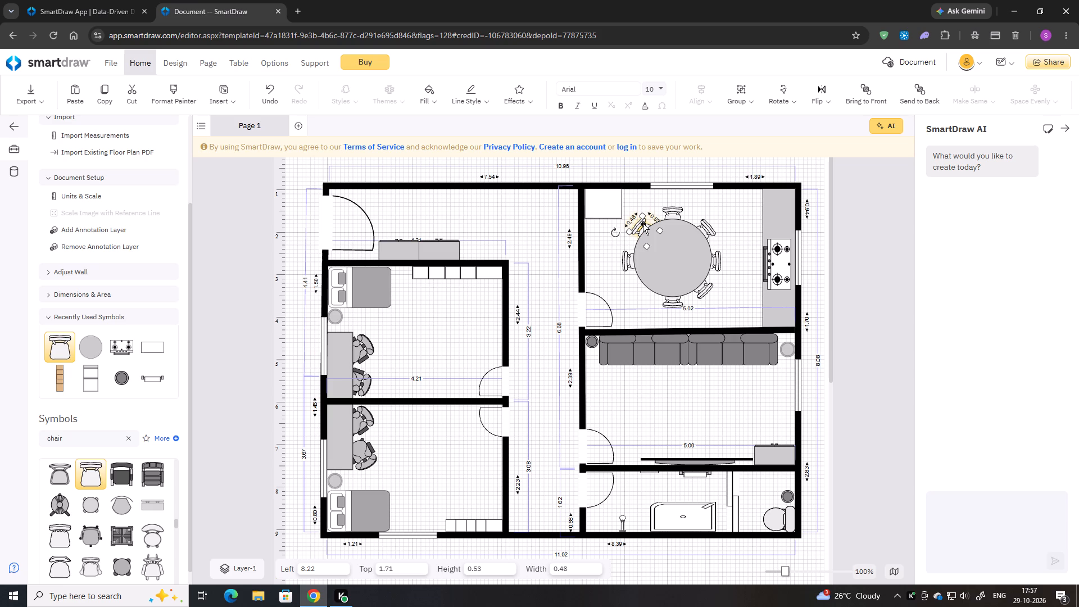
{"action": "key", "text": "ctrl+c"}
{"action": "key", "text": "ctrl+v"}
{"action": "left_click_drag", "start_coordinate": [492, 352], "coordinate": [632, 285]}
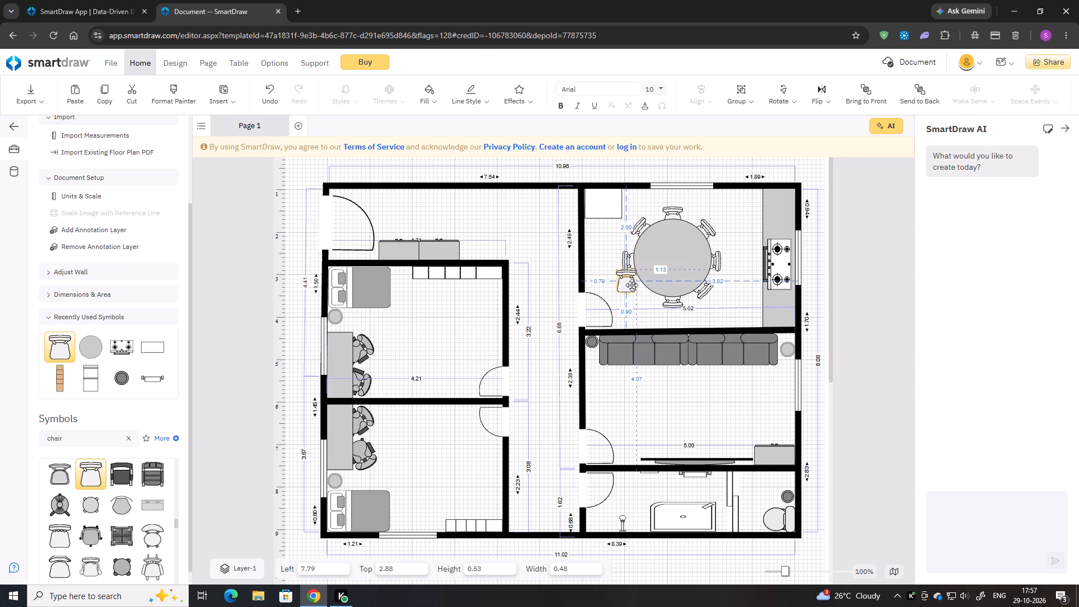
{"action": "left_click_drag", "start_coordinate": [632, 285], "coordinate": [650, 281]}
{"action": "left_click_drag", "start_coordinate": [623, 260], "coordinate": [650, 323]}
{"action": "left_click_drag", "start_coordinate": [643, 279], "coordinate": [647, 297]}
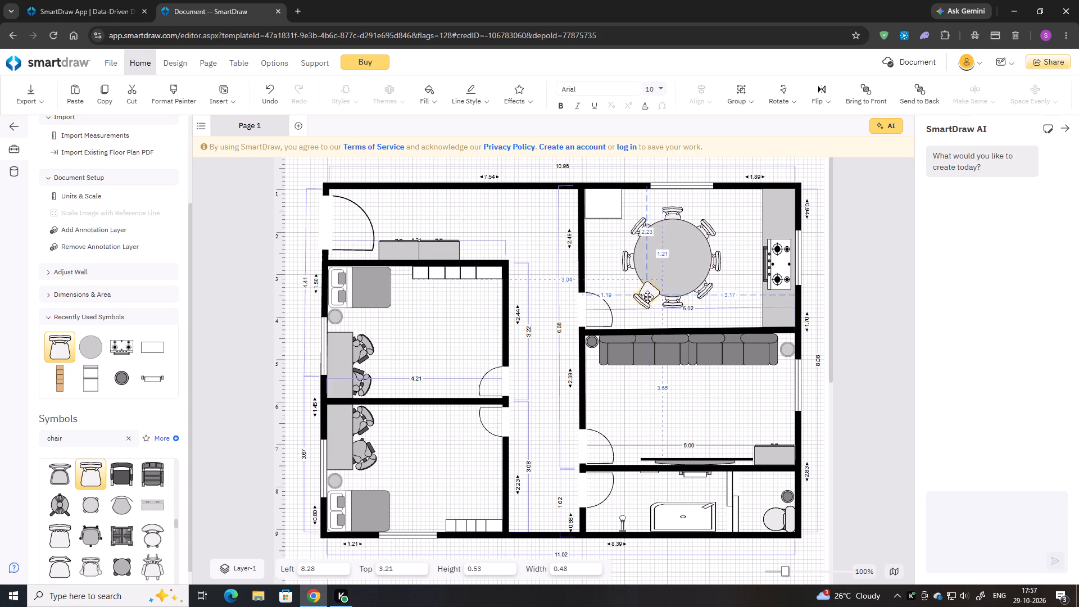
{"action": "left_click_drag", "start_coordinate": [647, 297], "coordinate": [646, 291]}
Send the eighth chair behind the round table and nudge it slightly closer toward the table's centre.
{"action": "right_click", "coordinate": [646, 289]}
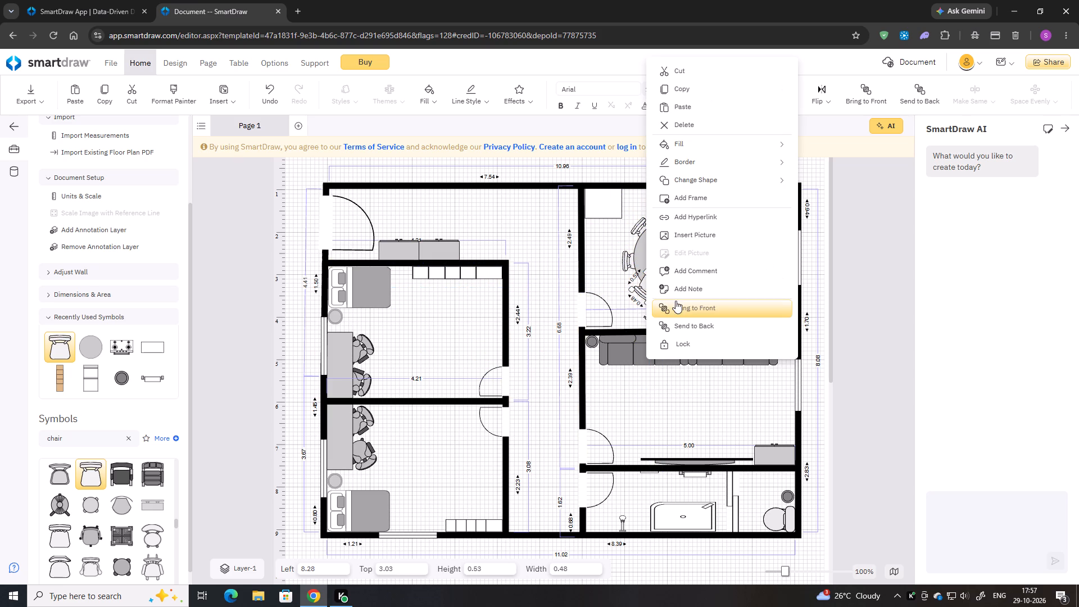
{"action": "left_click", "coordinate": [675, 319]}
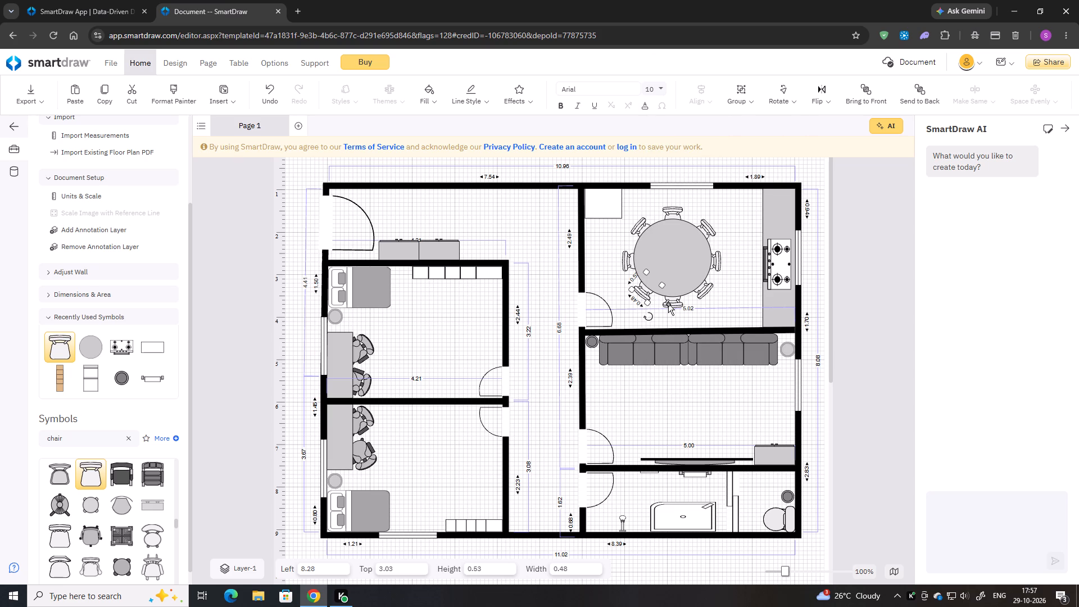
{"action": "key", "text": "Up"}
{"action": "key", "text": "Down"}
{"action": "key", "text": "Right"}
{"action": "key", "text": "Up"}
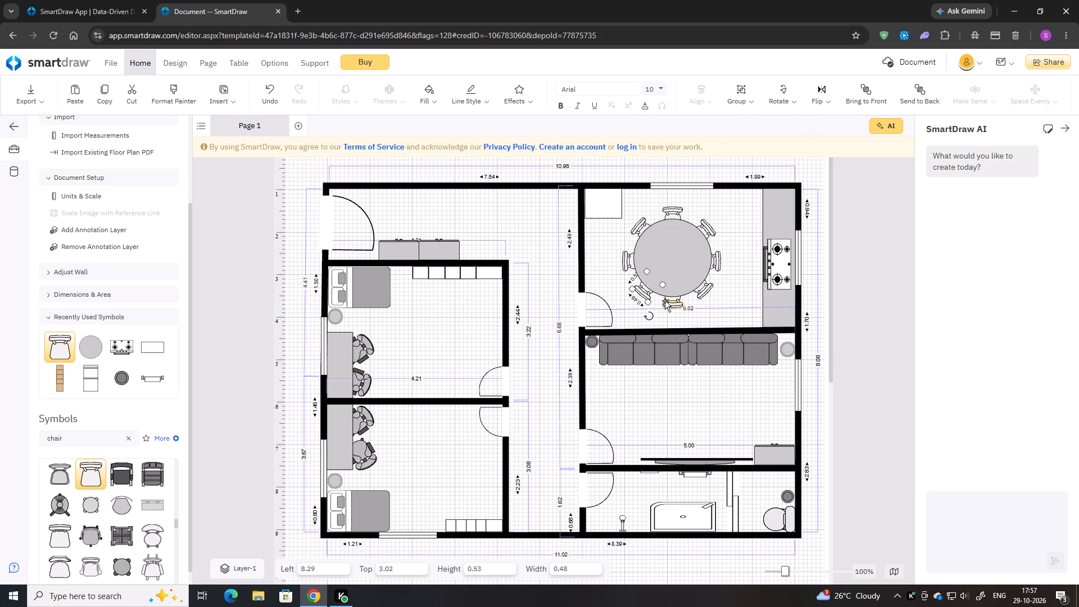
{"action": "left_click", "coordinate": [650, 321]}
{"action": "left_click", "coordinate": [620, 309]}
{"action": "left_click", "coordinate": [607, 287]}
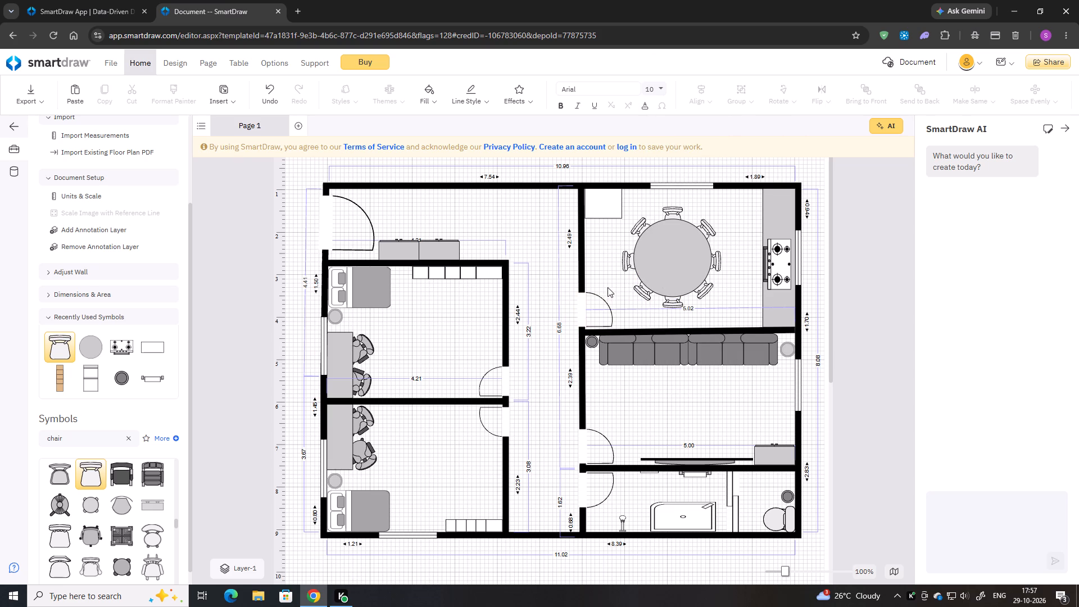
Nudge the corridor-side chair slightly closer to the round table.
{"action": "left_click", "coordinate": [632, 261]}
{"action": "key", "text": "Right"}
{"action": "left_click", "coordinate": [596, 248]}
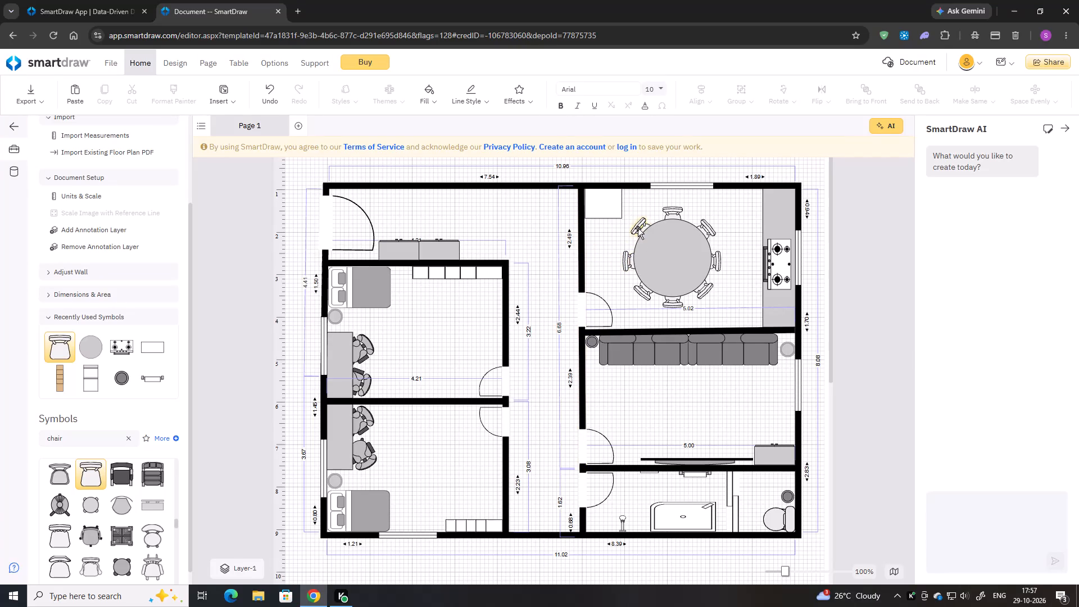
Nudge the window-side chair slightly closer to the round table.
{"action": "left_click", "coordinate": [672, 214]}
{"action": "left_click", "coordinate": [672, 214]}
{"action": "left_click", "coordinate": [677, 210]}
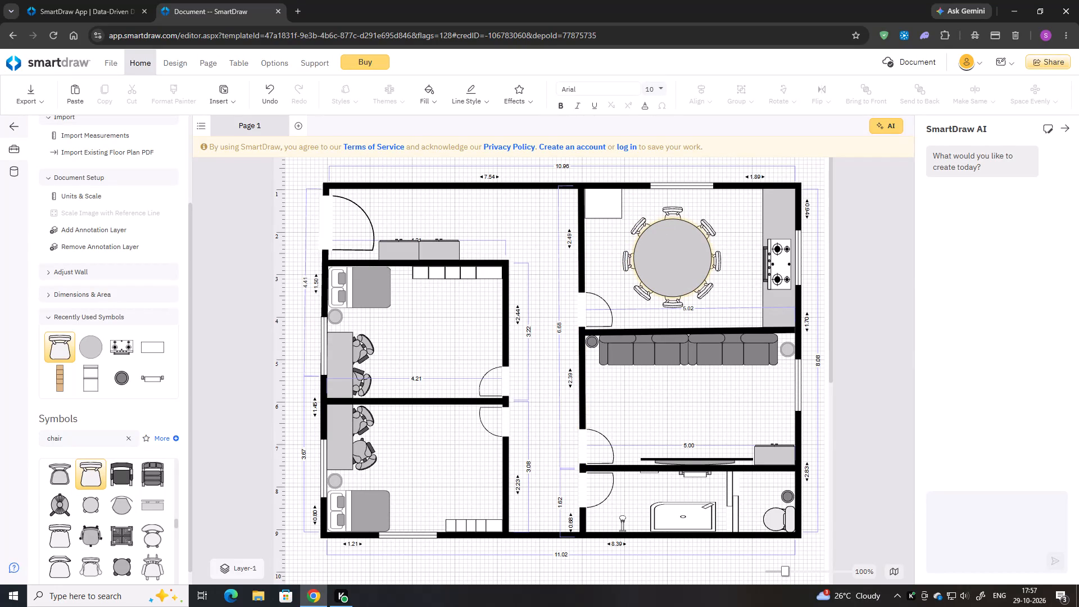
{"action": "left_click", "coordinate": [677, 207]}
{"action": "key", "text": "Down"}
{"action": "left_click", "coordinate": [676, 212]}
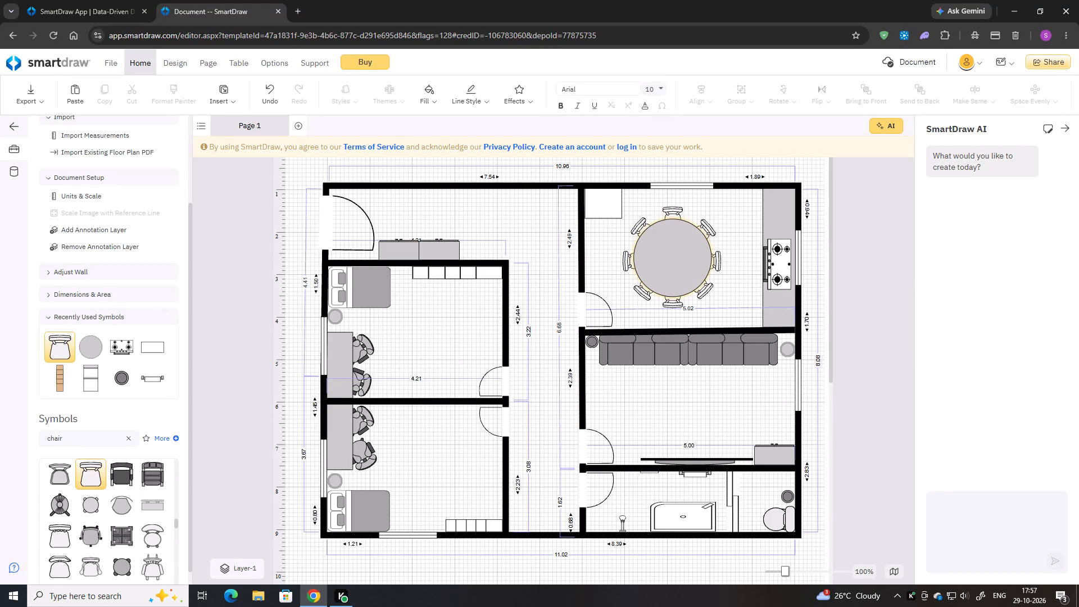
{"action": "left_click", "coordinate": [674, 210]}
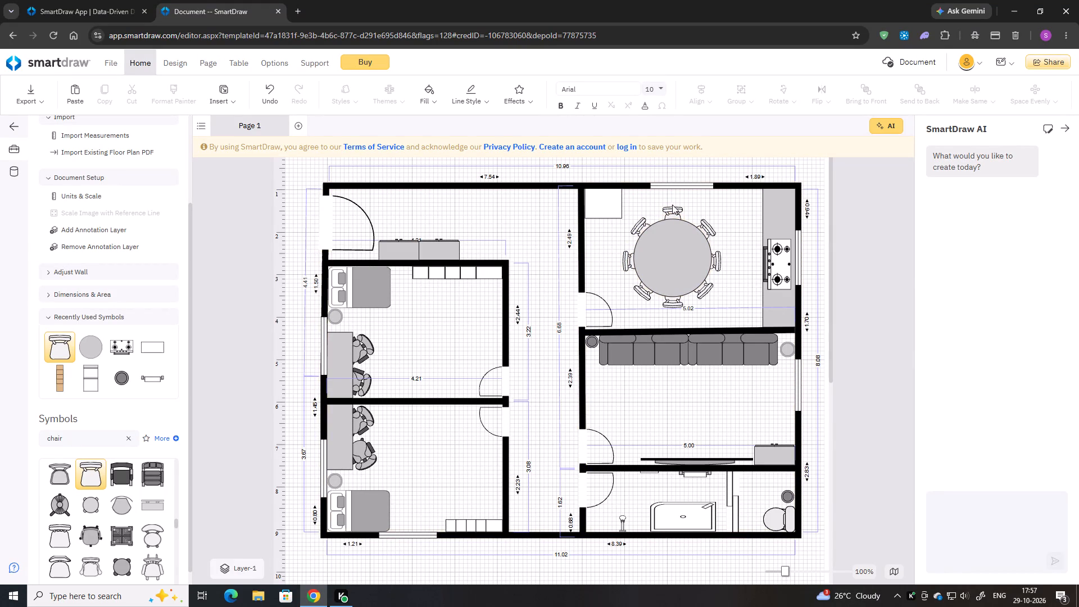
{"action": "left_click", "coordinate": [672, 211]}
{"action": "left_click", "coordinate": [668, 209]}
{"action": "double_click", "coordinate": [667, 209]}
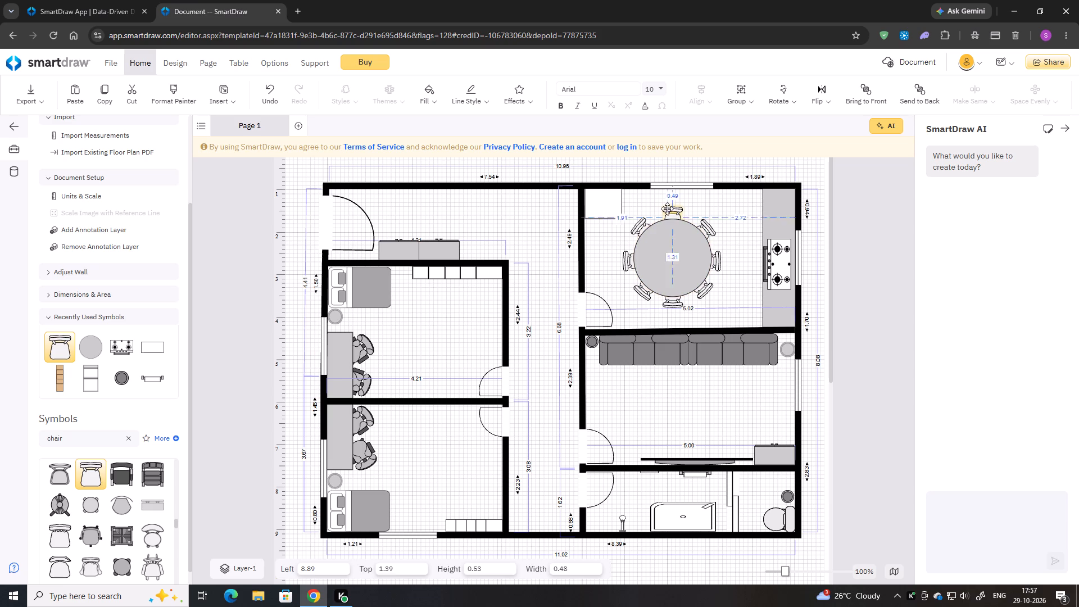
{"action": "key", "text": "Down"}
{"action": "key", "text": "Down"}
{"action": "left_click", "coordinate": [715, 204]}
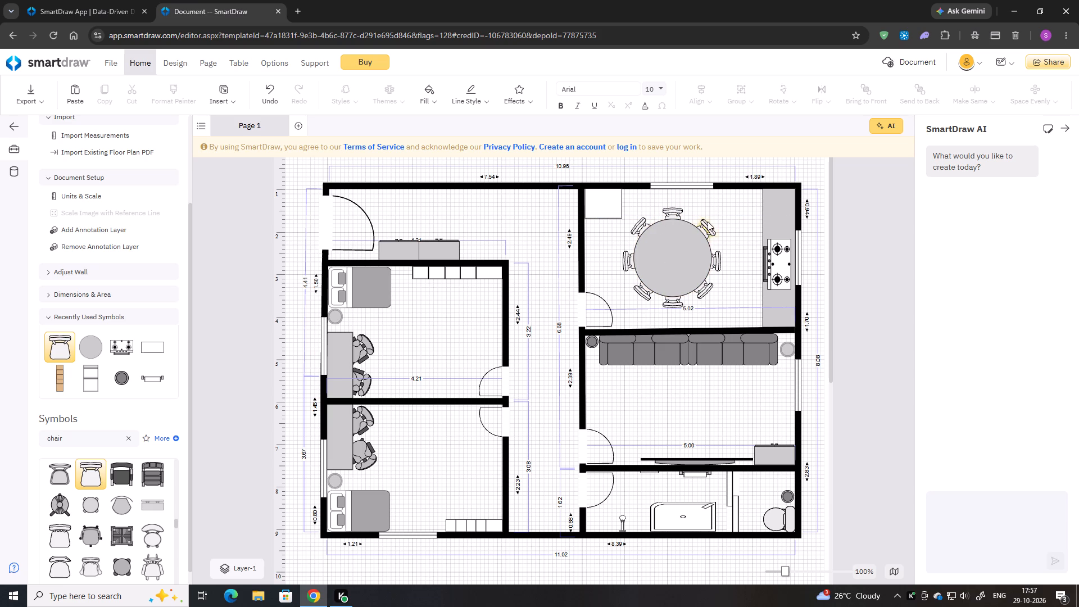
Nudge the diagonal chair between the window-side and range-side chairs slightly toward the table's centre.
{"action": "left_click", "coordinate": [711, 227]}
{"action": "key", "text": "Left"}
{"action": "key", "text": "Down"}
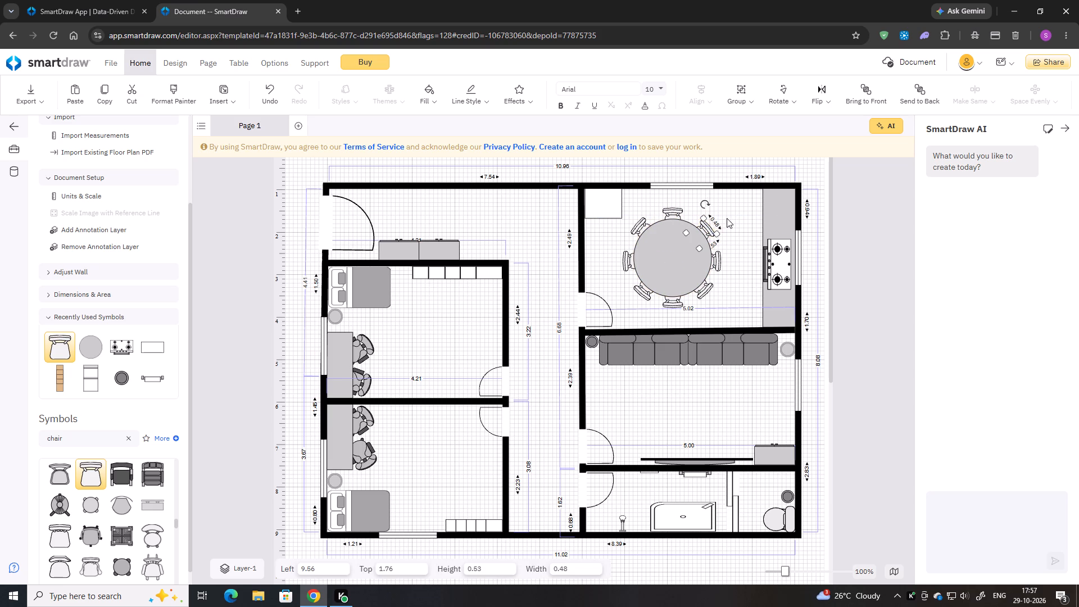
{"action": "left_click", "coordinate": [727, 218]}
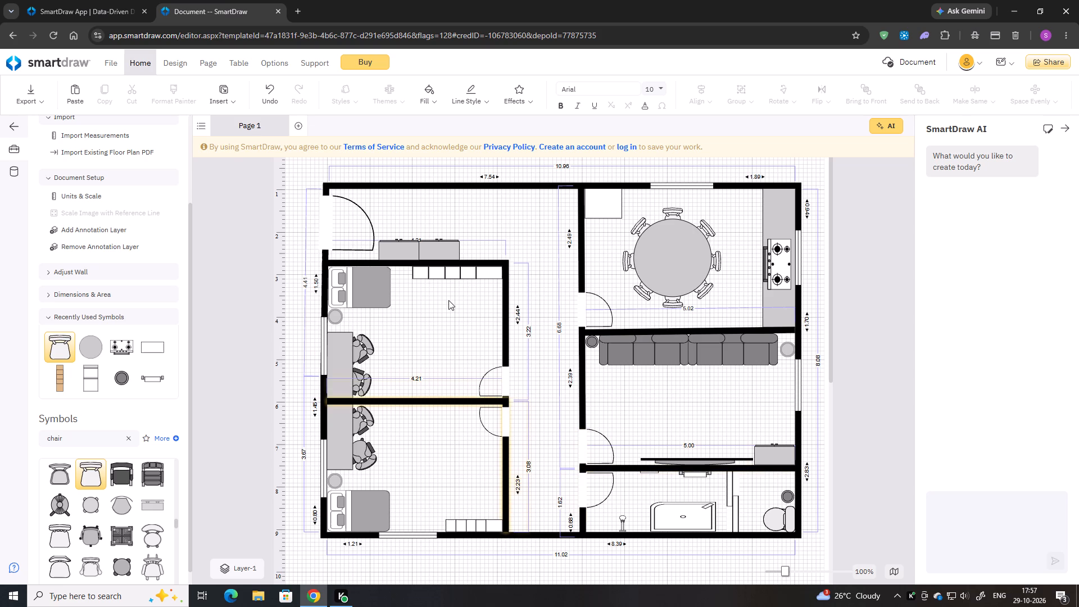
Add a Sofa symbol to the lower bedroom and rotate it a quarter turn so its back faces the corridor wall.
{"action": "scroll", "coordinate": [427, 464], "scroll_direction": "down", "scroll_amount": 1}
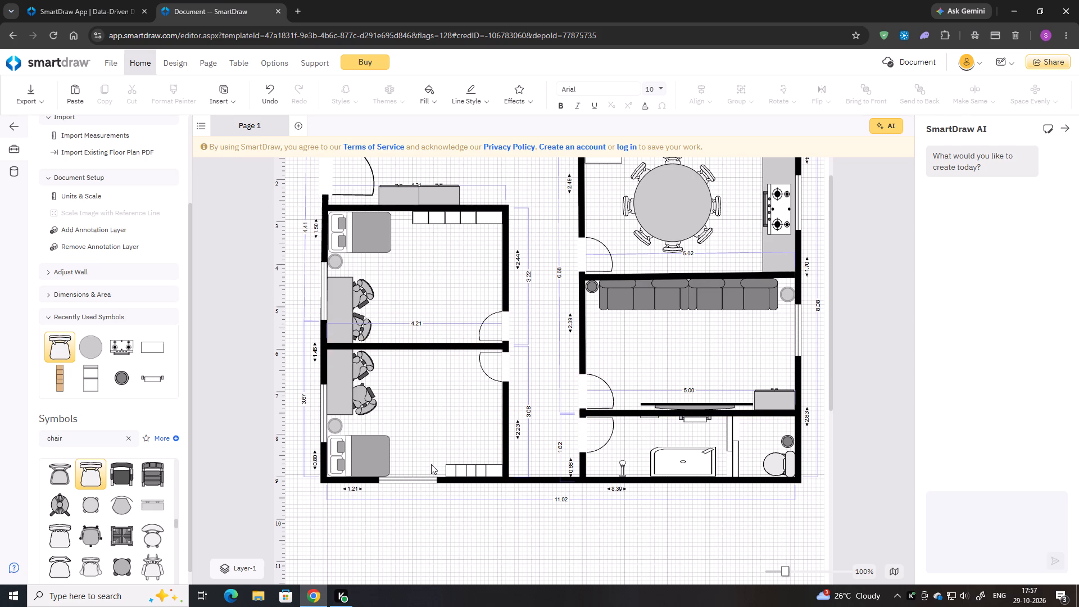
{"action": "scroll", "coordinate": [178, 518], "scroll_direction": "down", "scroll_amount": 1}
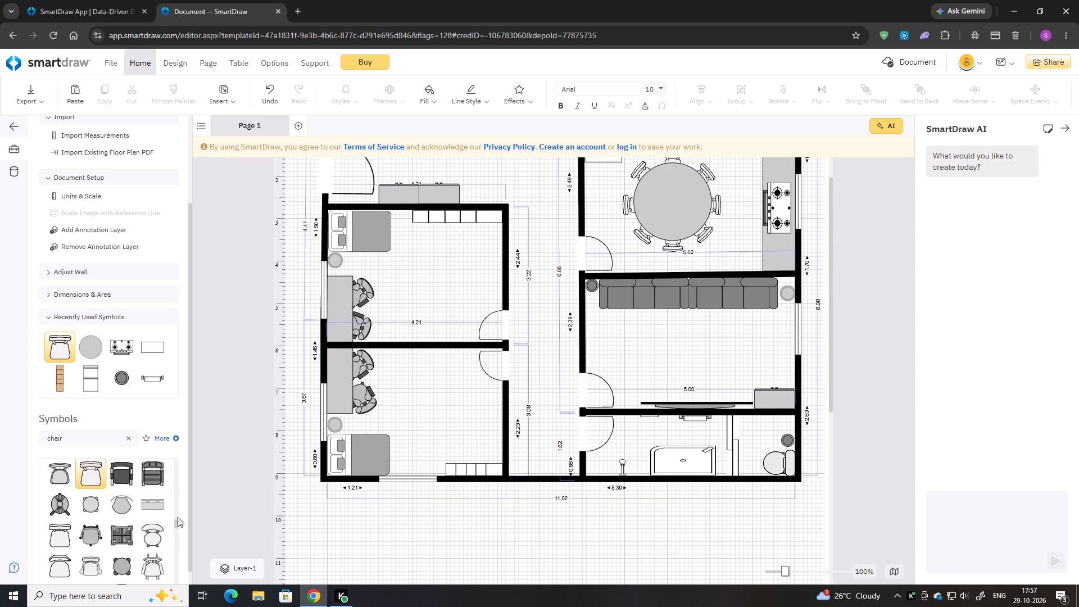
{"action": "scroll", "coordinate": [137, 532], "scroll_direction": "down", "scroll_amount": 3}
{"action": "scroll", "coordinate": [129, 526], "scroll_direction": "up", "scroll_amount": 11}
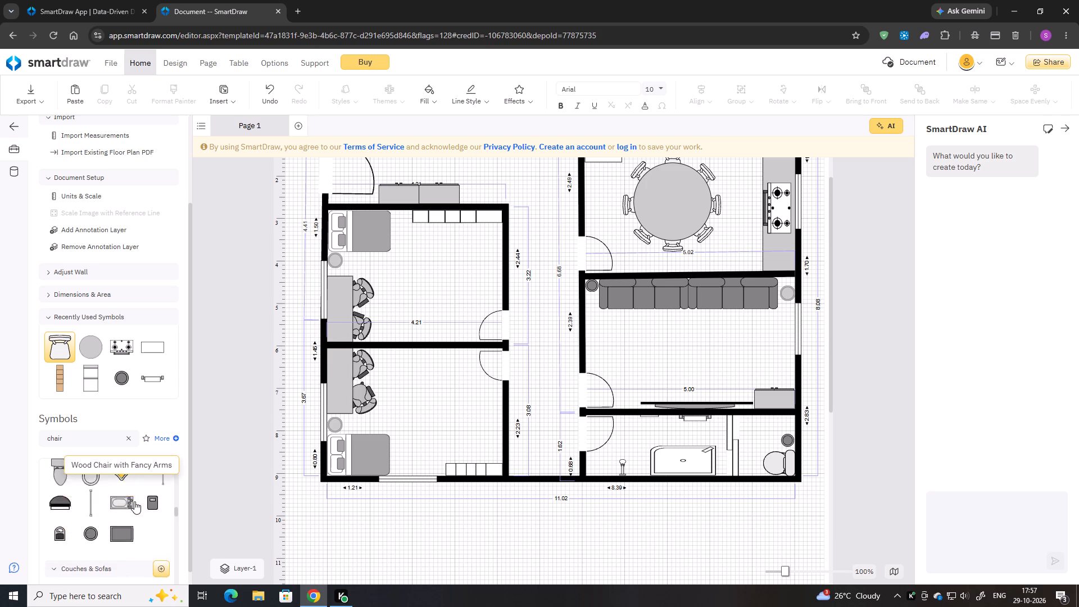
{"action": "scroll", "coordinate": [134, 501], "scroll_direction": "up", "scroll_amount": 6}
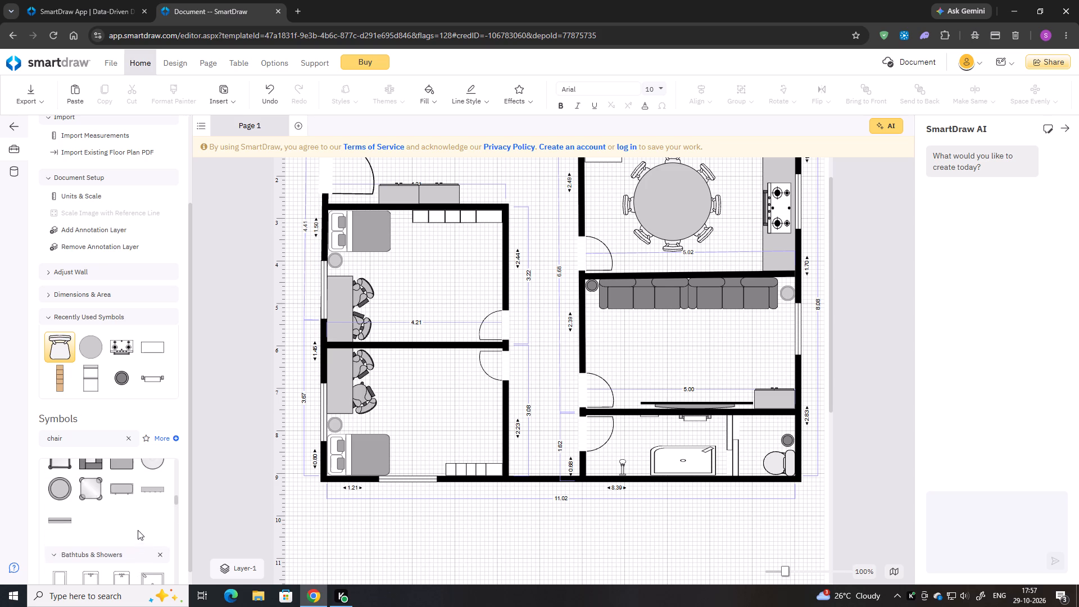
{"action": "scroll", "coordinate": [138, 530], "scroll_direction": "up", "scroll_amount": 4}
{"action": "scroll", "coordinate": [139, 531], "scroll_direction": "down", "scroll_amount": 1}
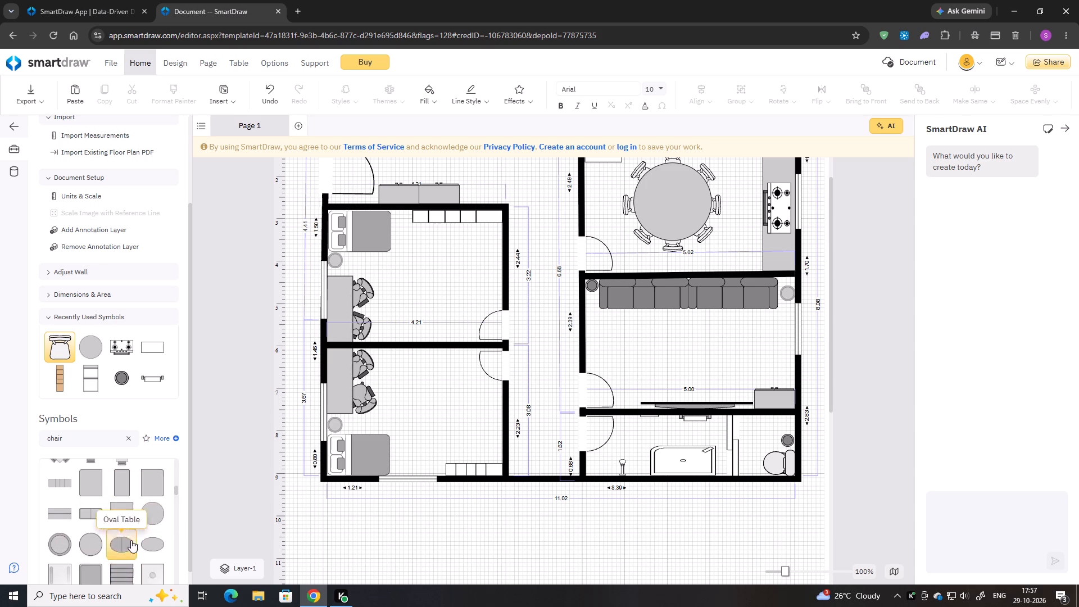
{"action": "scroll", "coordinate": [122, 523], "scroll_direction": "up", "scroll_amount": 4}
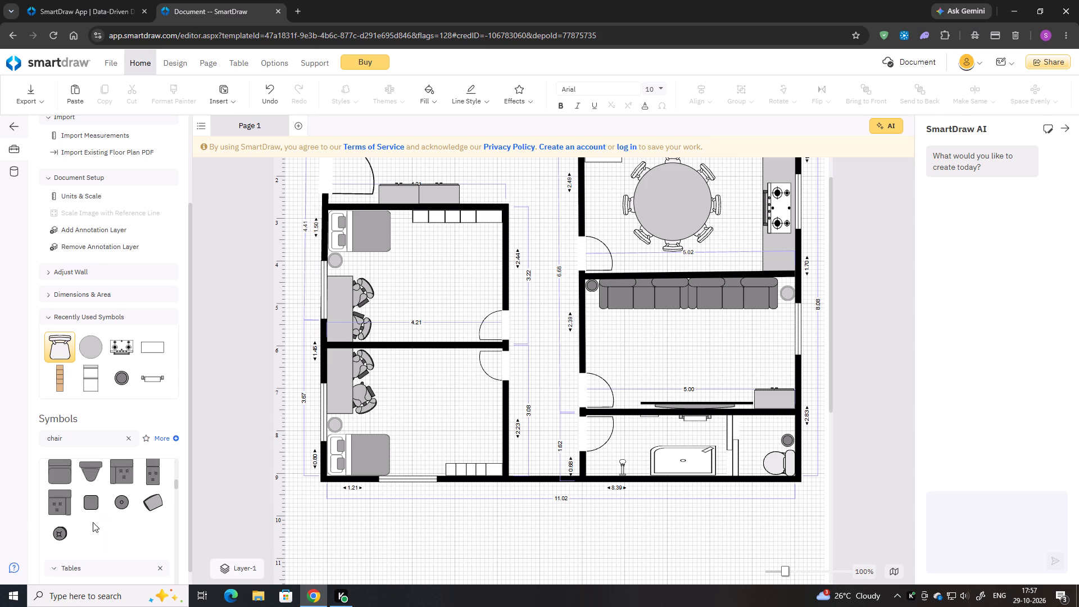
{"action": "scroll", "coordinate": [70, 533], "scroll_direction": "up", "scroll_amount": 3}
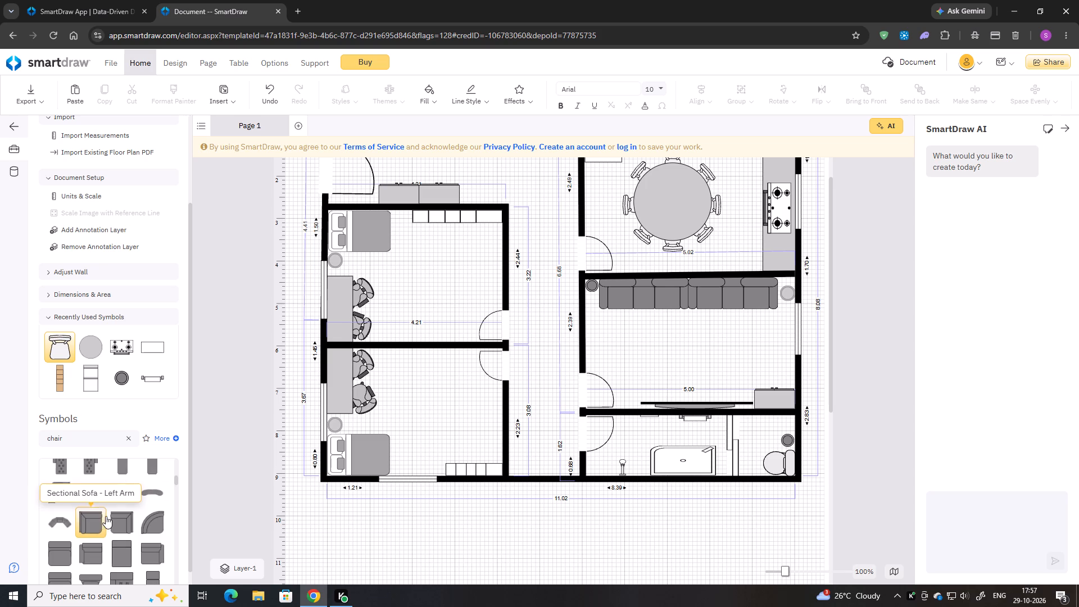
{"action": "scroll", "coordinate": [106, 516], "scroll_direction": "up", "scroll_amount": 4}
{"action": "scroll", "coordinate": [88, 510], "scroll_direction": "down", "scroll_amount": 1}
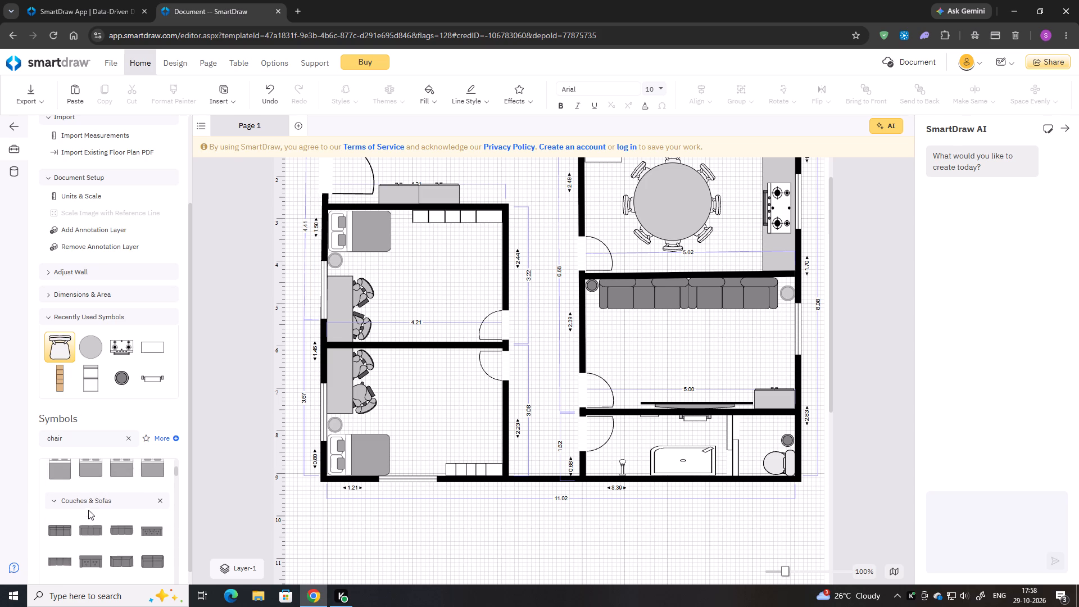
{"action": "scroll", "coordinate": [80, 523], "scroll_direction": "up", "scroll_amount": 1}
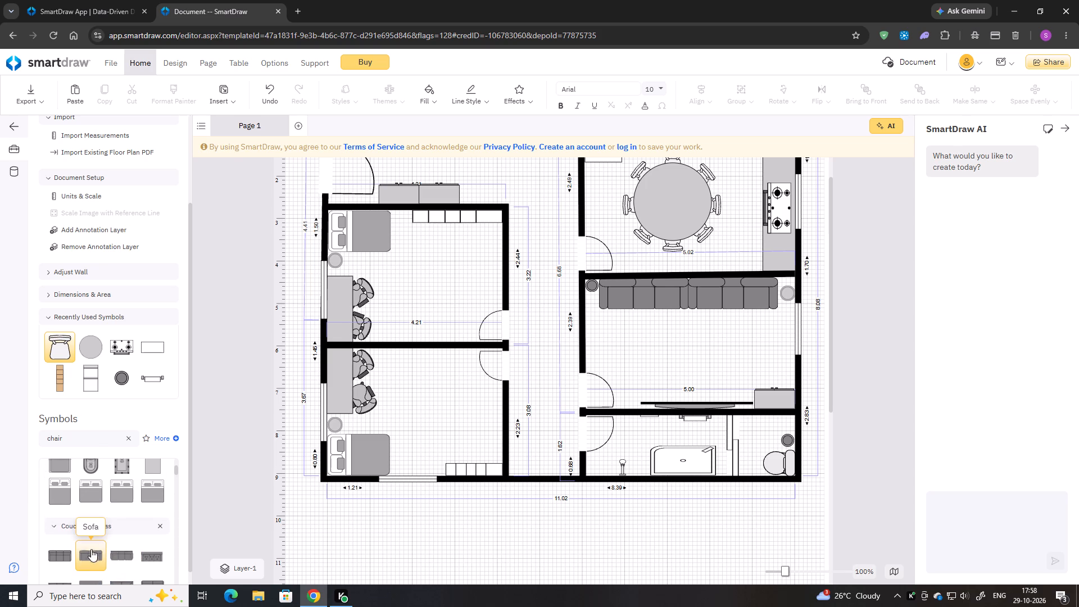
{"action": "double_click", "coordinate": [89, 556]}
{"action": "left_click_drag", "start_coordinate": [400, 230], "coordinate": [400, 230]}
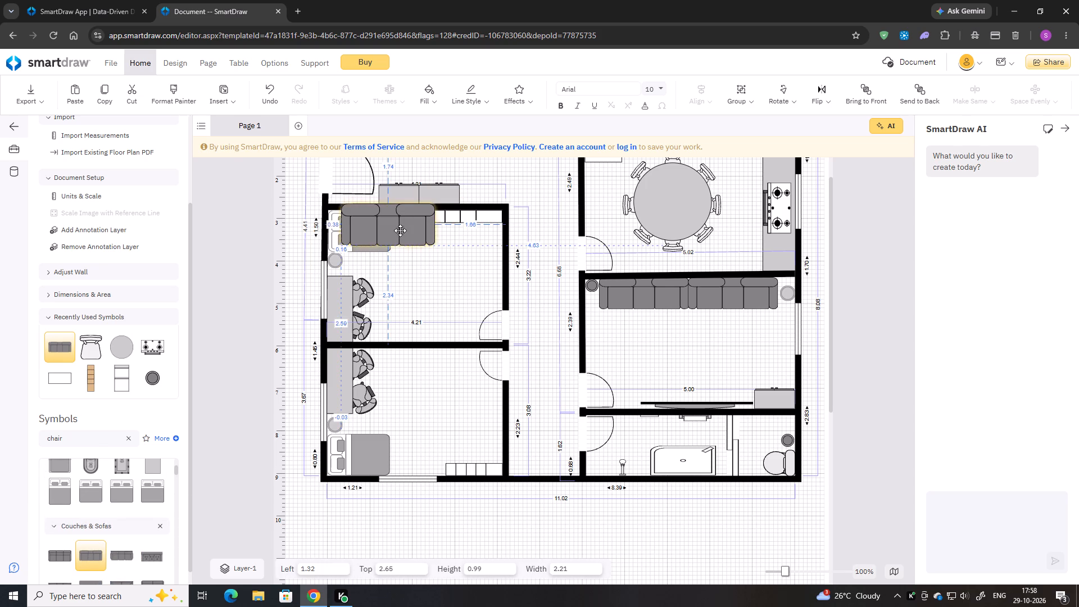
{"action": "left_click_drag", "start_coordinate": [400, 230], "coordinate": [436, 410]}
{"action": "left_click_drag", "start_coordinate": [363, 376], "coordinate": [443, 372]}
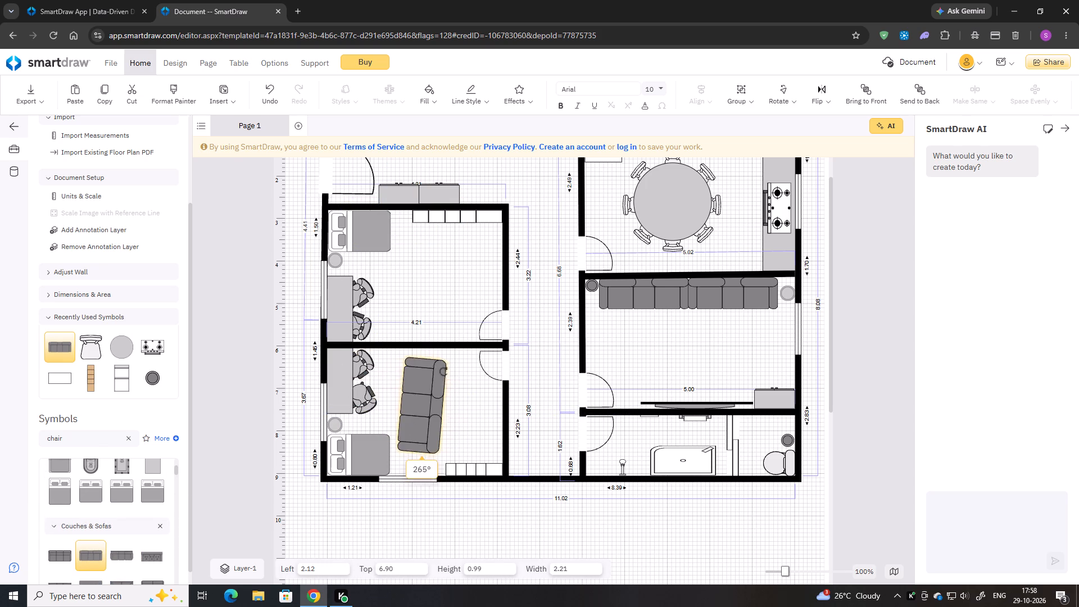
{"action": "left_click_drag", "start_coordinate": [443, 372], "coordinate": [438, 370]}
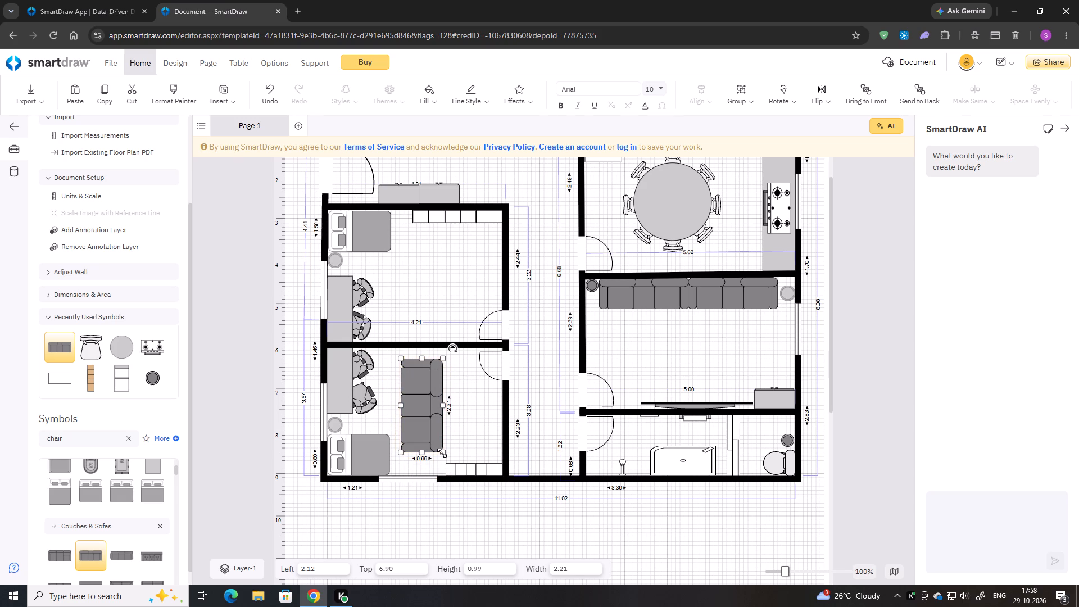
Resize the bedroom sofa to 1.76 by 0.71 and set it against the corridor wall between the door and the wardrobe.
{"action": "left_click_drag", "start_coordinate": [442, 452], "coordinate": [430, 442]}
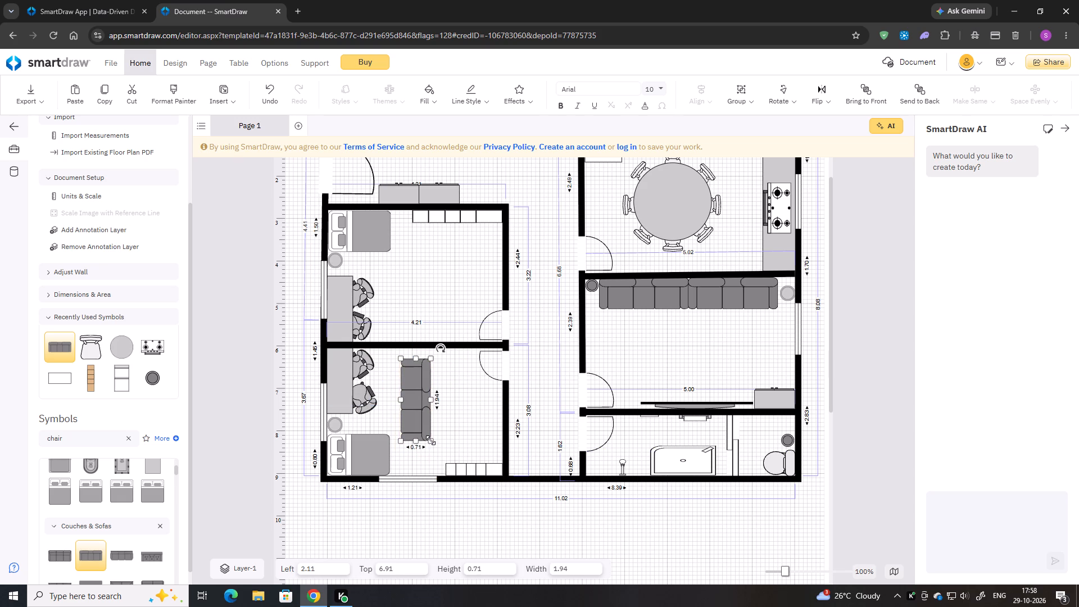
{"action": "left_click_drag", "start_coordinate": [415, 402], "coordinate": [486, 424]}
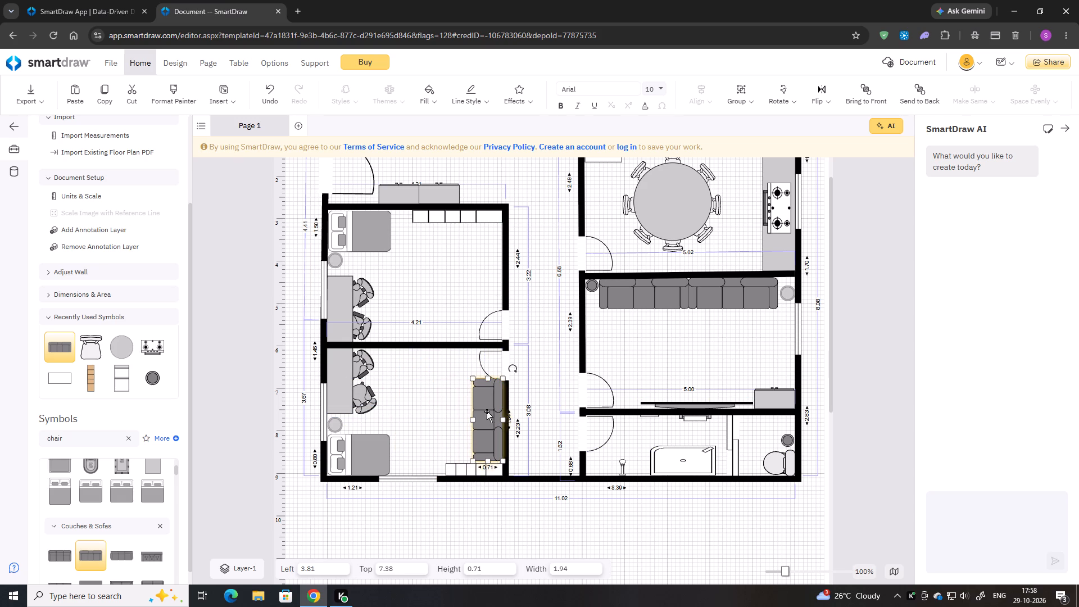
{"action": "left_click_drag", "start_coordinate": [488, 377], "coordinate": [488, 386]}
{"action": "left_click", "coordinate": [491, 418]}
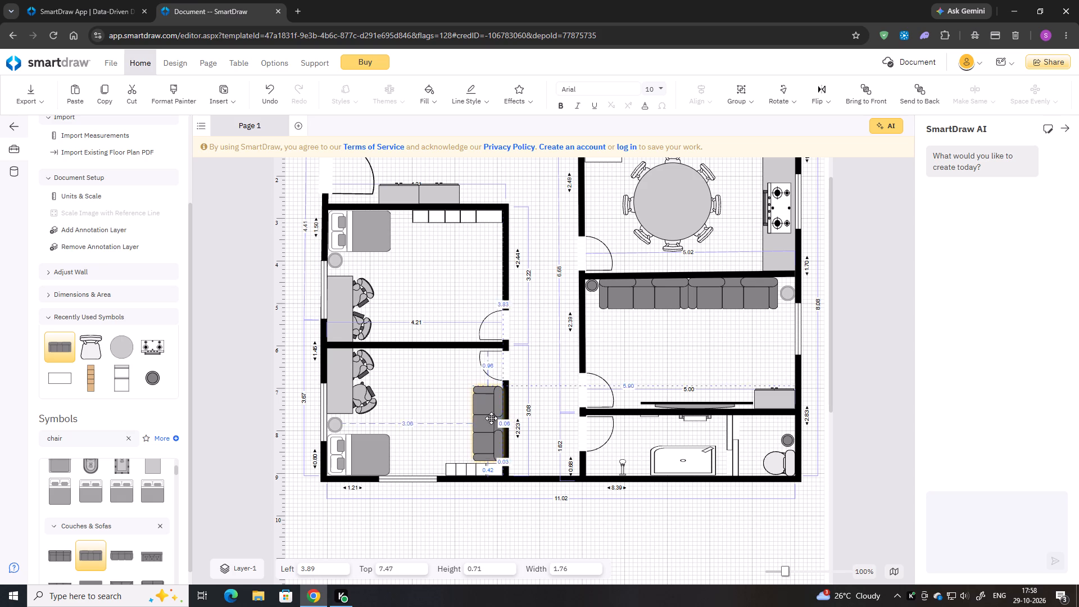
{"action": "key", "text": "Down"}
{"action": "key", "text": "Right"}
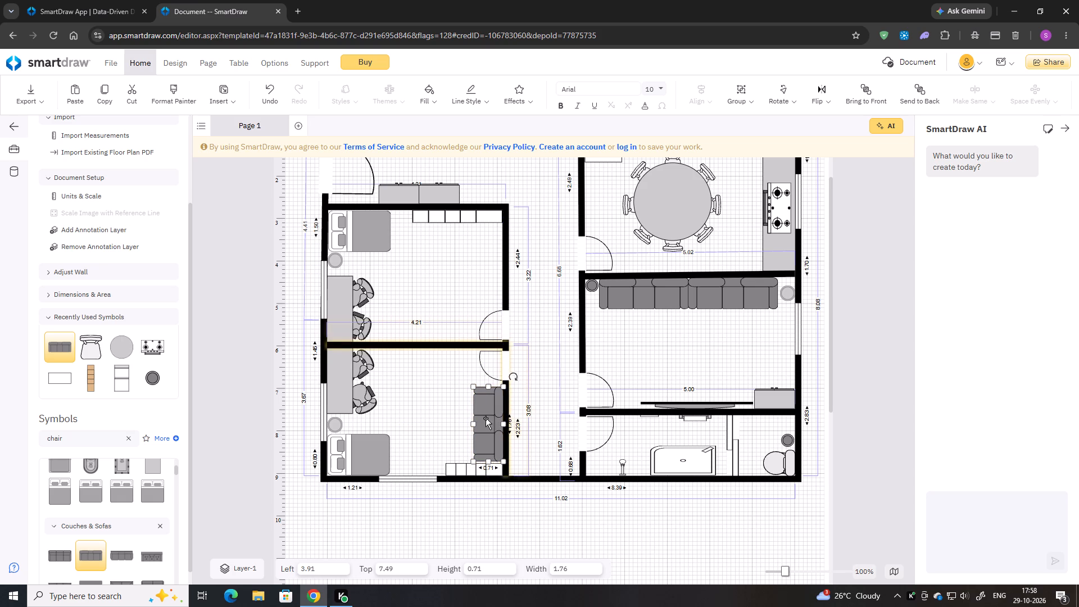
{"action": "right_click", "coordinate": [485, 419]}
{"action": "left_click", "coordinate": [530, 387]}
{"action": "left_click", "coordinate": [536, 375]}
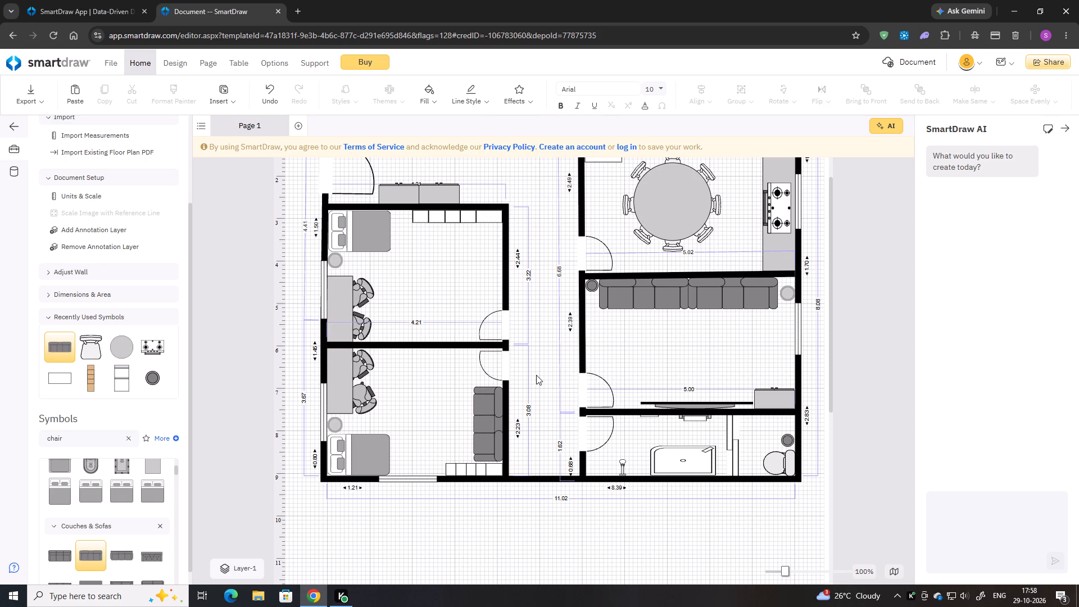
Nudge the small dark round symbol beside the living-room sofa slightly away from the kitchen wall.
{"action": "scroll", "coordinate": [550, 365], "scroll_direction": "down", "scroll_amount": 1}
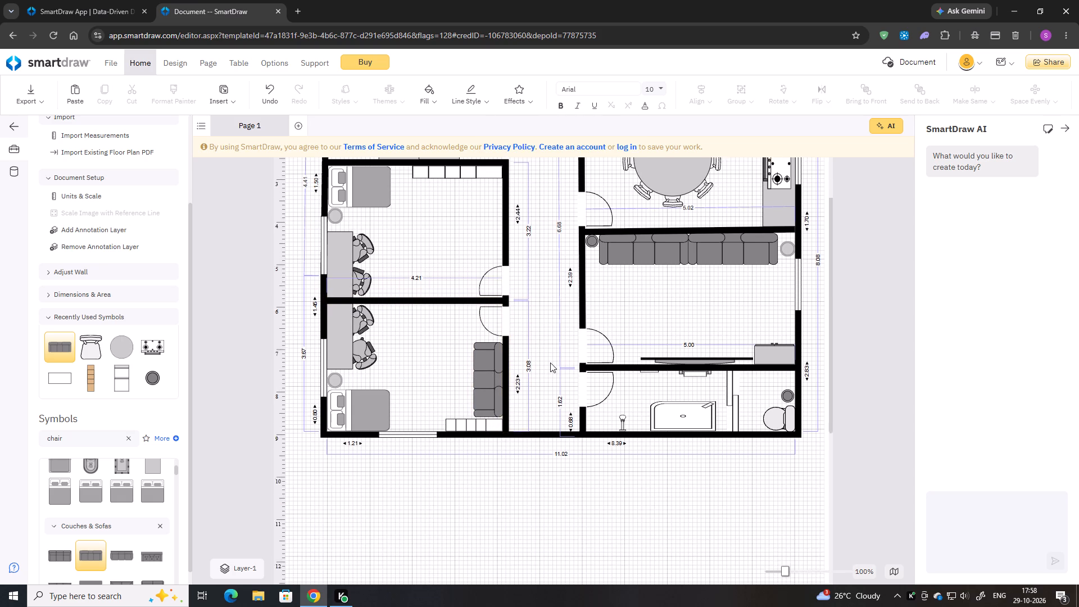
{"action": "scroll", "coordinate": [550, 363], "scroll_direction": "up", "scroll_amount": 3}
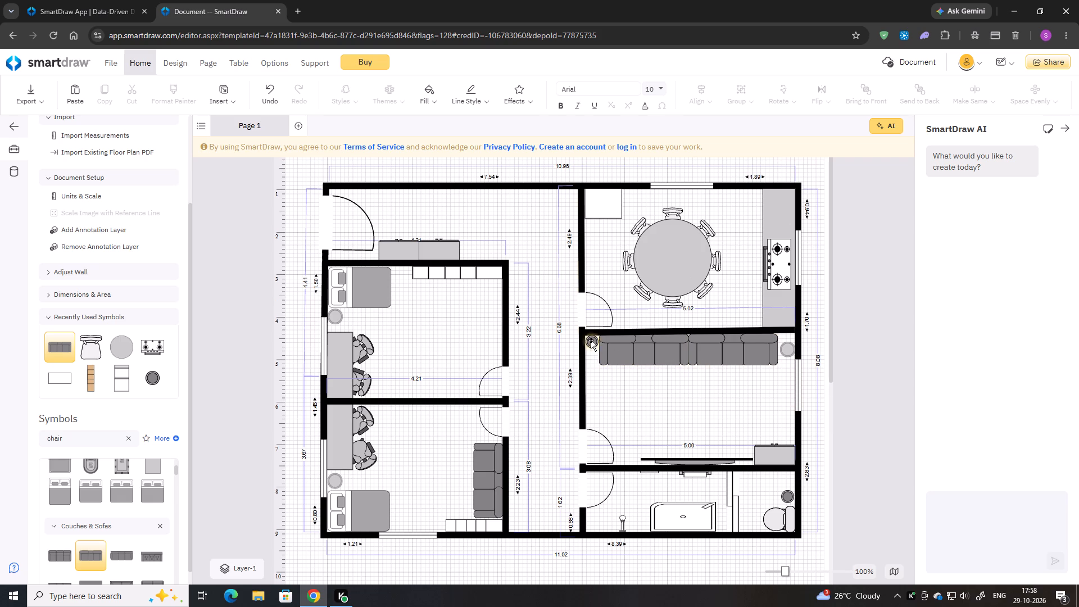
{"action": "left_click", "coordinate": [591, 340]}
{"action": "key", "text": "Down"}
{"action": "key", "text": "Down"}
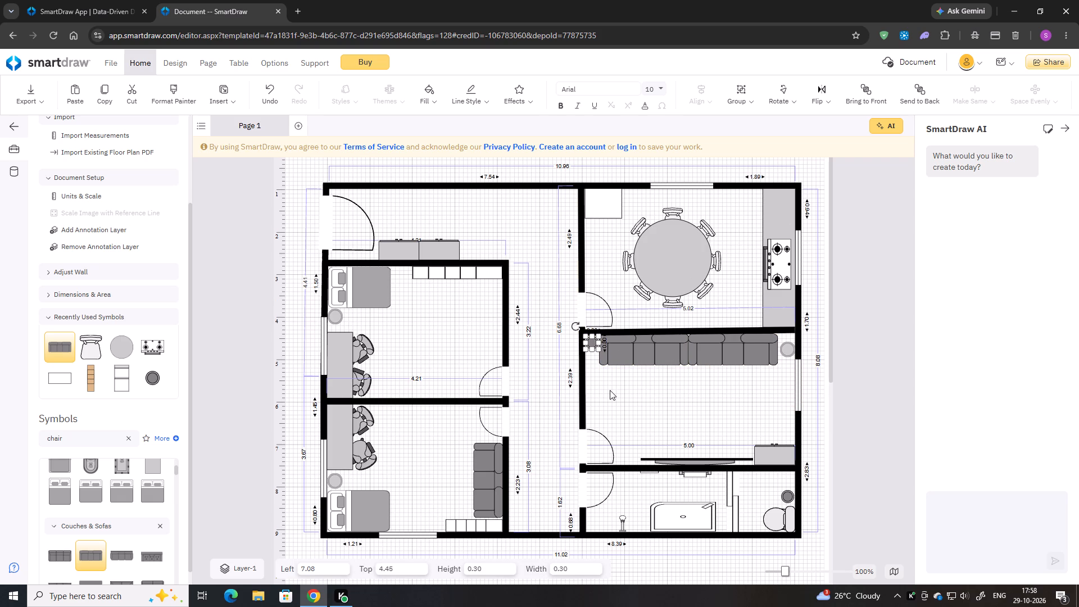
{"action": "left_click", "coordinate": [610, 390]}
Review the furnished plan and browse the symbol library categories for further items to add.
{"action": "scroll", "coordinate": [610, 390], "scroll_direction": "down", "scroll_amount": 2}
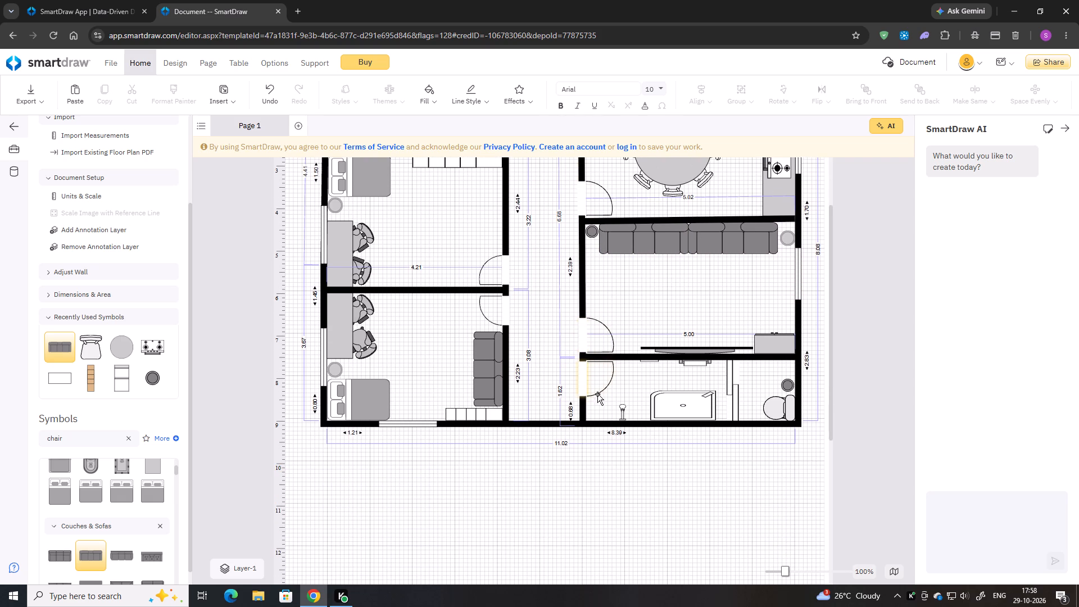
{"action": "scroll", "coordinate": [125, 493], "scroll_direction": "down", "scroll_amount": 1}
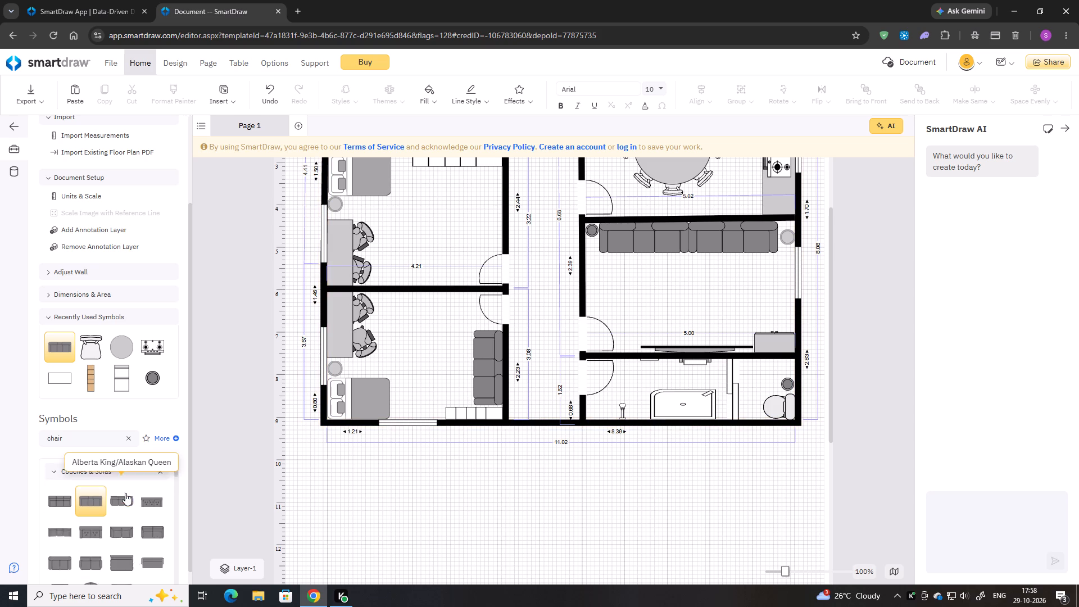
{"action": "scroll", "coordinate": [125, 493], "scroll_direction": "up", "scroll_amount": 7}
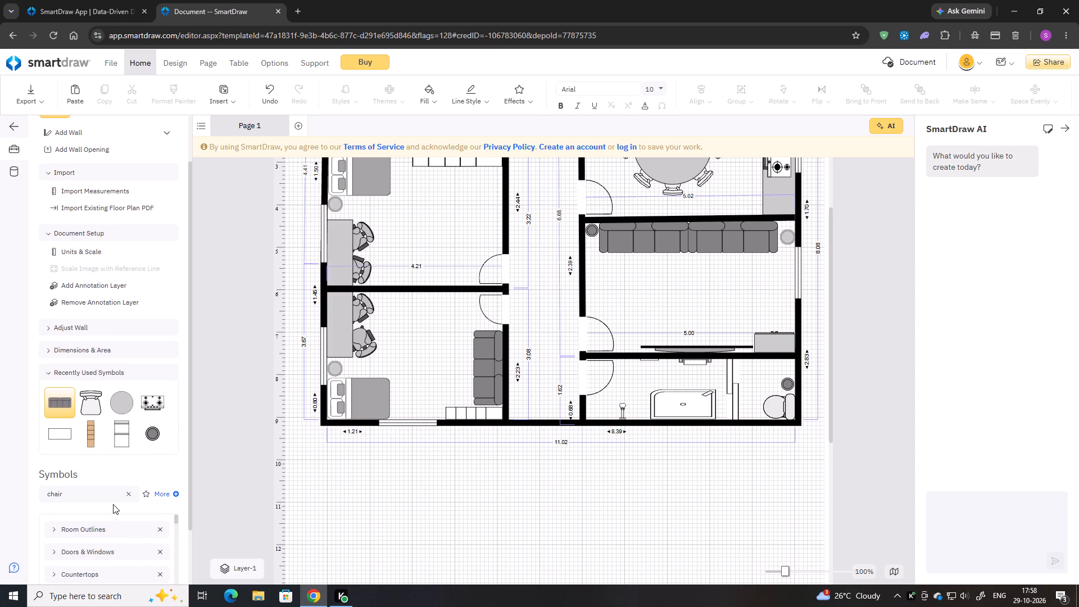
{"action": "scroll", "coordinate": [113, 504], "scroll_direction": "down", "scroll_amount": 3}
{"action": "scroll", "coordinate": [57, 463], "scroll_direction": "up", "scroll_amount": 2}
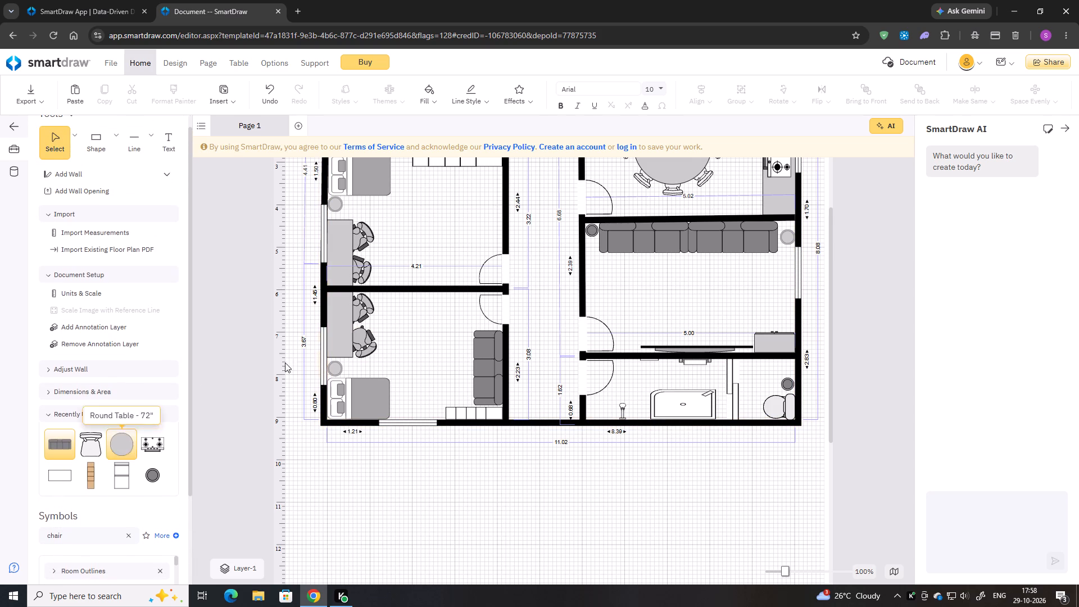
{"action": "scroll", "coordinate": [387, 334], "scroll_direction": "up", "scroll_amount": 3}
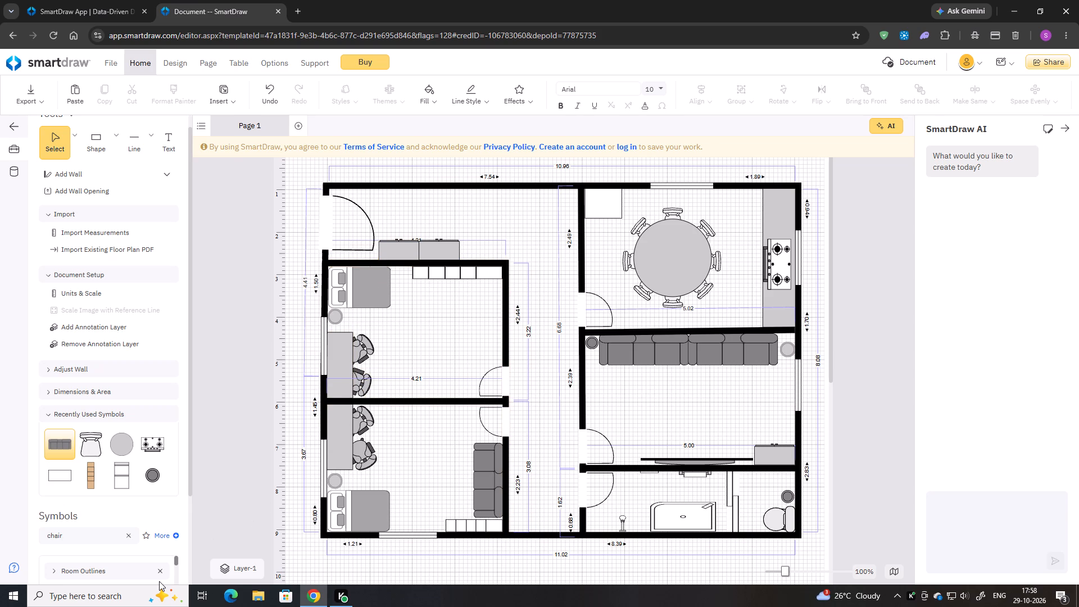
{"action": "scroll", "coordinate": [105, 459], "scroll_direction": "down", "scroll_amount": 2}
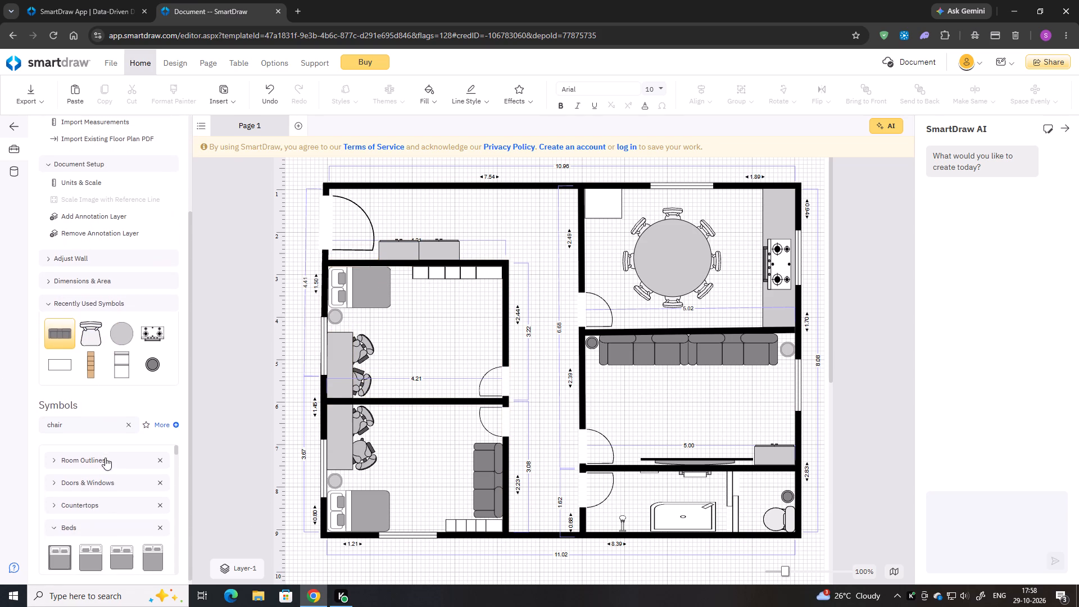
{"action": "scroll", "coordinate": [103, 454], "scroll_direction": "down", "scroll_amount": 5}
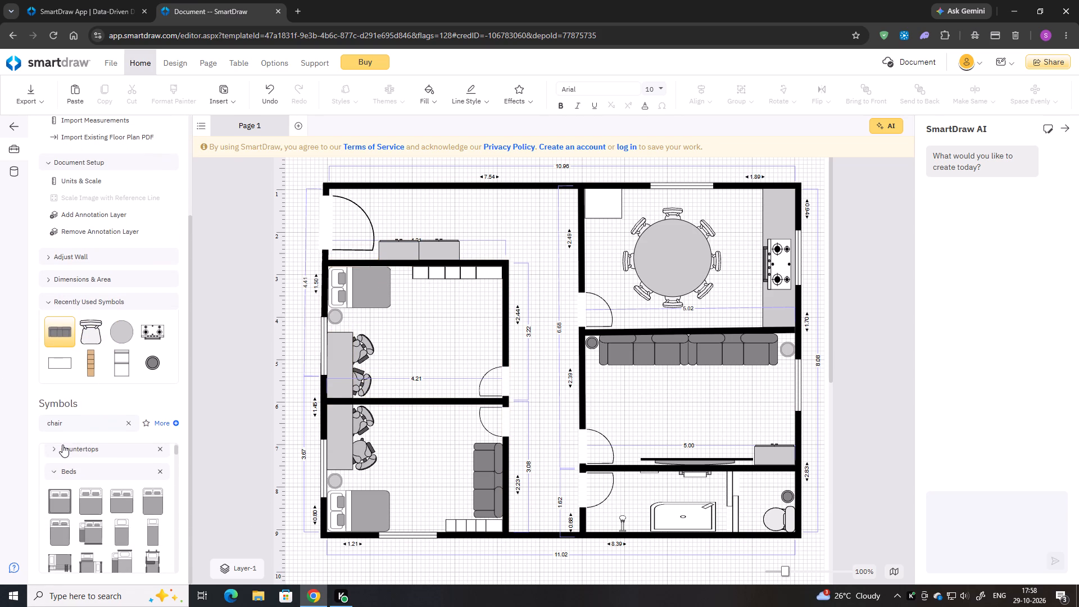
{"action": "scroll", "coordinate": [53, 447], "scroll_direction": "down", "scroll_amount": 3}
{"action": "scroll", "coordinate": [46, 452], "scroll_direction": "up", "scroll_amount": 1}
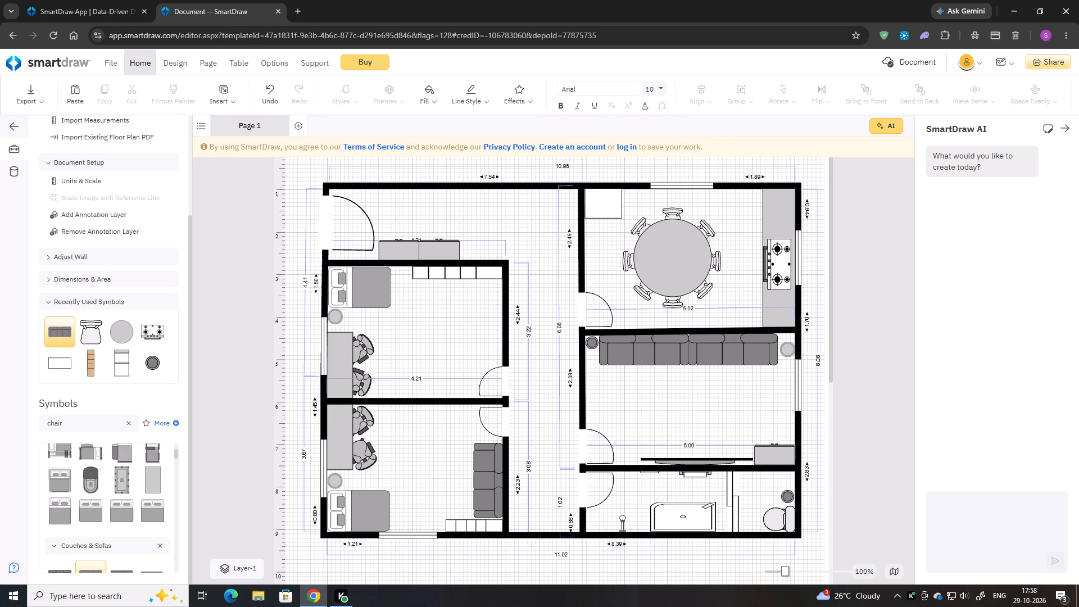
{"action": "scroll", "coordinate": [99, 451], "scroll_direction": "up", "scroll_amount": 5}
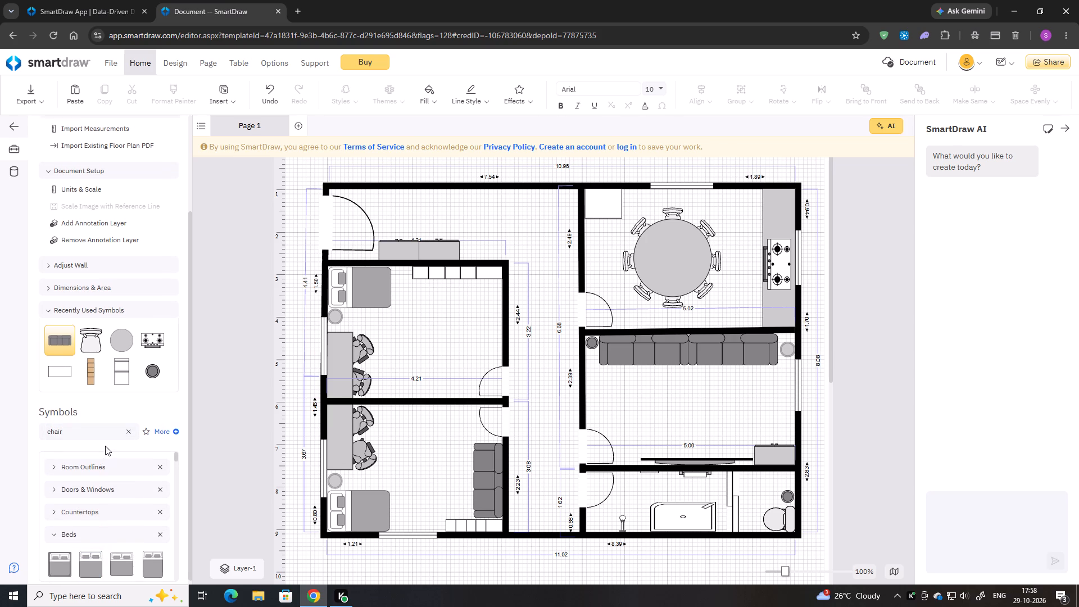
{"action": "scroll", "coordinate": [105, 456], "scroll_direction": "down", "scroll_amount": 1}
{"action": "scroll", "coordinate": [105, 456], "scroll_direction": "up", "scroll_amount": 5}
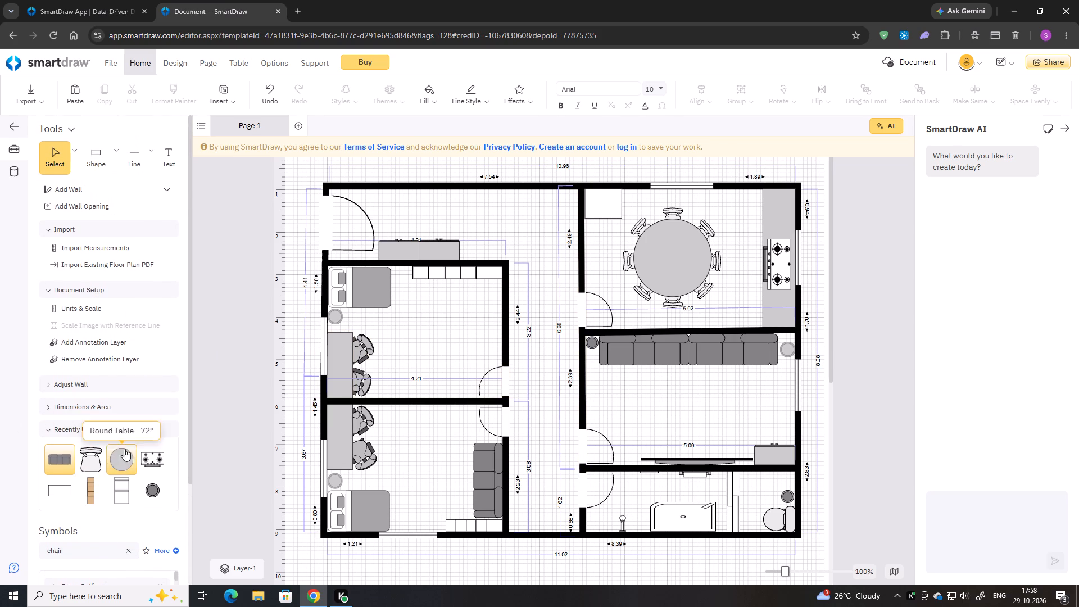
{"action": "scroll", "coordinate": [127, 416], "scroll_direction": "up", "scroll_amount": 1}
{"action": "scroll", "coordinate": [103, 477], "scroll_direction": "down", "scroll_amount": 1}
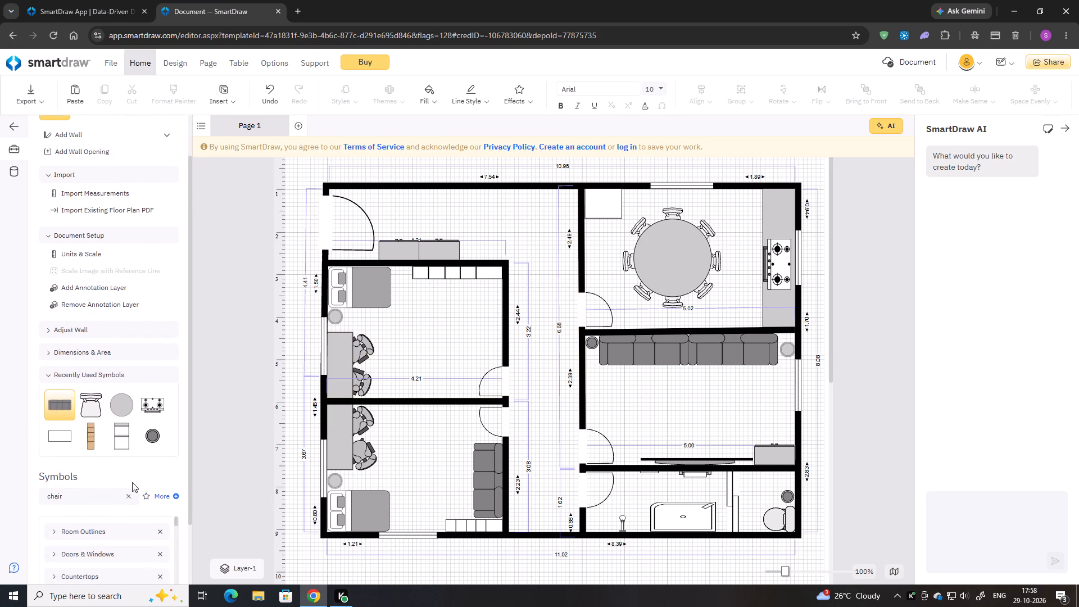
Search the symbols for "light" and add a Light / Lamp symbol to the upper bedroom beside the bed.
{"action": "left_click", "coordinate": [126, 494]}
{"action": "type", "text": "li"}
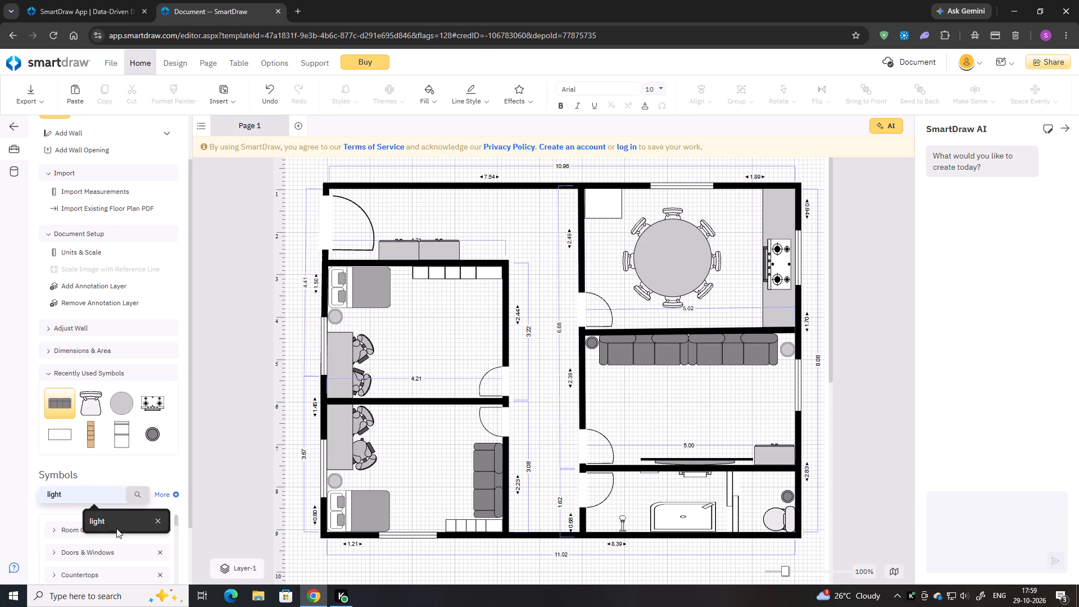
{"action": "left_click", "coordinate": [114, 524]}
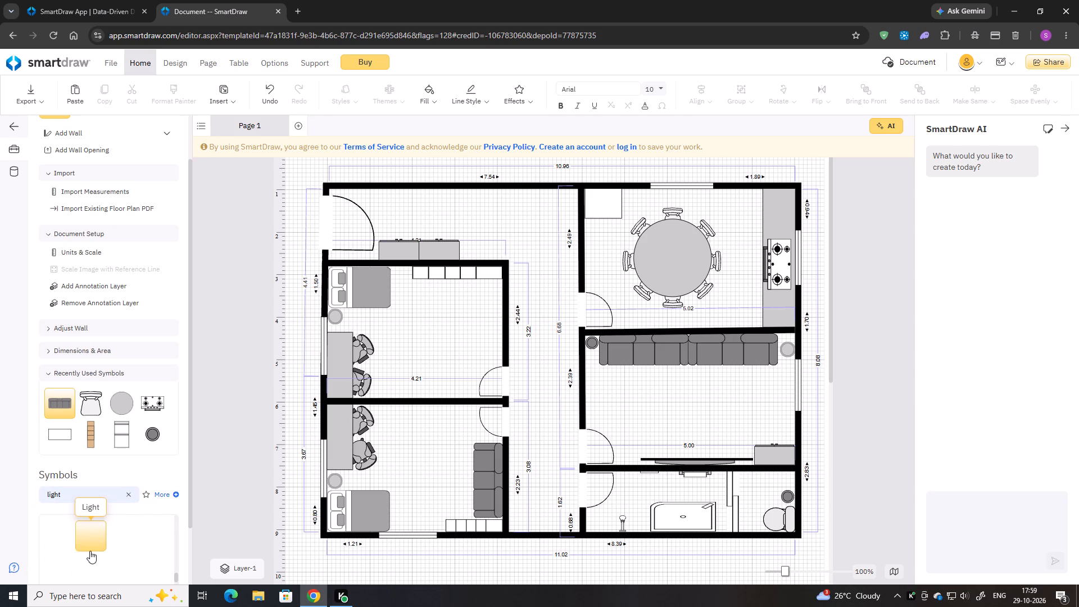
{"action": "scroll", "coordinate": [70, 529], "scroll_direction": "down", "scroll_amount": 1}
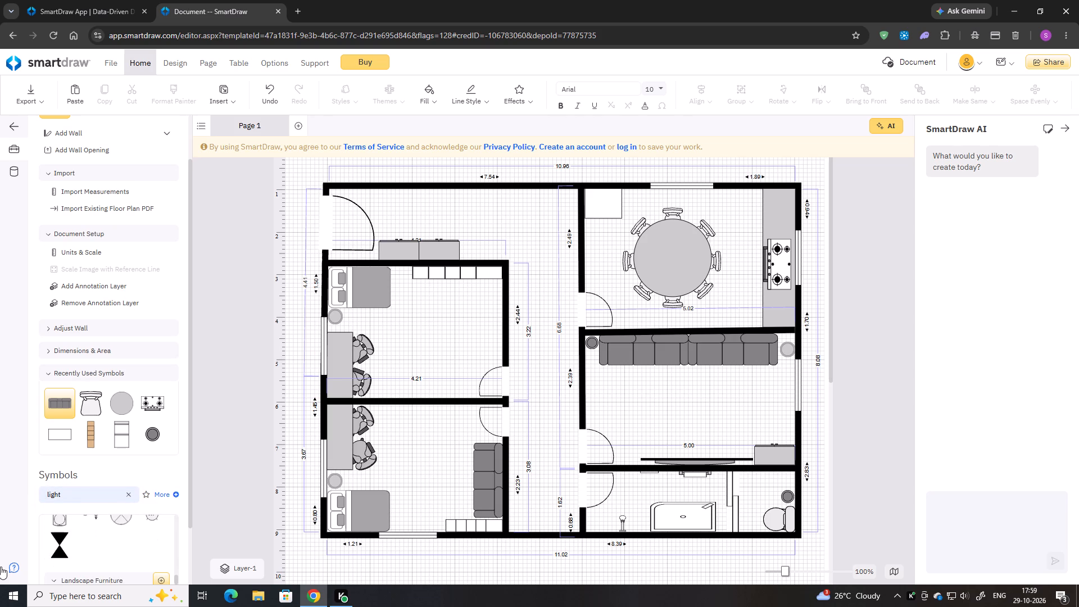
{"action": "scroll", "coordinate": [94, 543], "scroll_direction": "down", "scroll_amount": 2}
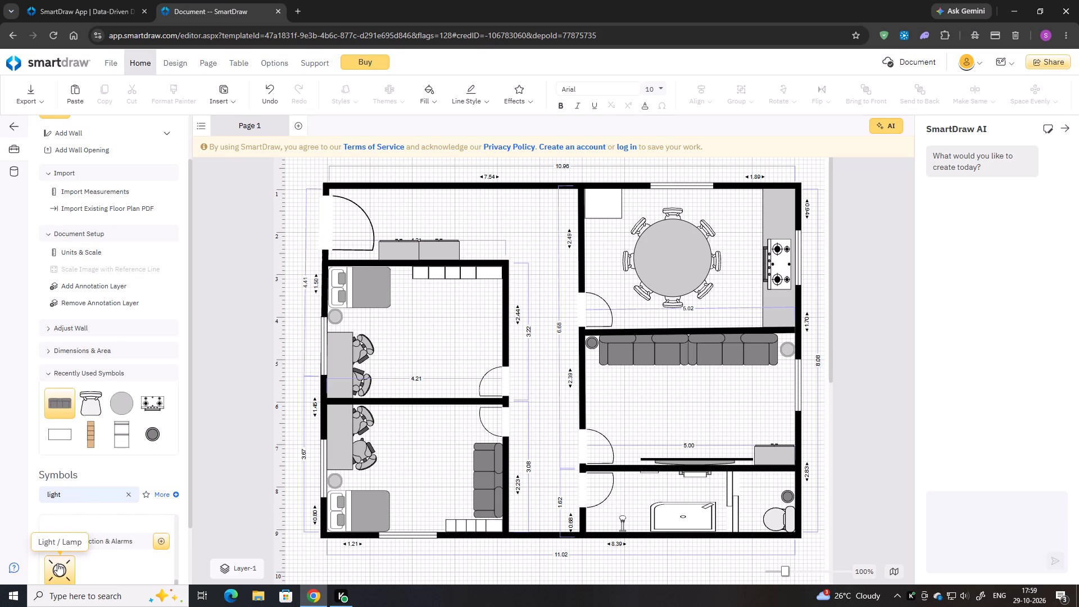
{"action": "double_click", "coordinate": [58, 565]}
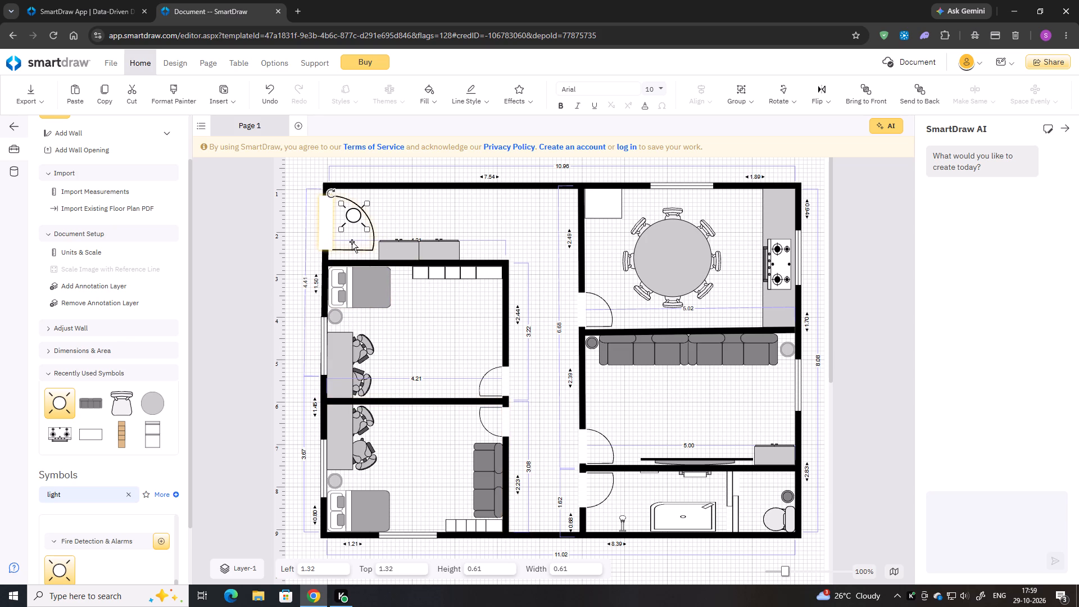
{"action": "left_click_drag", "start_coordinate": [347, 217], "coordinate": [386, 312]}
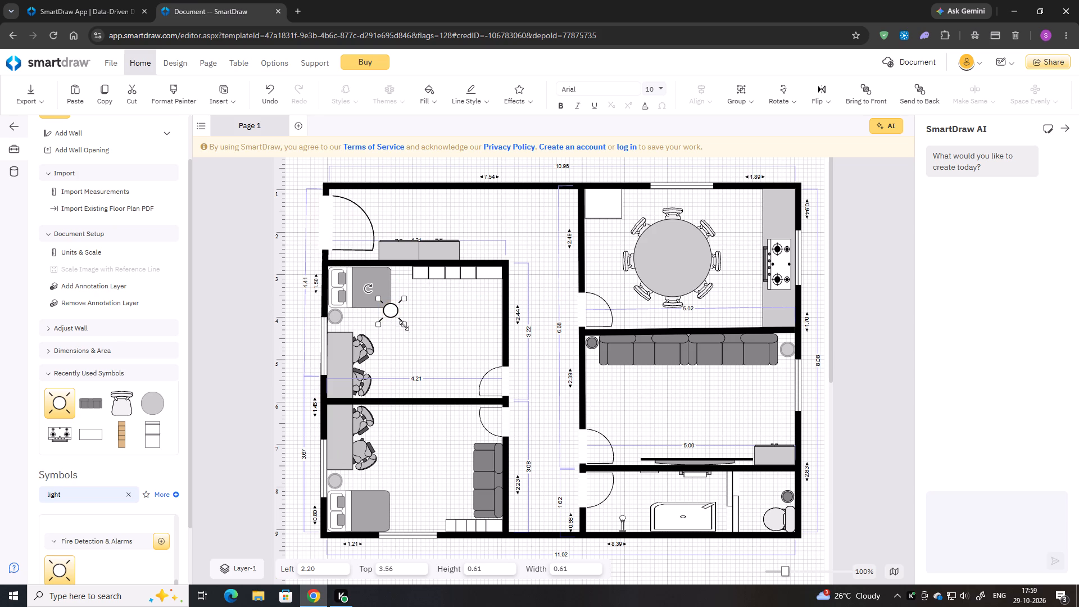
Shrink the lamp symbol to 0.39 by 0.39 and centre it on the upper bedroom's round bedside table.
{"action": "left_click_drag", "start_coordinate": [404, 323], "coordinate": [395, 321]}
{"action": "left_click_drag", "start_coordinate": [391, 311], "coordinate": [375, 319]}
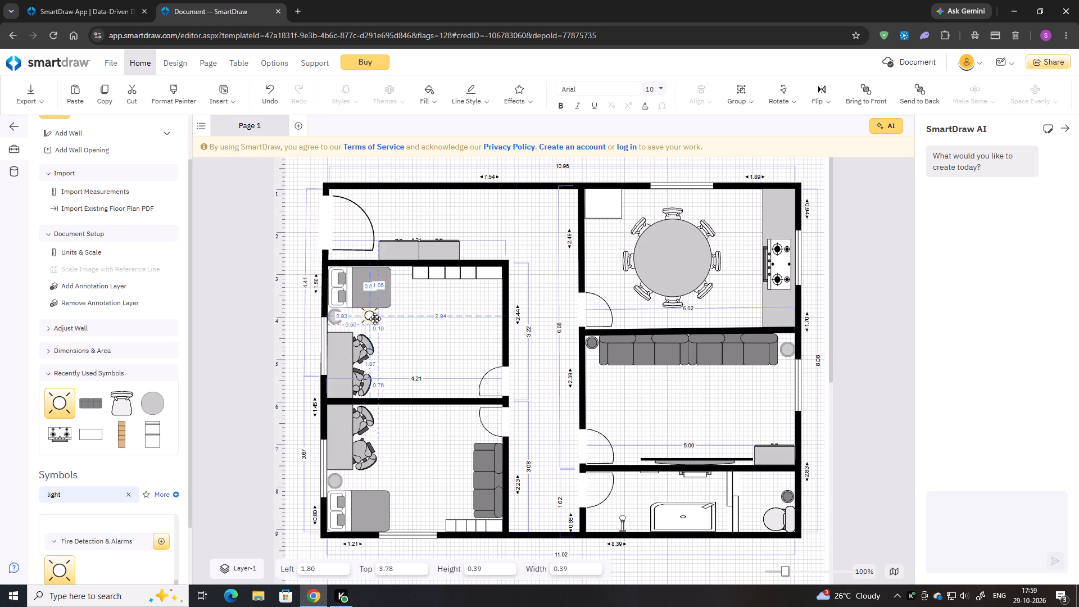
{"action": "left_click_drag", "start_coordinate": [375, 319], "coordinate": [341, 321]}
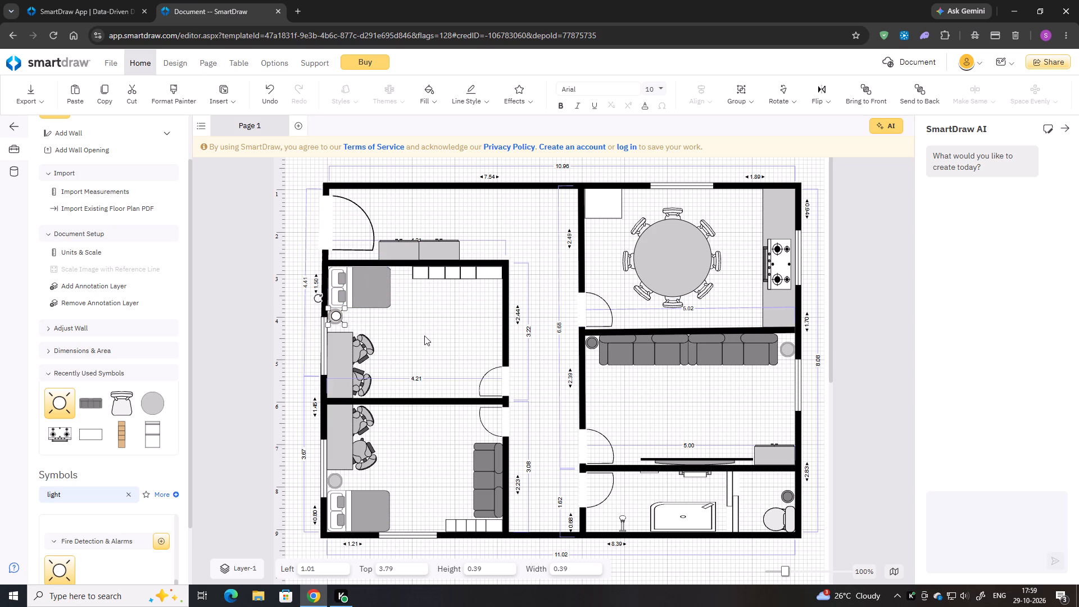
{"action": "key", "text": "Left"}
{"action": "key", "text": "Left"}
{"action": "key", "text": "Down"}
{"action": "key", "text": "Right"}
{"action": "key", "text": "Left"}
{"action": "key", "text": "Up"}
{"action": "key", "text": "Right"}
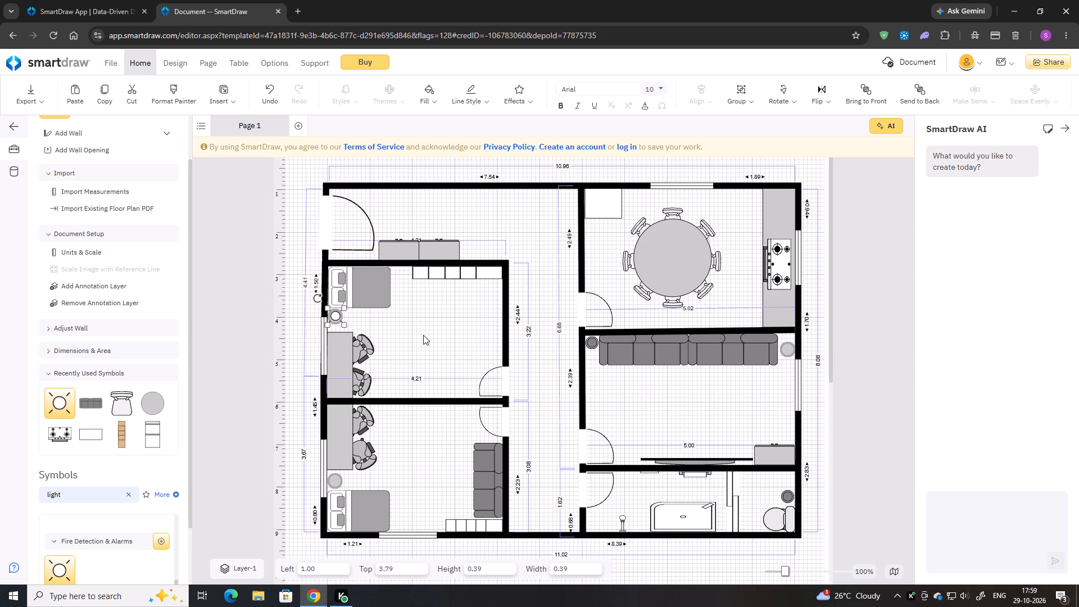
{"action": "key", "text": "Down"}
{"action": "key", "text": "Left"}
Copy the lamp symbol and place the duplicate on the lower bedroom's round bedside table.
{"action": "key", "text": "ctrl+c"}
{"action": "key", "text": "ctrl+v"}
{"action": "left_click_drag", "start_coordinate": [375, 238], "coordinate": [334, 478]}
{"action": "key", "text": "Down"}
{"action": "key", "text": "Down"}
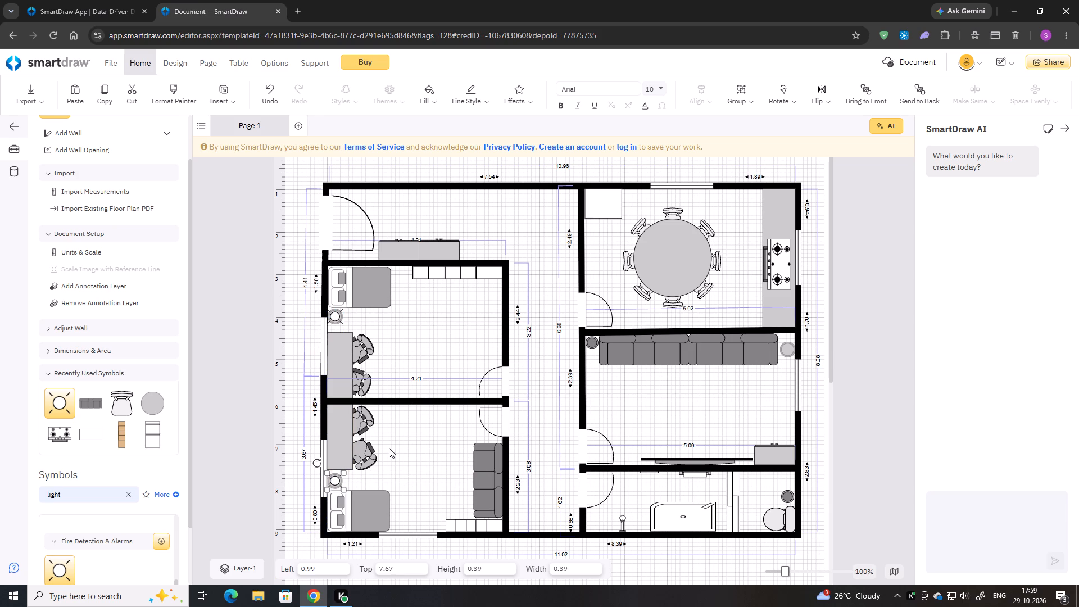
{"action": "left_click", "coordinate": [388, 450]}
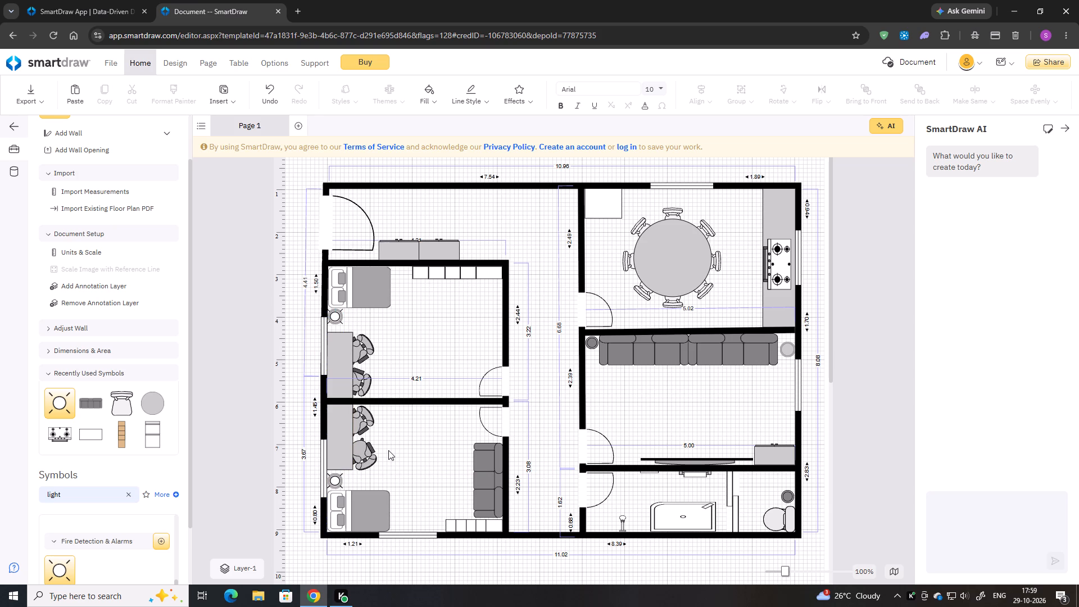
Paste another lamp and centre it on the living room's light round side table, near the outer wall.
{"action": "key", "text": "ctrl+v"}
{"action": "left_click_drag", "start_coordinate": [402, 260], "coordinate": [785, 319]}
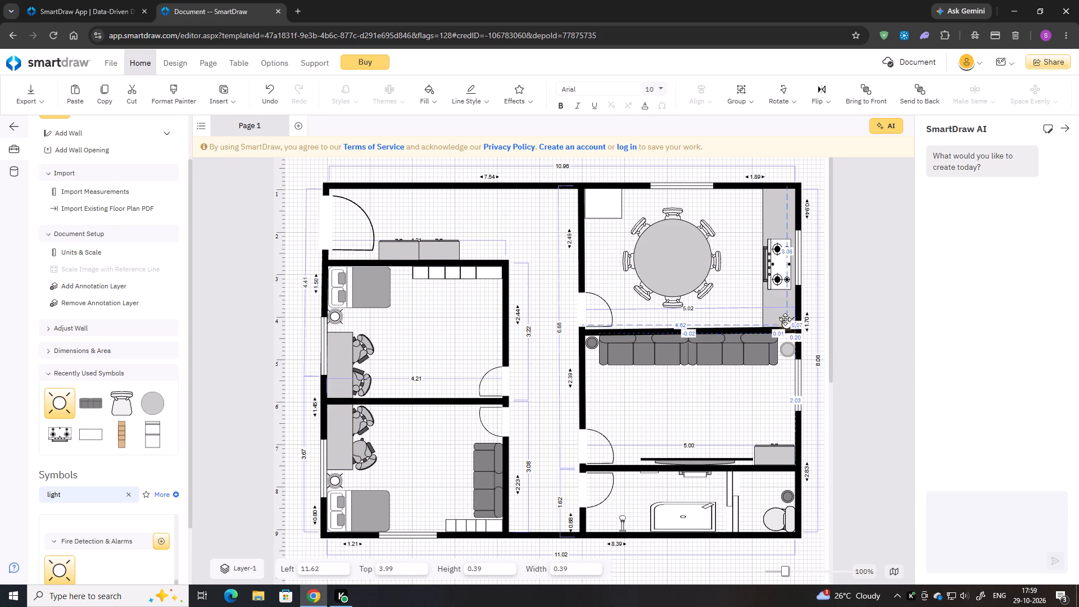
{"action": "left_click_drag", "start_coordinate": [785, 319], "coordinate": [783, 342]}
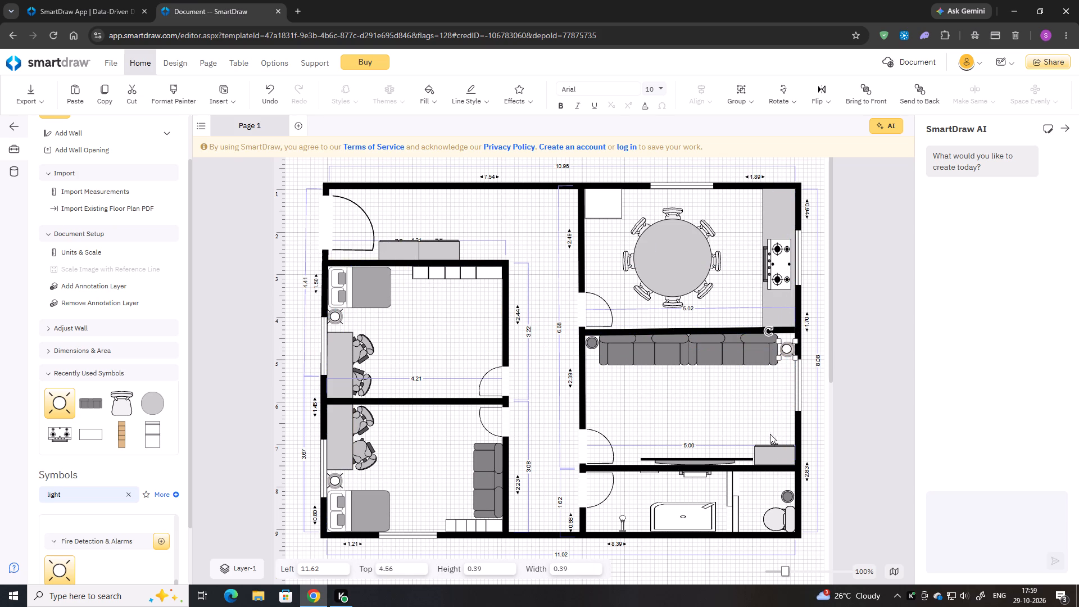
{"action": "key", "text": "Right"}
{"action": "key", "text": "Right"}
{"action": "key", "text": "Down"}
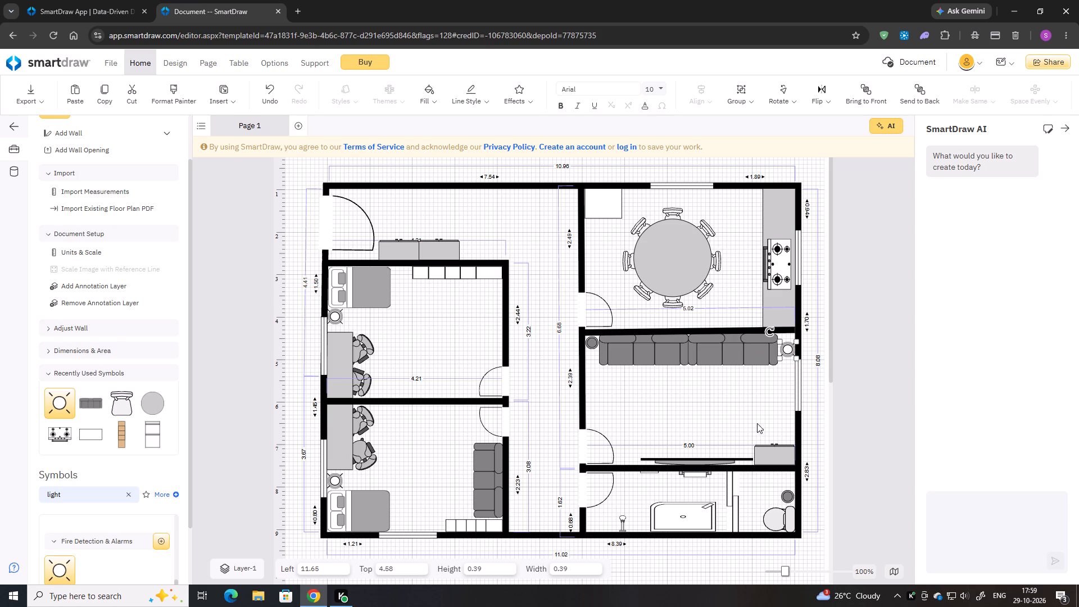
{"action": "left_click", "coordinate": [745, 419]}
Look through the "light" search results for a wall-mounted light symbol.
{"action": "scroll", "coordinate": [640, 392], "scroll_direction": "up", "scroll_amount": 1}
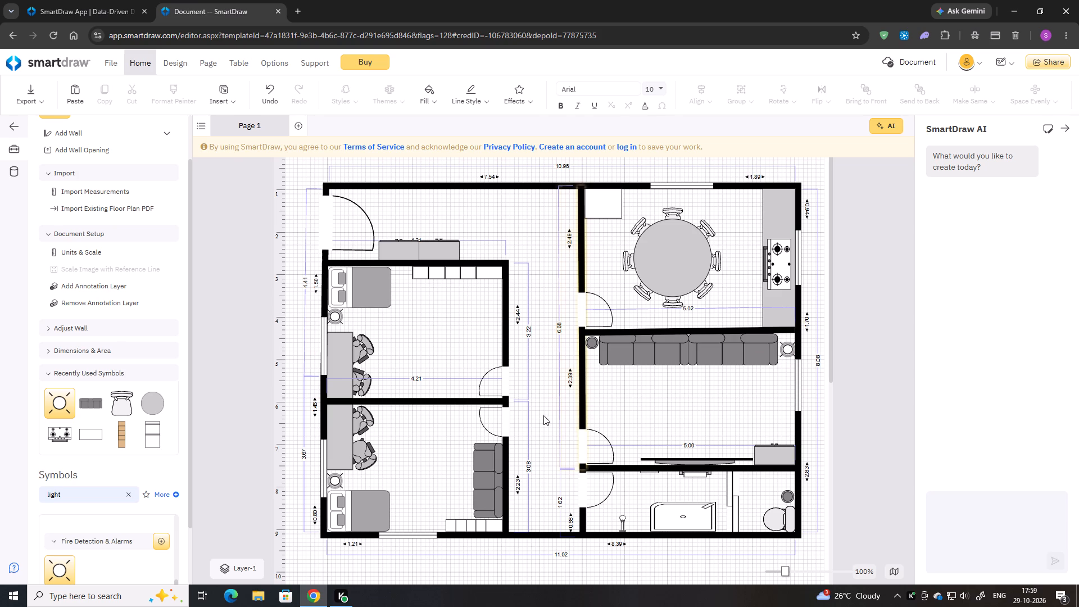
{"action": "scroll", "coordinate": [131, 536], "scroll_direction": "down", "scroll_amount": 2}
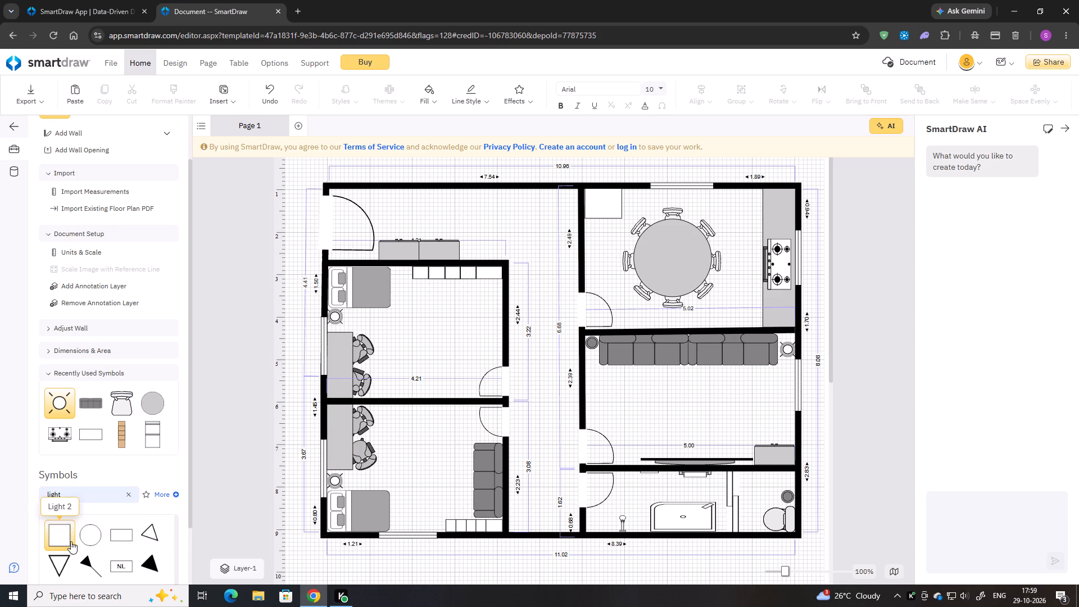
{"action": "scroll", "coordinate": [87, 538], "scroll_direction": "down", "scroll_amount": 3}
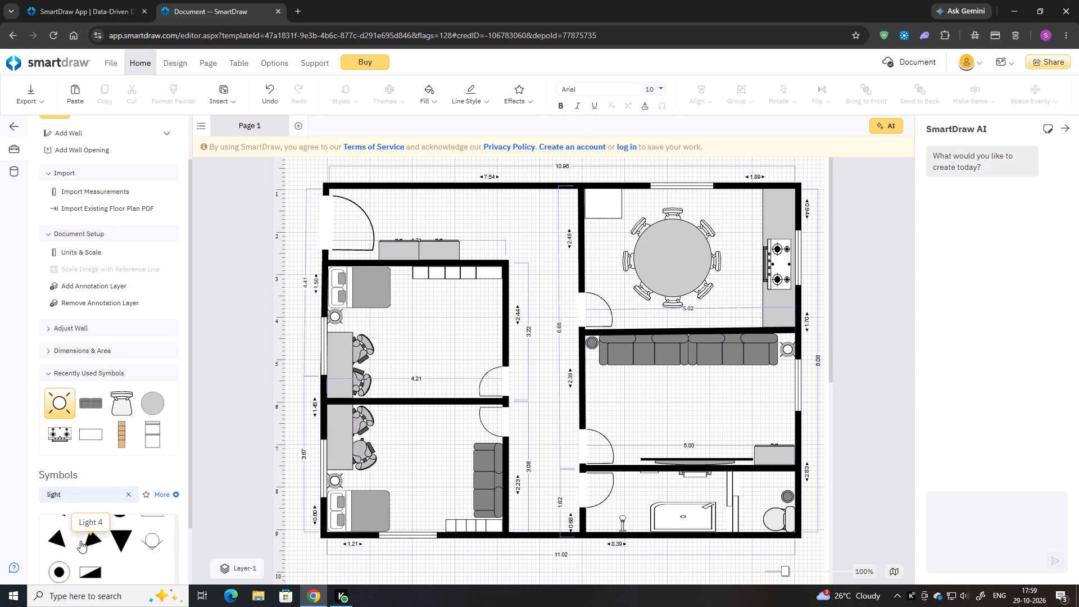
{"action": "scroll", "coordinate": [80, 540], "scroll_direction": "down", "scroll_amount": 1}
{"action": "scroll", "coordinate": [60, 533], "scroll_direction": "up", "scroll_amount": 1}
{"action": "scroll", "coordinate": [61, 542], "scroll_direction": "down", "scroll_amount": 1}
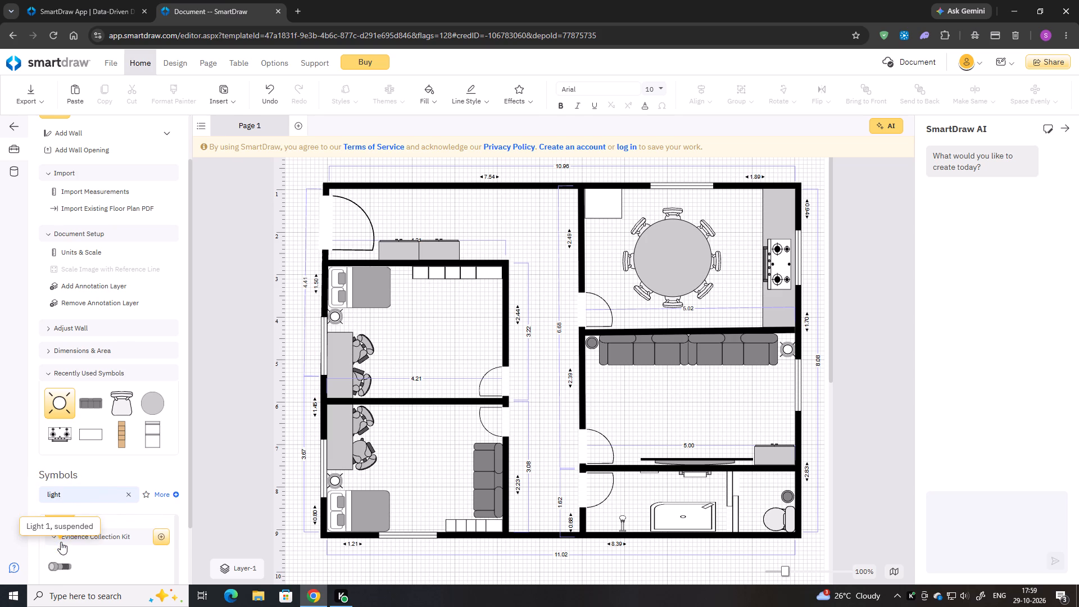
{"action": "scroll", "coordinate": [61, 558], "scroll_direction": "down", "scroll_amount": 2}
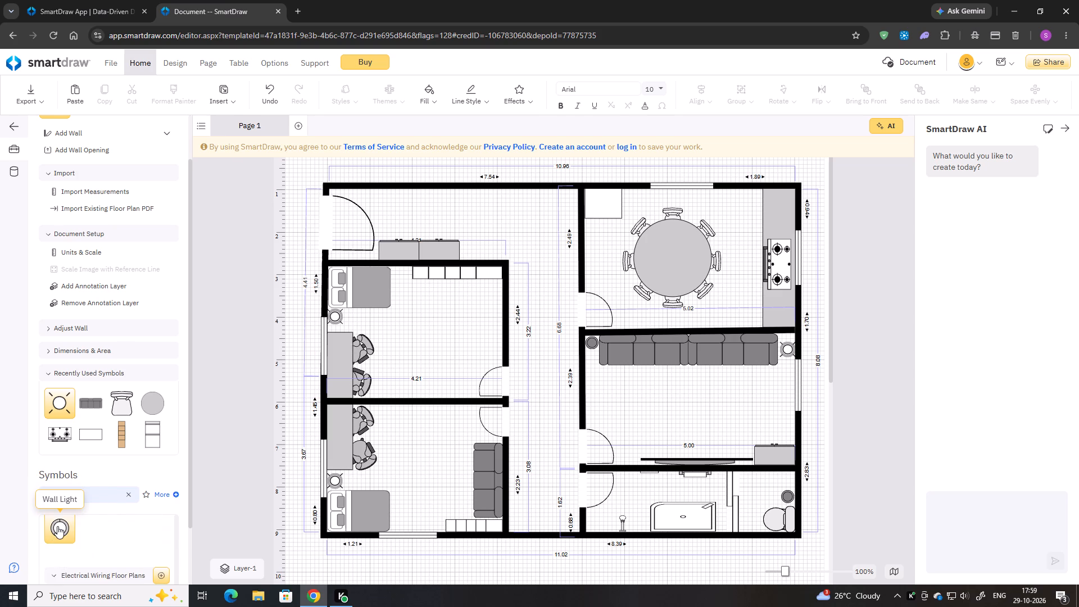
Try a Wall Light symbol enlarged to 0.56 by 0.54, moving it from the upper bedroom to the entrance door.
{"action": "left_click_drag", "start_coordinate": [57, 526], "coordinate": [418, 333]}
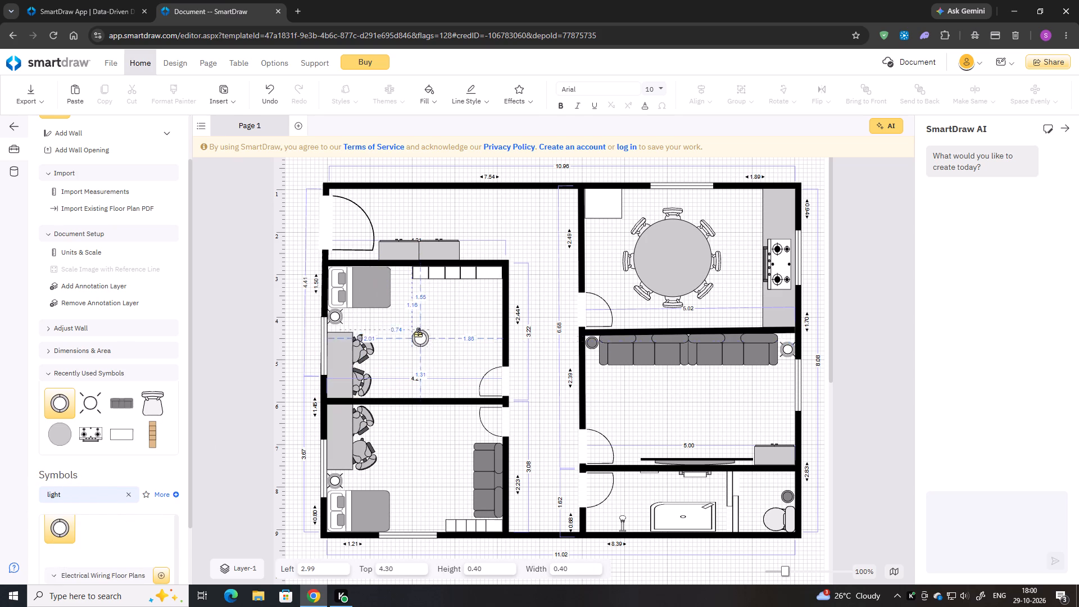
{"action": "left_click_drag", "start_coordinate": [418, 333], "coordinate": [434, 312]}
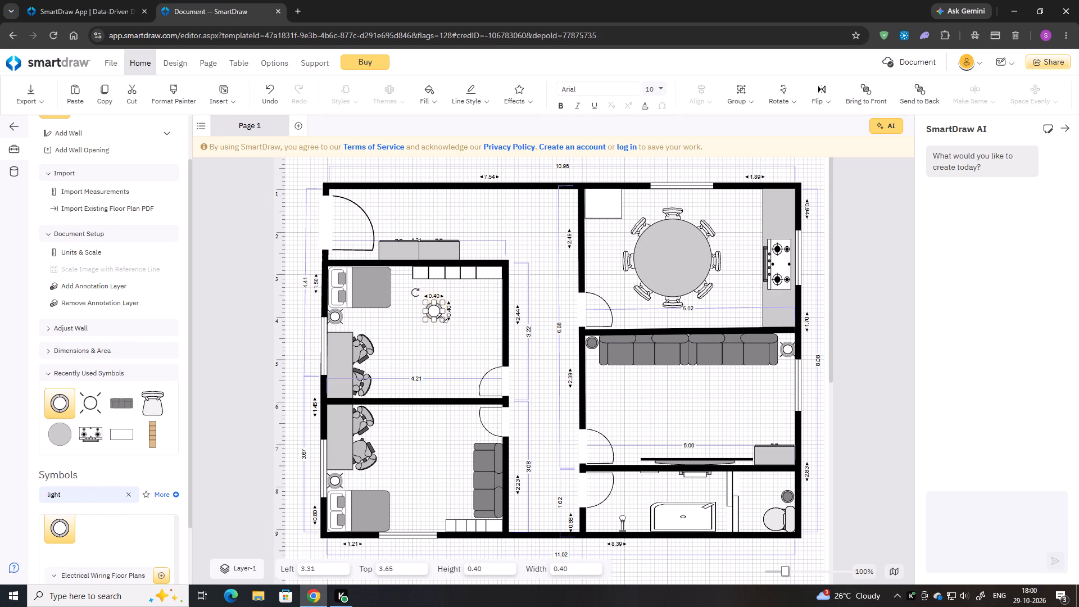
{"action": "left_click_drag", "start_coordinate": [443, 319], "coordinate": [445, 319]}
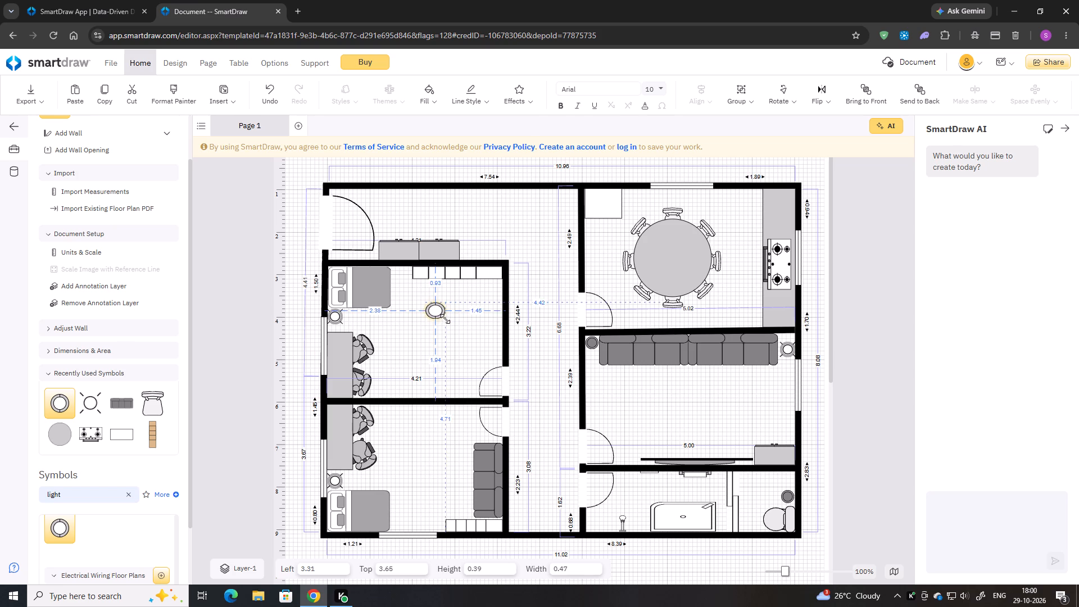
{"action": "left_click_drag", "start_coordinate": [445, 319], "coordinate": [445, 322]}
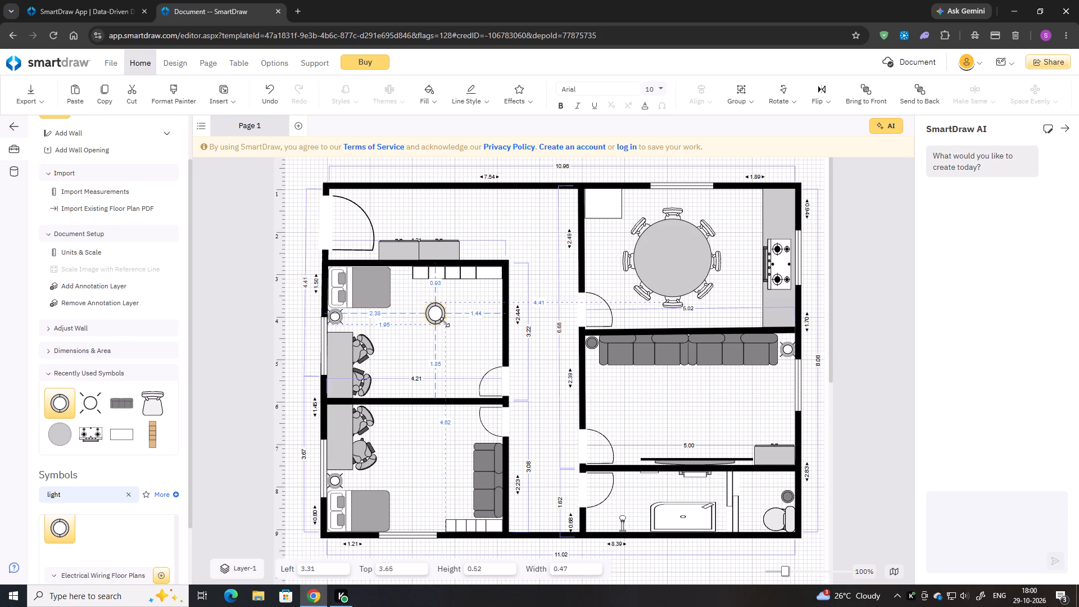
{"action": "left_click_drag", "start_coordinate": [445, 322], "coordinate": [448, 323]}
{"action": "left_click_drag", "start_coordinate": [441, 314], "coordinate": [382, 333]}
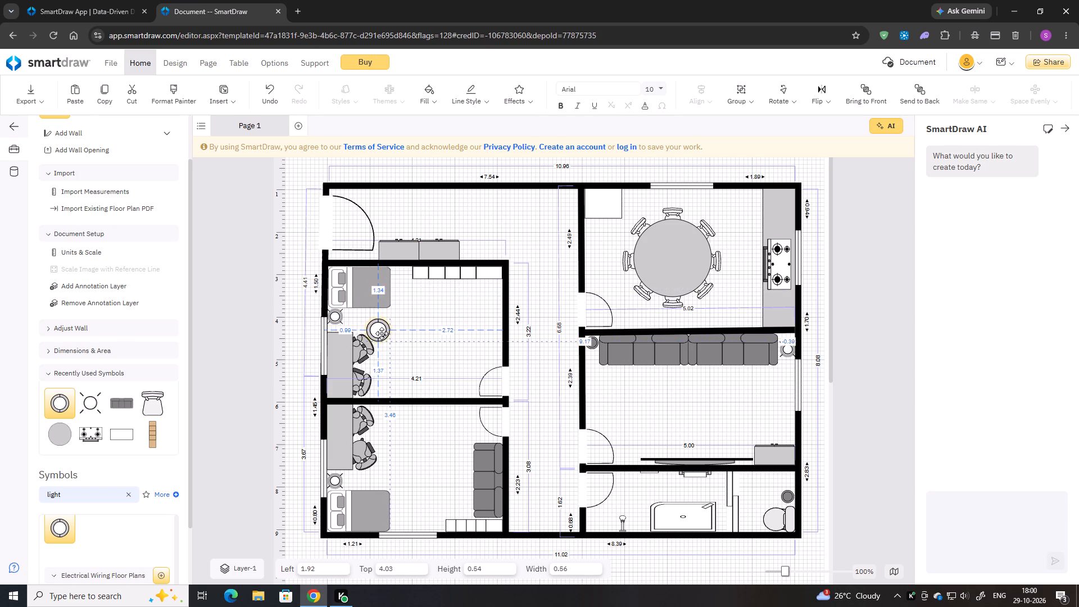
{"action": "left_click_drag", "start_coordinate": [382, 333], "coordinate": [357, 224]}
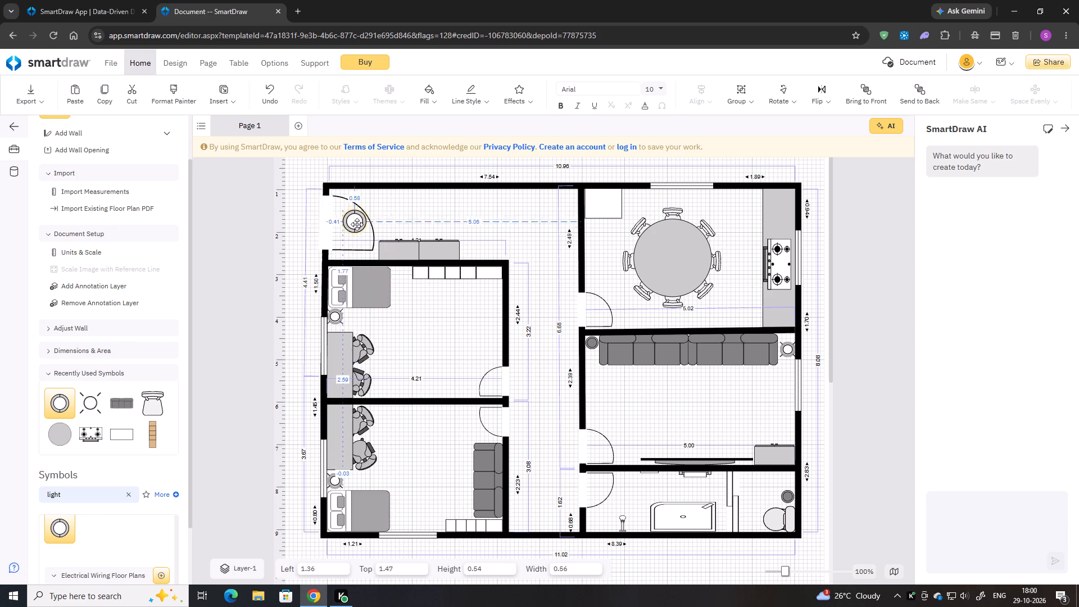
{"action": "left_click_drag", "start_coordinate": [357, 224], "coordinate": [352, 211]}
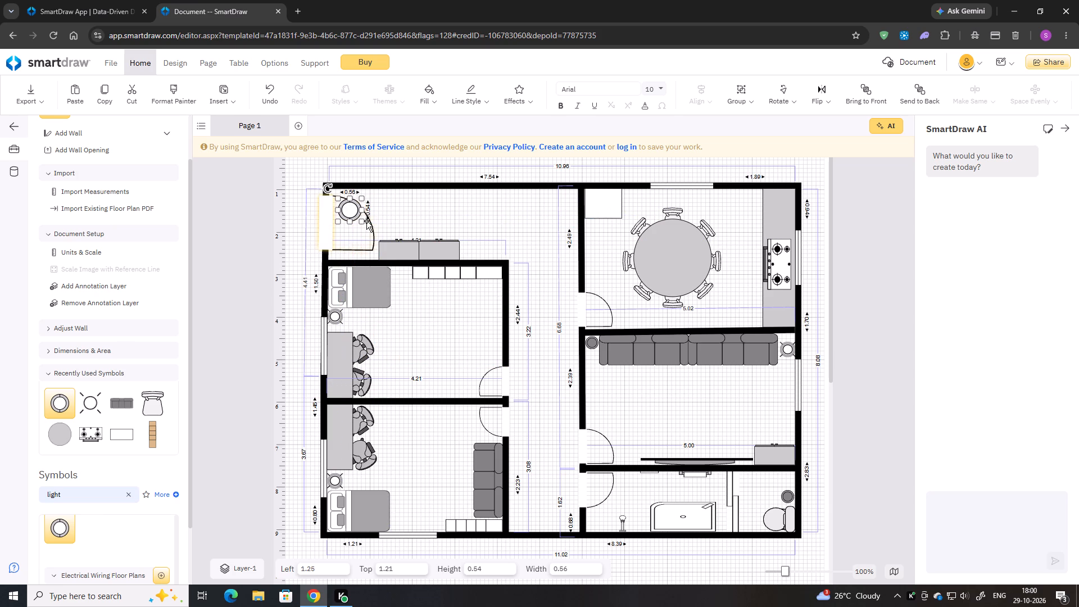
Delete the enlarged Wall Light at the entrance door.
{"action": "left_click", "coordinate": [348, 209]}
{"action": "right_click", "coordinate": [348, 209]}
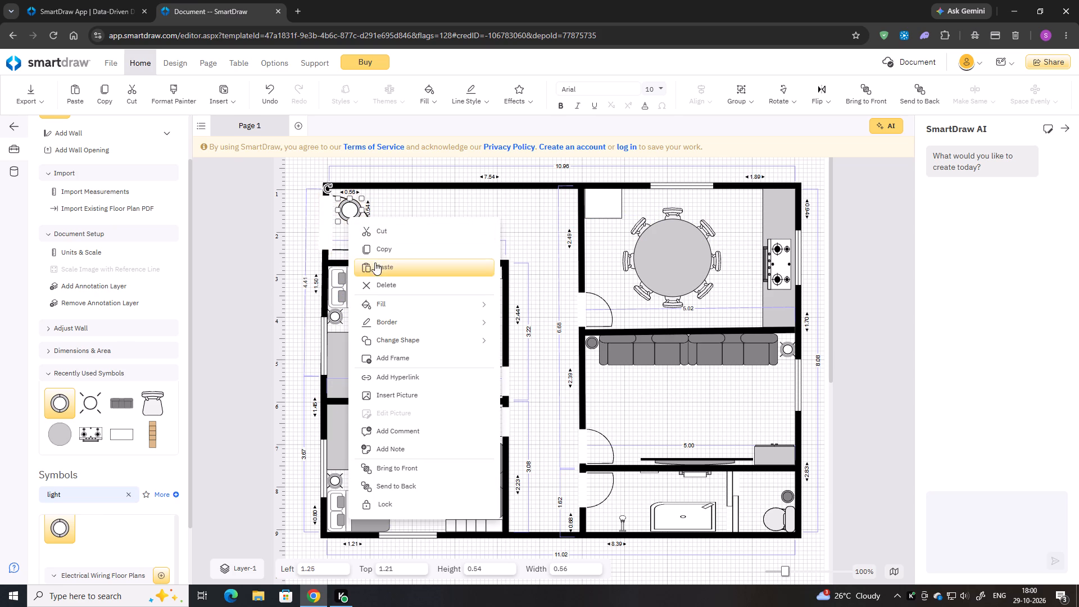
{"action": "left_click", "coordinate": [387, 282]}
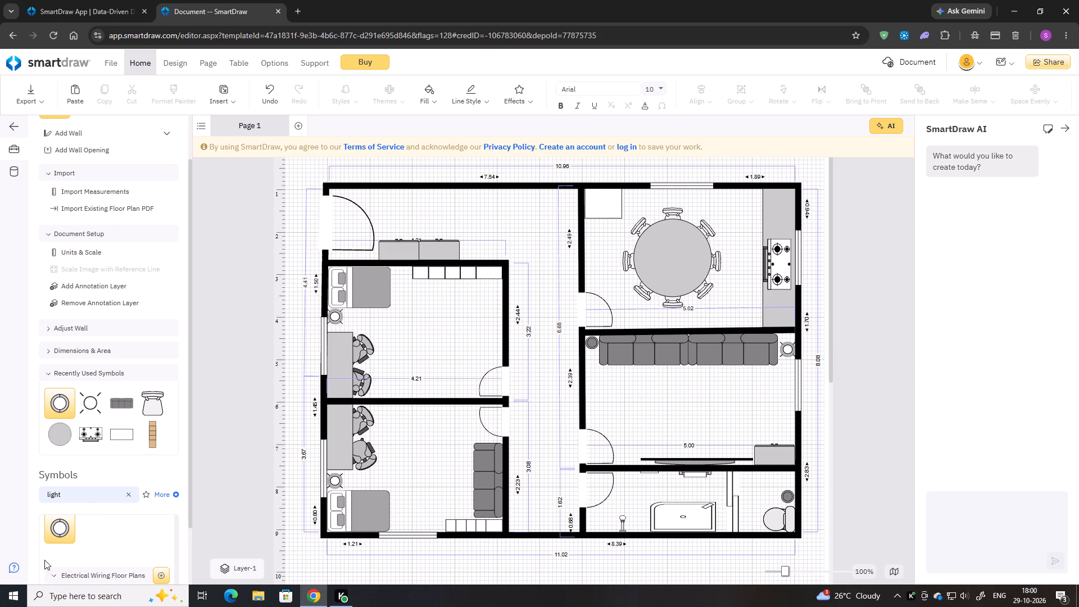
Add a Wall Light symbol of 0.40 by 0.40 just inside the entrance, near the door opening's upper end.
{"action": "left_click_drag", "start_coordinate": [58, 528], "coordinate": [345, 211]}
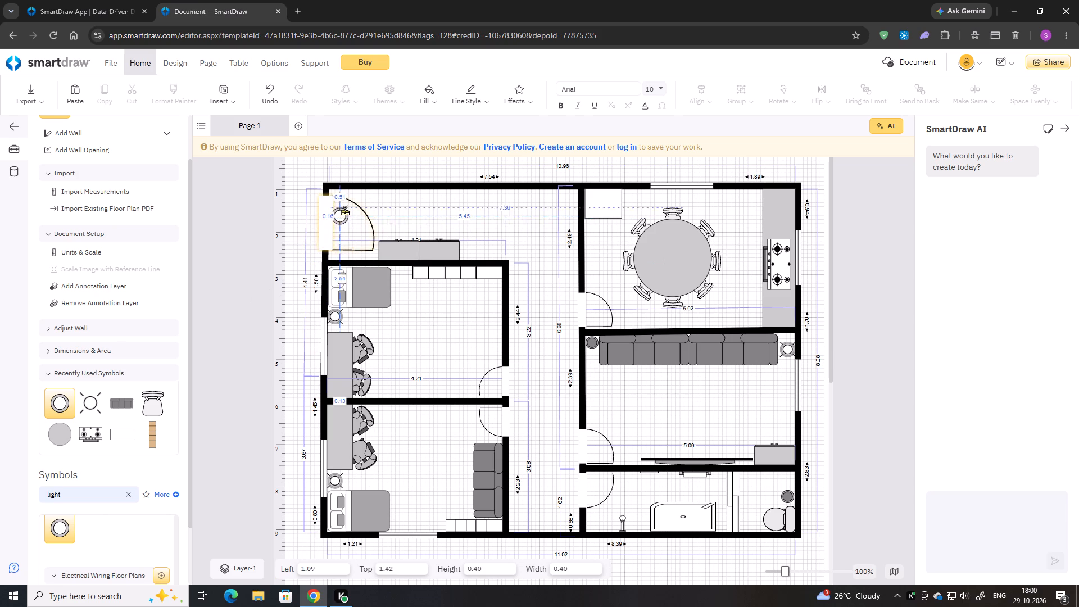
{"action": "left_click_drag", "start_coordinate": [345, 211], "coordinate": [347, 207]}
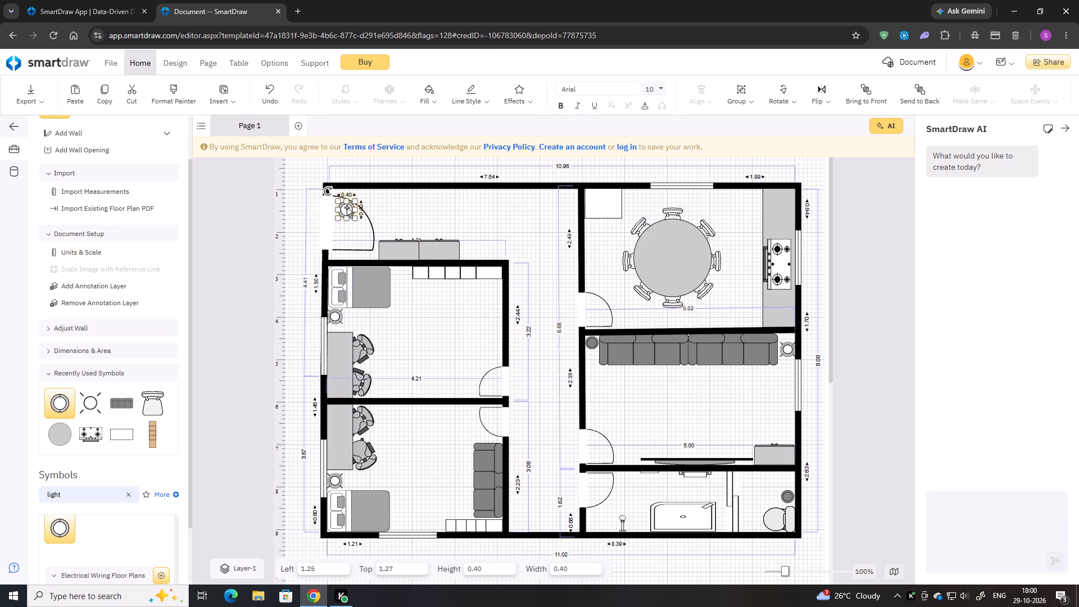
Copy the entrance Wall Light and place the duplicate directly below it, near the door opening's lower end.
{"action": "key", "text": "ctrl+c"}
{"action": "key", "text": "ctrl+v"}
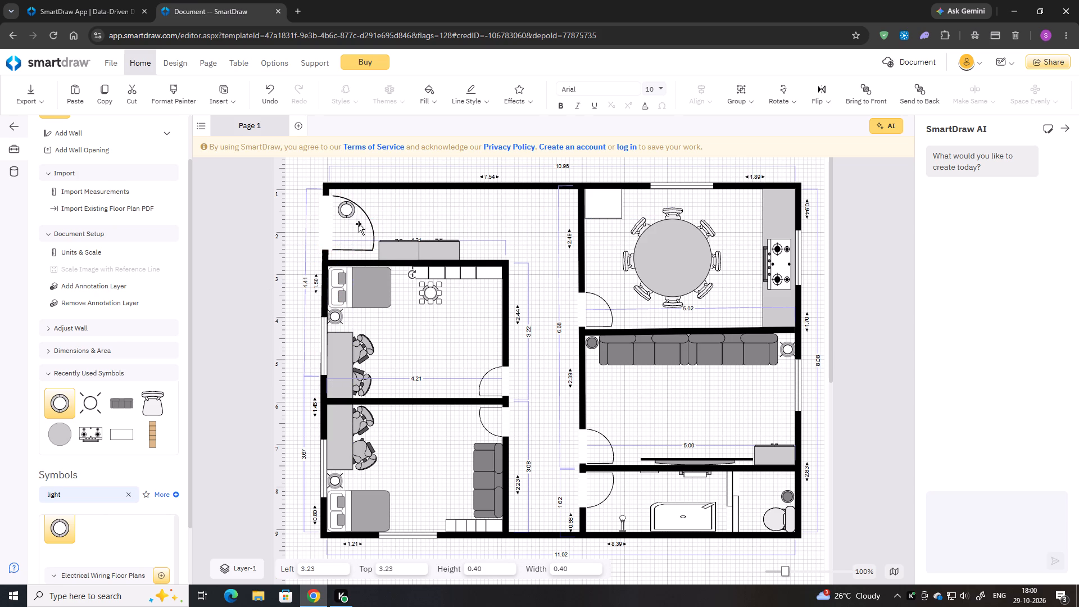
{"action": "left_click_drag", "start_coordinate": [430, 291], "coordinate": [348, 239]}
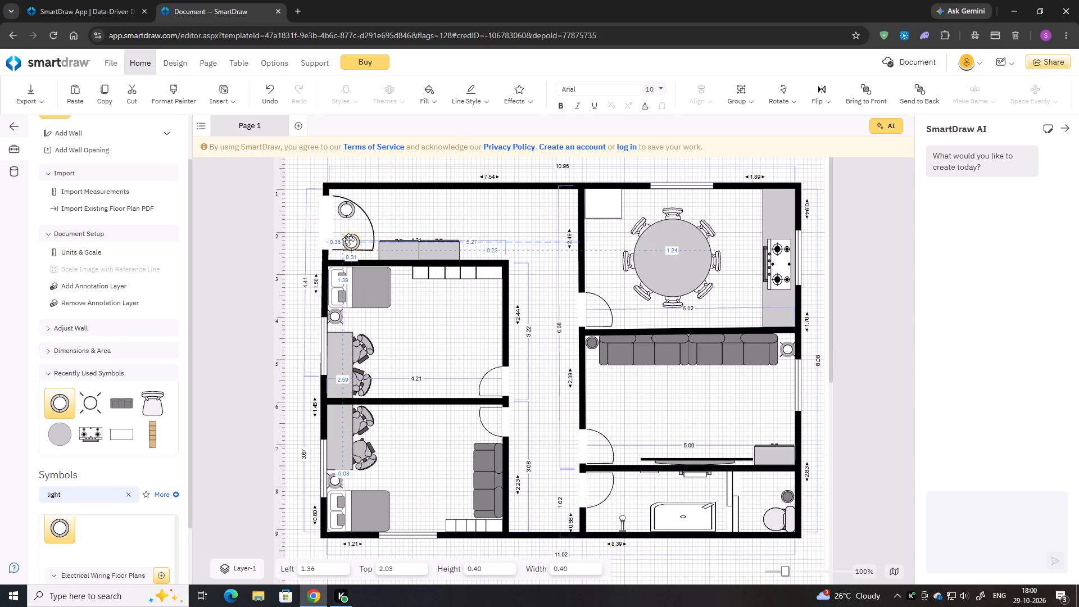
{"action": "left_click_drag", "start_coordinate": [348, 239], "coordinate": [345, 242]}
{"action": "left_click", "coordinate": [413, 220]}
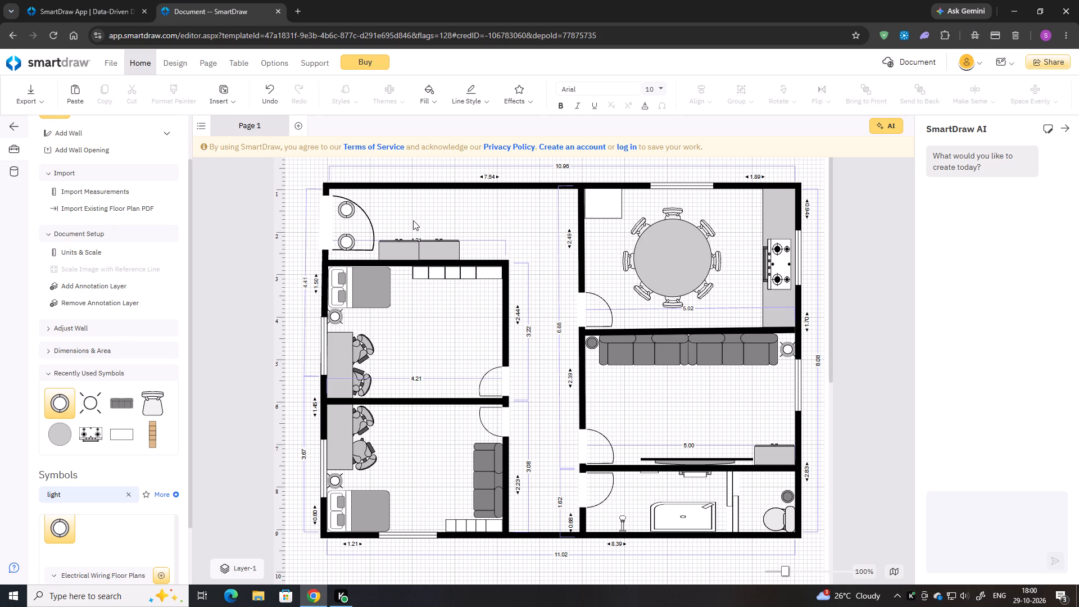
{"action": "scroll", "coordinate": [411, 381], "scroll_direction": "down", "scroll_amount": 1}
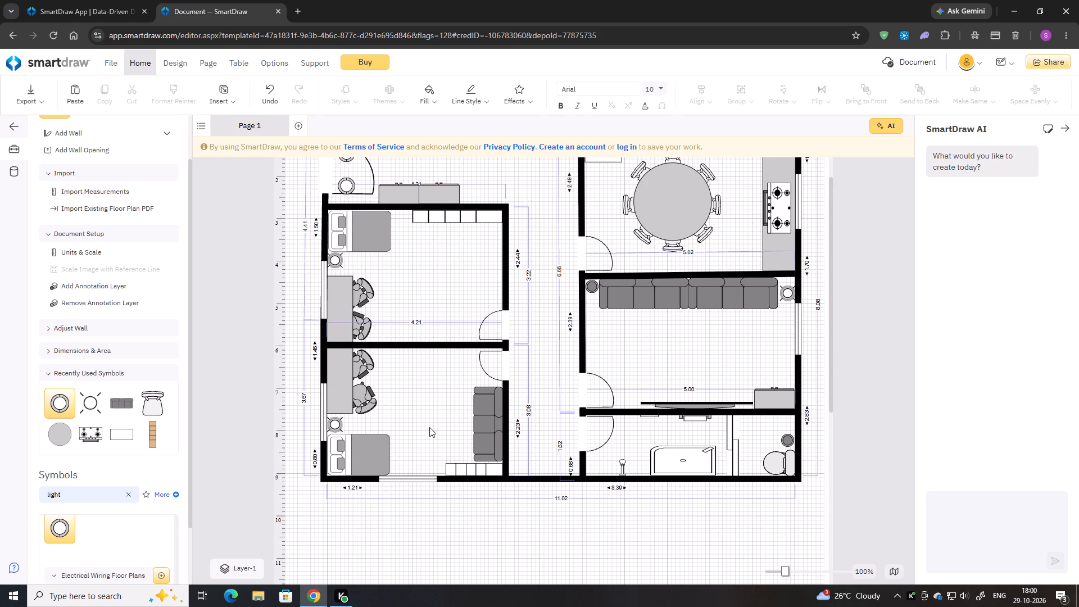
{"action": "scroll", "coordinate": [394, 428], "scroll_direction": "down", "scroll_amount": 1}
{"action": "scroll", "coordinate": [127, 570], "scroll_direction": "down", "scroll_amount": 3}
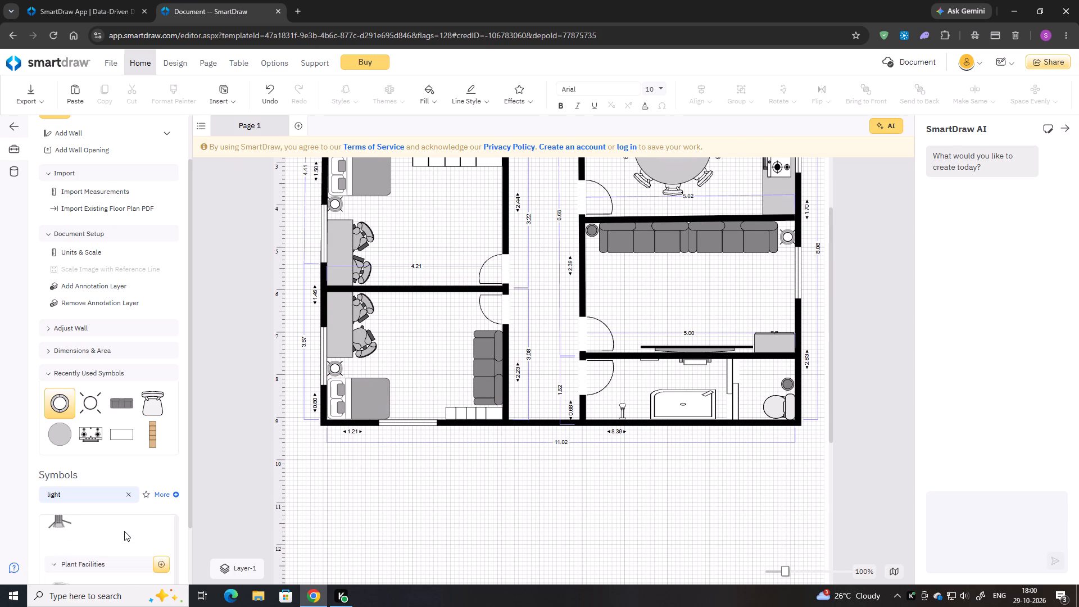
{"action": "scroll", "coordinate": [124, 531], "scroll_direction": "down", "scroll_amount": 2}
Clear the current symbol search and search the symbol library for "dish washer".
{"action": "left_click", "coordinate": [132, 496]}
{"action": "scroll", "coordinate": [428, 404], "scroll_direction": "up", "scroll_amount": 1}
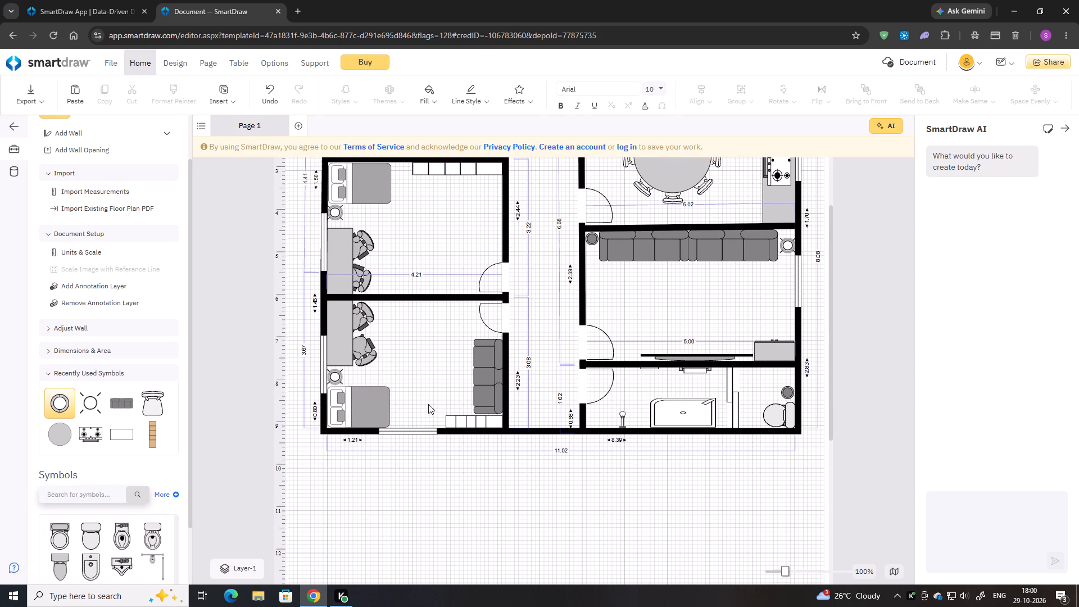
{"action": "scroll", "coordinate": [429, 398], "scroll_direction": "up", "scroll_amount": 2}
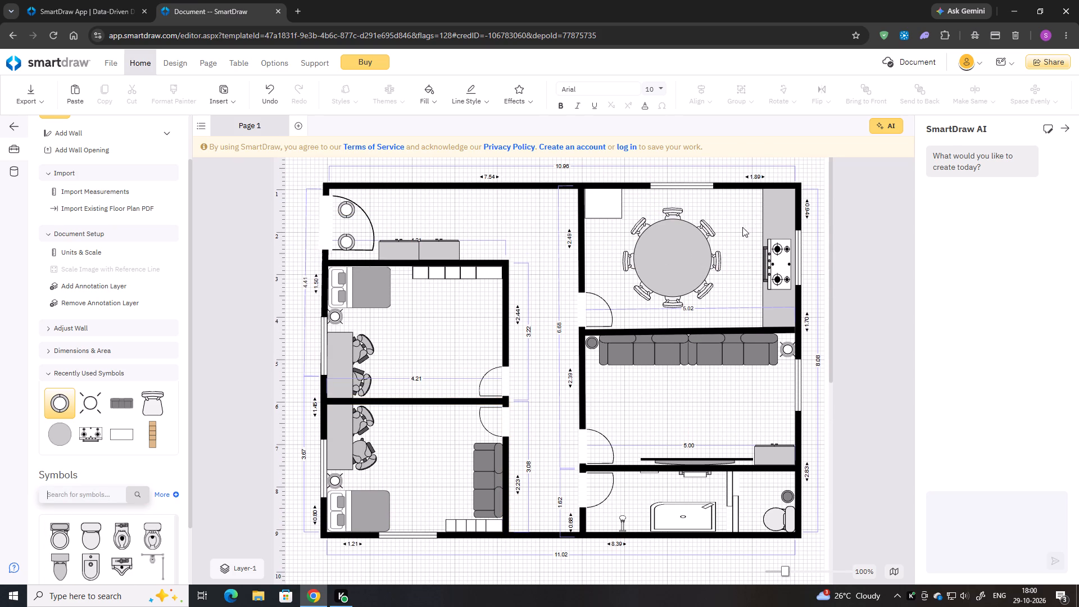
{"action": "scroll", "coordinate": [375, 393], "scroll_direction": "down", "scroll_amount": 2}
{"action": "left_click", "coordinate": [66, 503]}
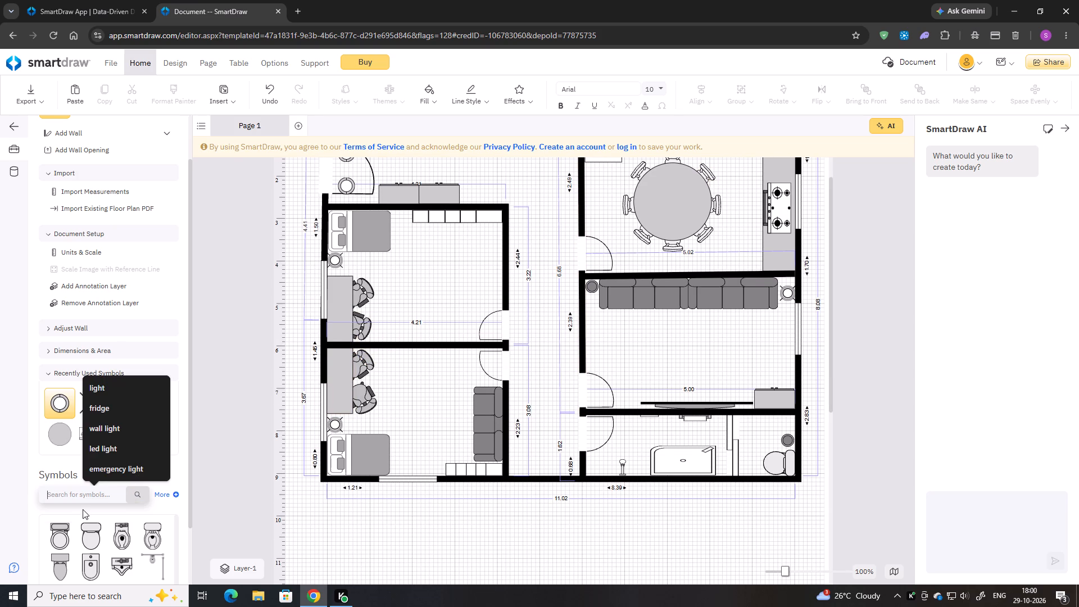
{"action": "scroll", "coordinate": [117, 534], "scroll_direction": "down", "scroll_amount": 3}
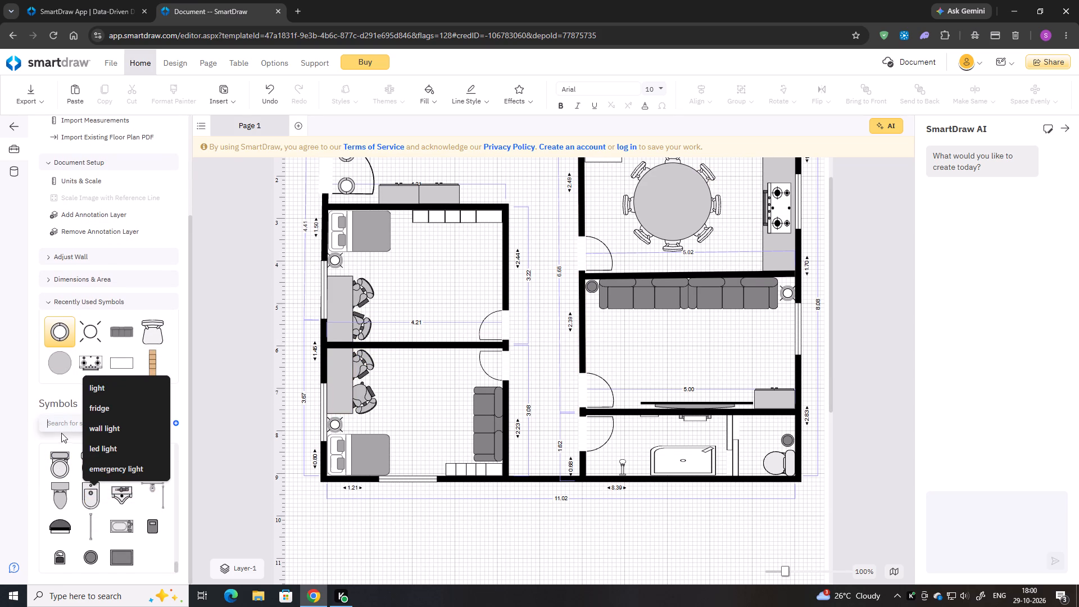
{"action": "type", "text": "dish washer"}
{"action": "key", "text": "Return"}
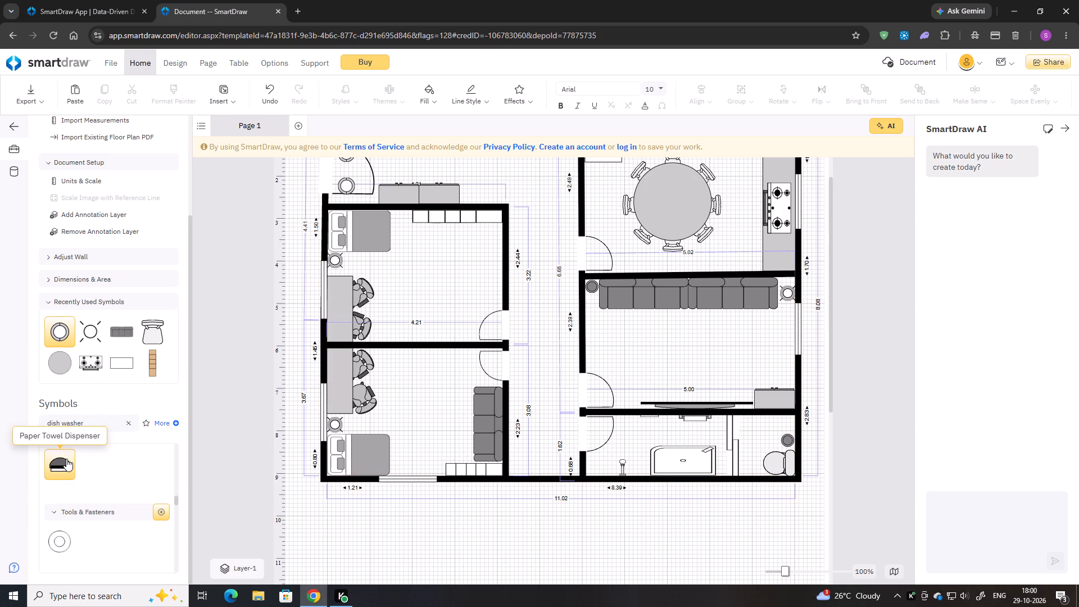
Add a Washer & Dryer symbol against the kitchen's upper wall beside the counter, reduced to about 0.58 high and slightly narrowed.
{"action": "scroll", "coordinate": [63, 460], "scroll_direction": "down", "scroll_amount": 1}
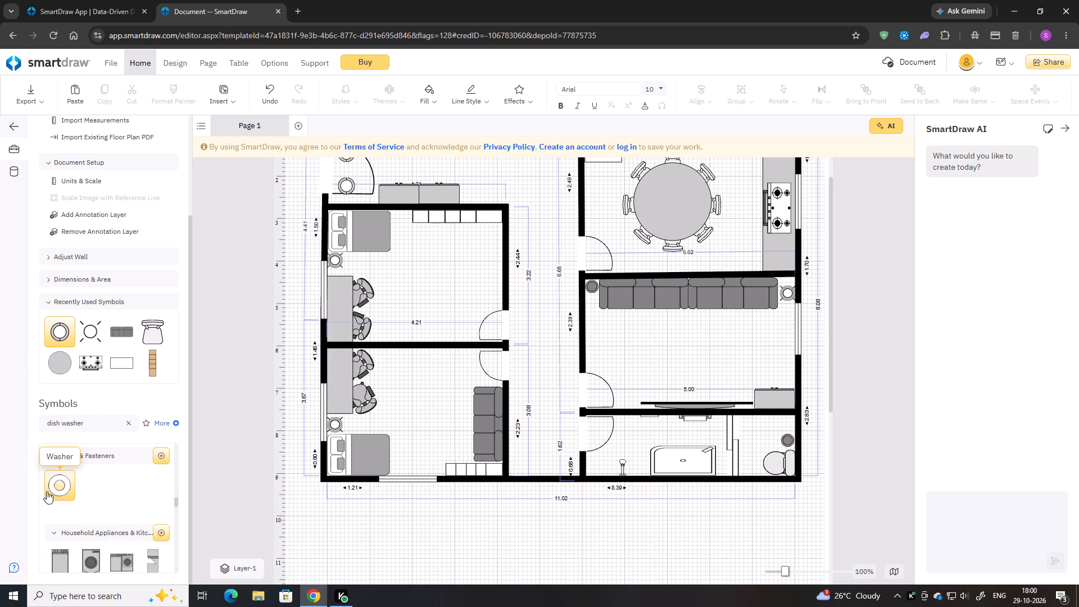
{"action": "scroll", "coordinate": [52, 487], "scroll_direction": "down", "scroll_amount": 2}
{"action": "scroll", "coordinate": [97, 469], "scroll_direction": "up", "scroll_amount": 1}
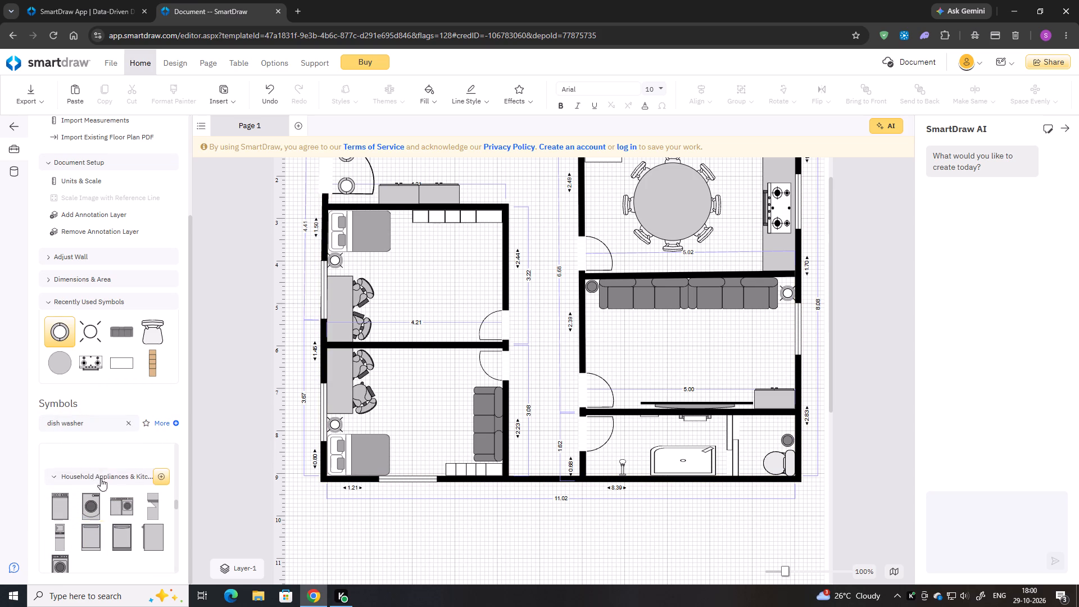
{"action": "double_click", "coordinate": [120, 509]}
{"action": "scroll", "coordinate": [582, 337], "scroll_direction": "up", "scroll_amount": 2}
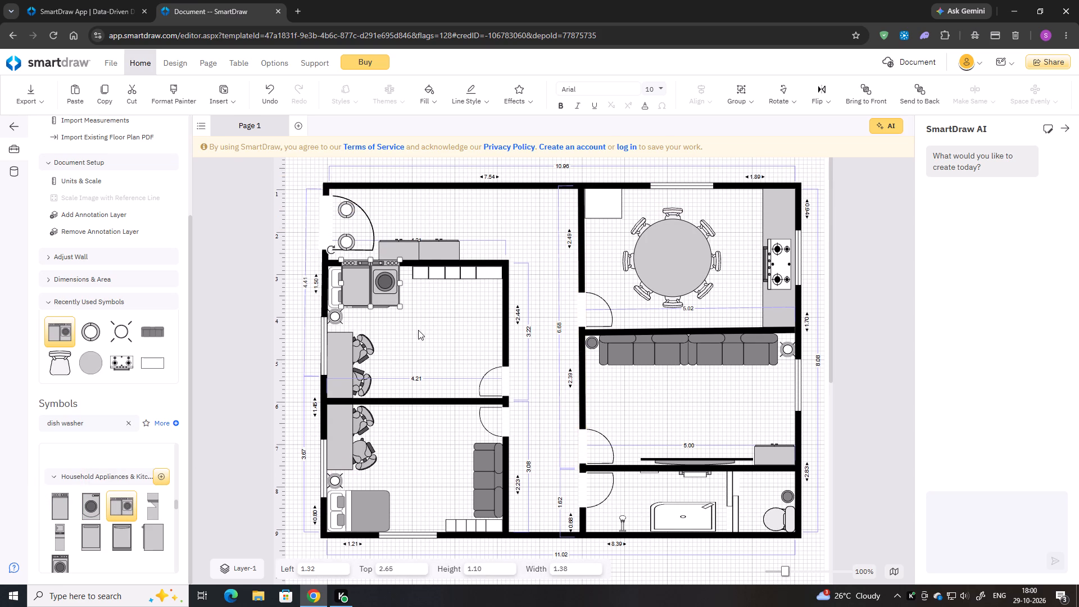
{"action": "left_click_drag", "start_coordinate": [382, 283], "coordinate": [743, 212]}
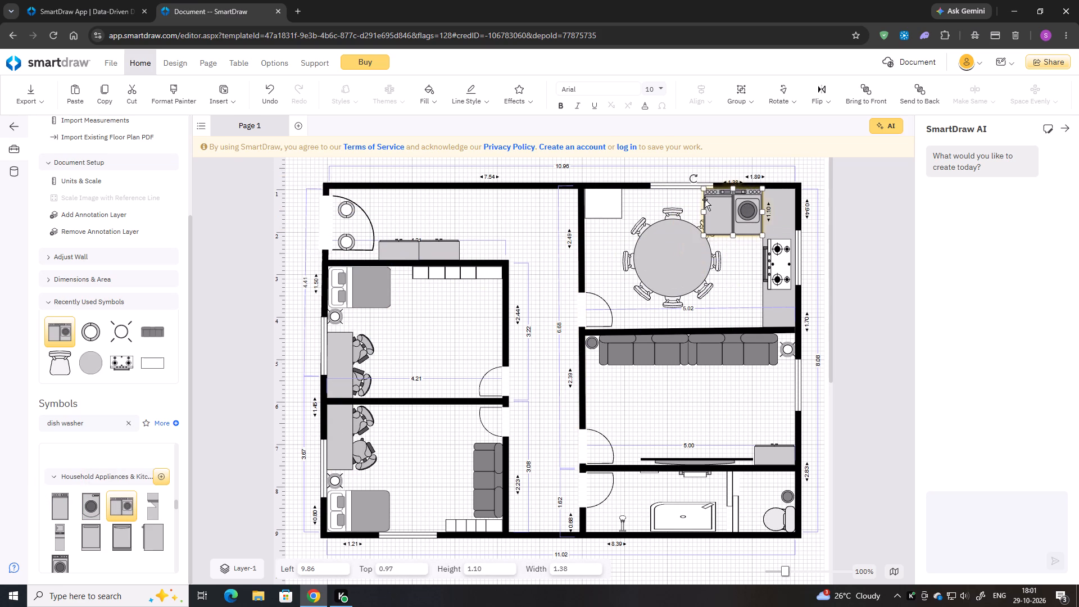
{"action": "left_click_drag", "start_coordinate": [694, 180], "coordinate": [703, 187]}
{"action": "left_click_drag", "start_coordinate": [702, 237], "coordinate": [711, 219]}
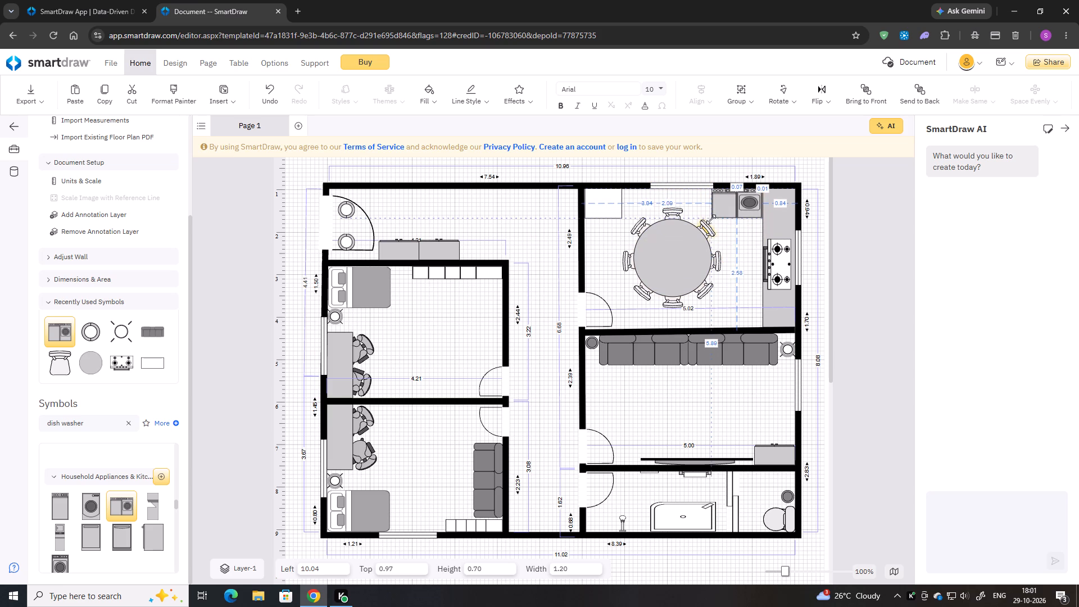
{"action": "left_click_drag", "start_coordinate": [711, 219], "coordinate": [713, 212]}
{"action": "left_click", "coordinate": [735, 229]}
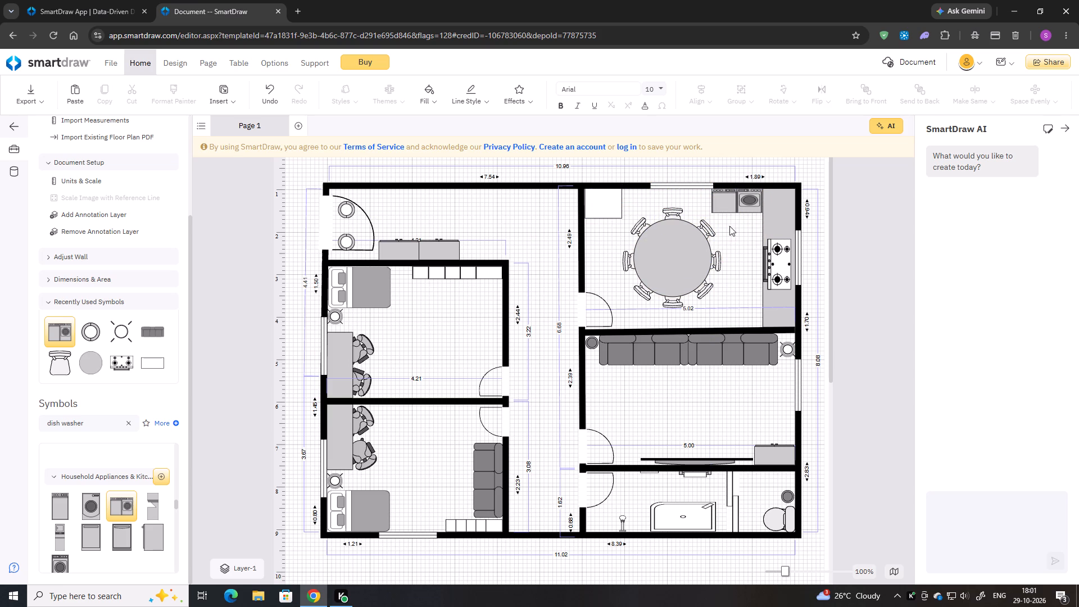
{"action": "left_click", "coordinate": [716, 195]}
{"action": "left_click", "coordinate": [710, 198]}
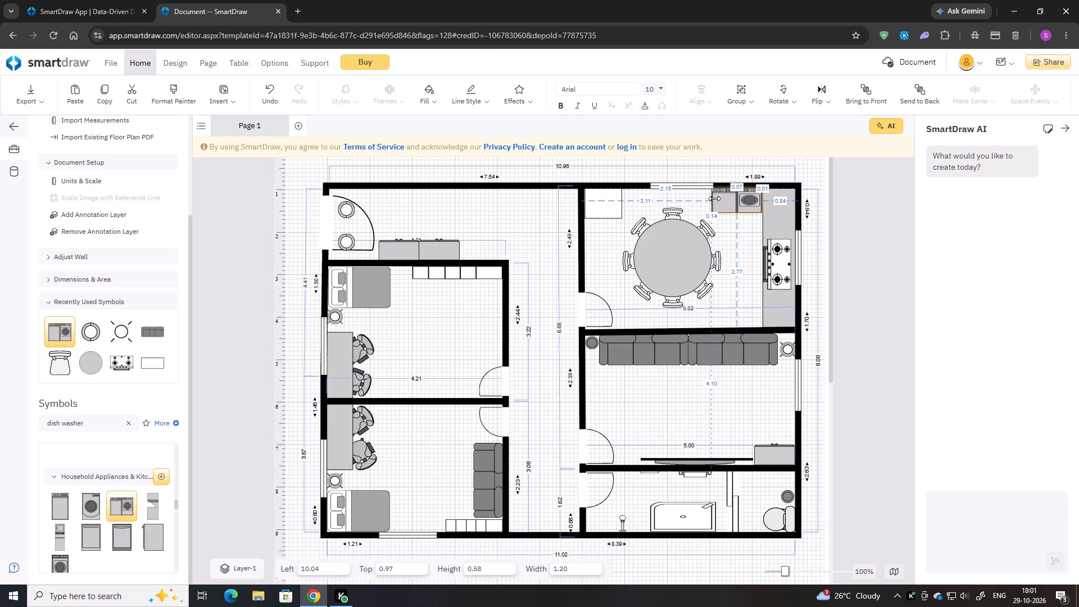
{"action": "left_click", "coordinate": [727, 219]}
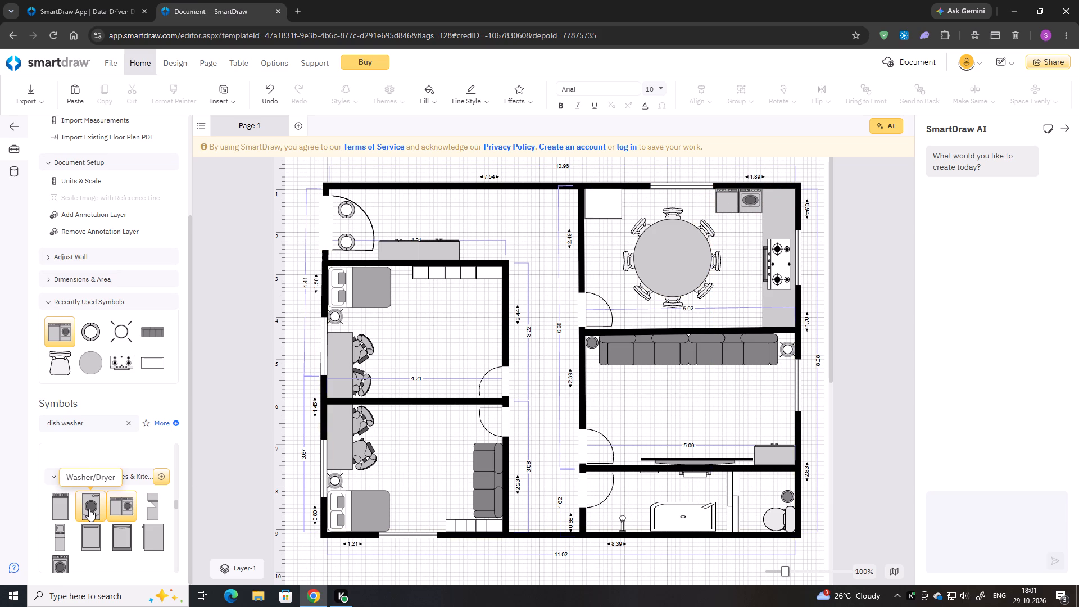
Add a Washer/Dryer symbol in the bathroom corner below the door, resized to 0.51 high by 0.65 wide.
{"action": "left_click_drag", "start_coordinate": [88, 507], "coordinate": [608, 493]}
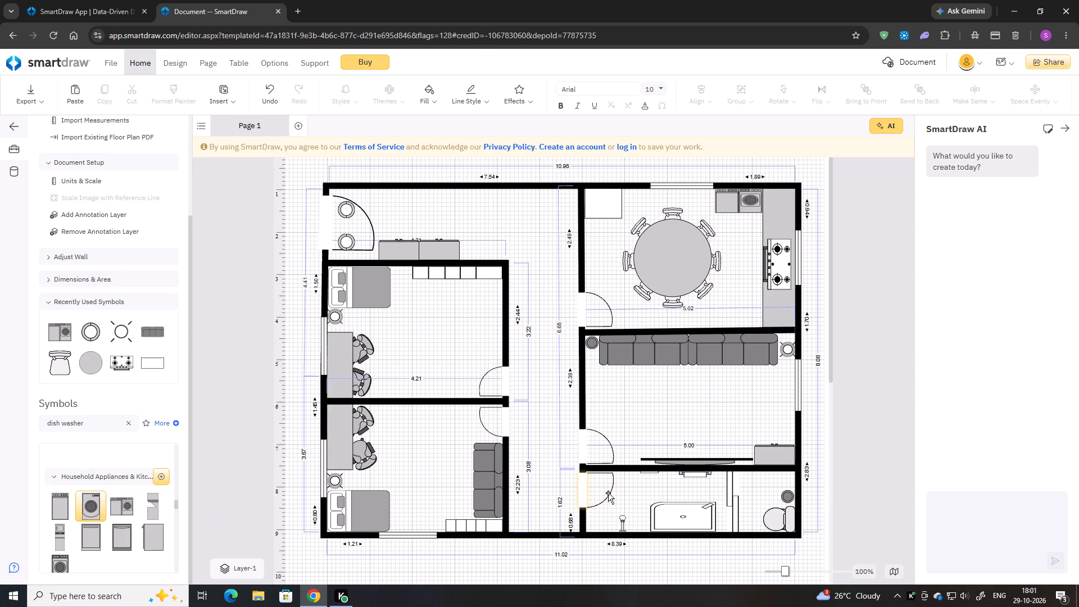
{"action": "left_click_drag", "start_coordinate": [608, 493], "coordinate": [615, 501]}
{"action": "left_click_drag", "start_coordinate": [590, 465], "coordinate": [597, 465]}
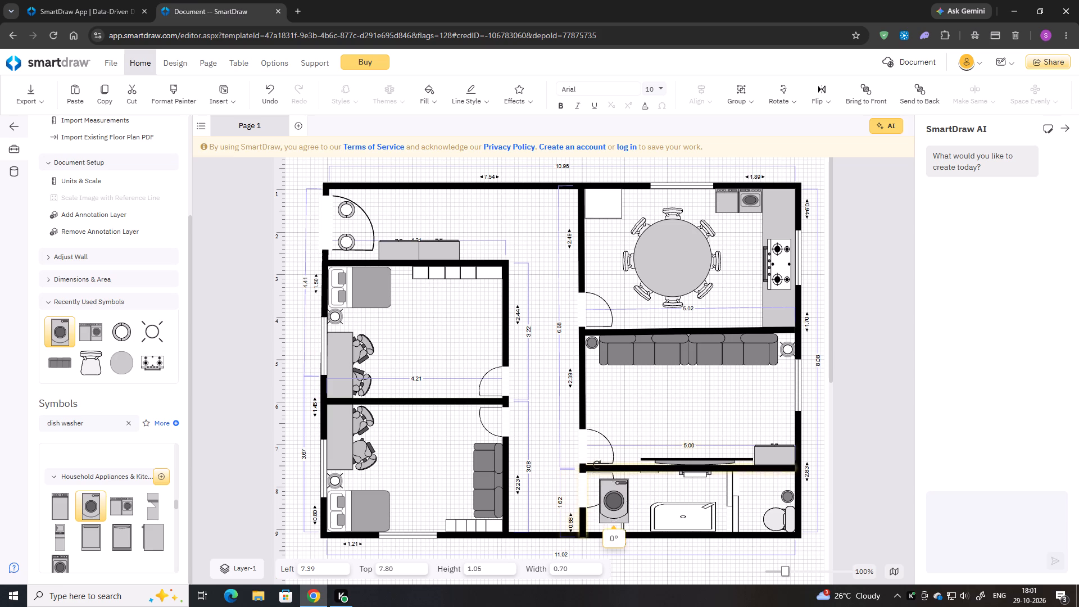
{"action": "left_click_drag", "start_coordinate": [597, 465], "coordinate": [634, 529]}
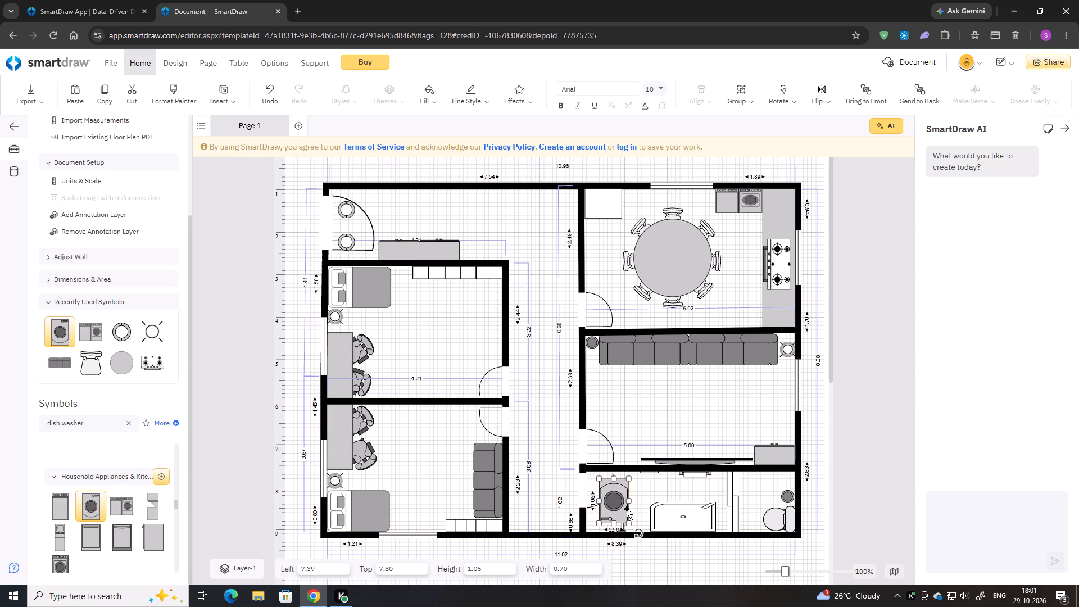
{"action": "left_click_drag", "start_coordinate": [613, 479], "coordinate": [614, 497]}
{"action": "left_click_drag", "start_coordinate": [621, 507], "coordinate": [612, 517]}
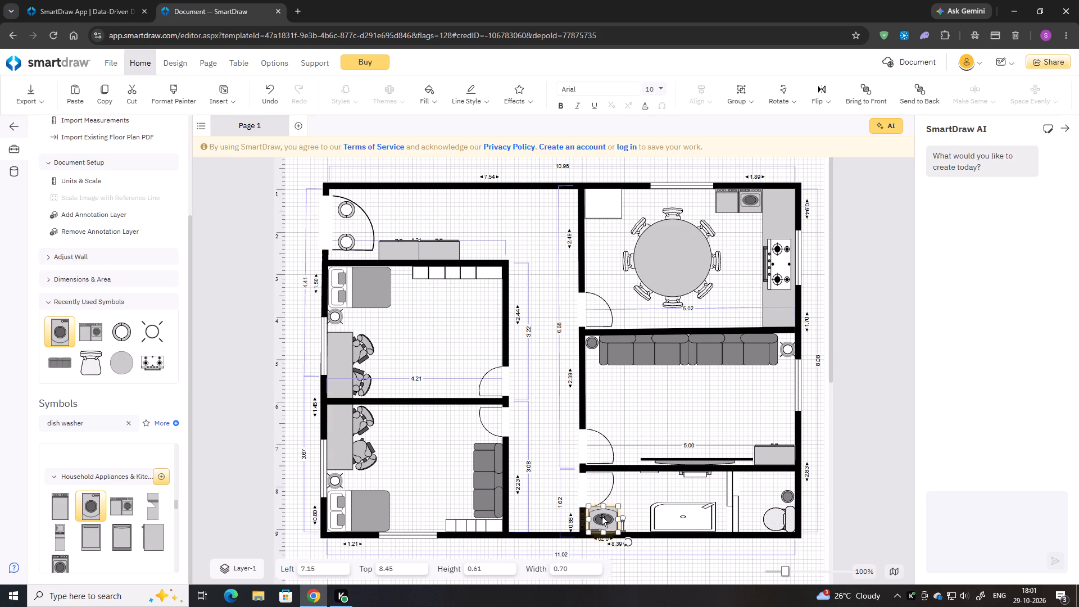
{"action": "left_click_drag", "start_coordinate": [587, 505], "coordinate": [589, 508]}
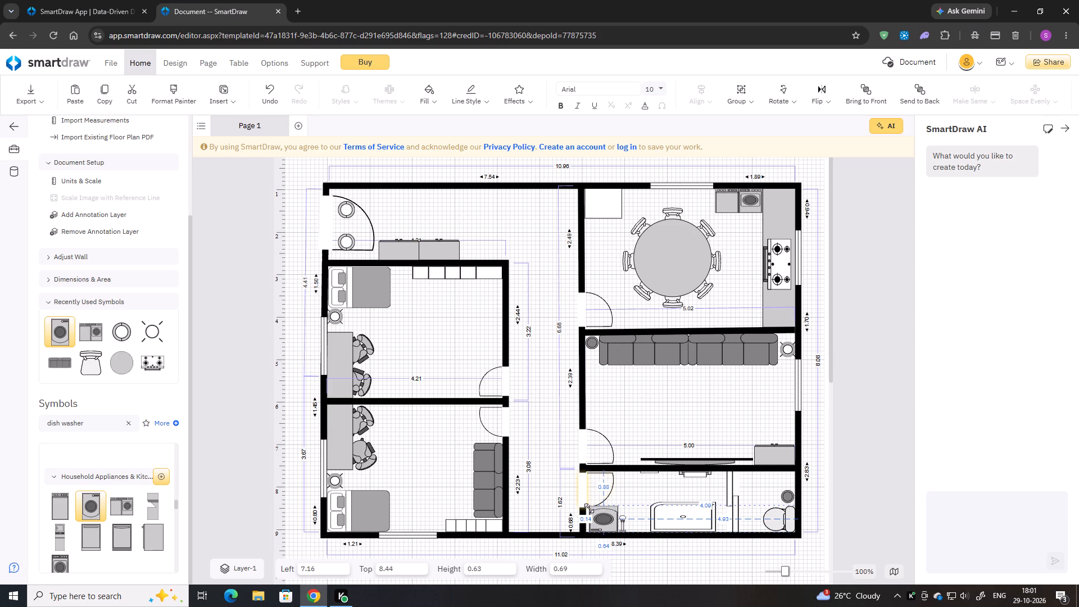
{"action": "left_click_drag", "start_coordinate": [589, 508], "coordinate": [590, 510]}
Nudge the bathroom washer closer to the corridor-side wall, to a left position of 7.10.
{"action": "key", "text": "Left"}
{"action": "key", "text": "Left"}
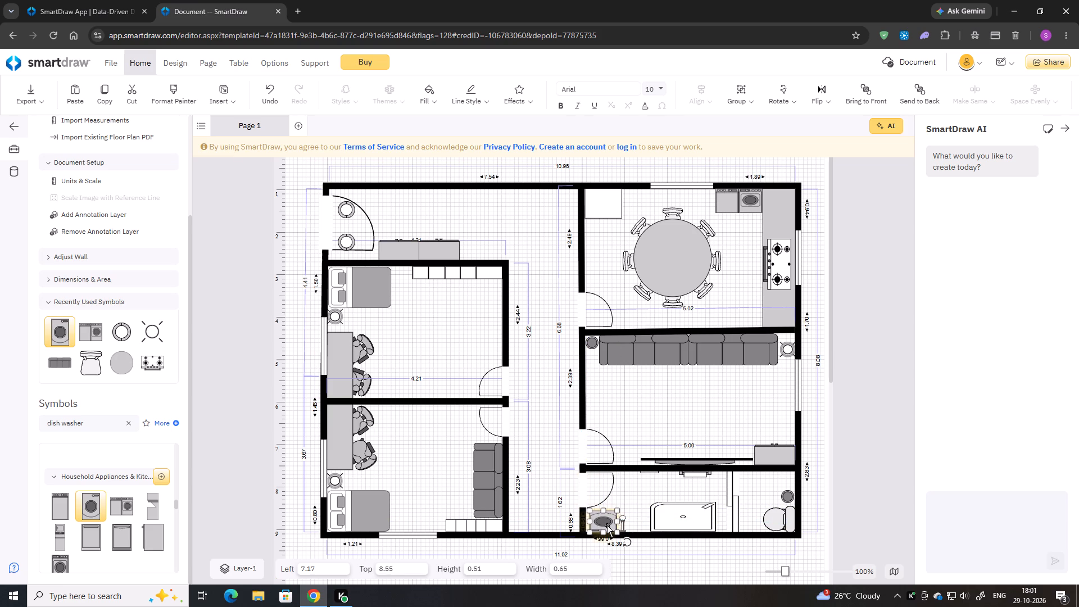
{"action": "key", "text": "Left"}
{"action": "key", "text": "Left"}
{"action": "key", "text": "Left"}
{"action": "key", "text": "Left"}
{"action": "key", "text": "Left"}
{"action": "key", "text": "Left"}
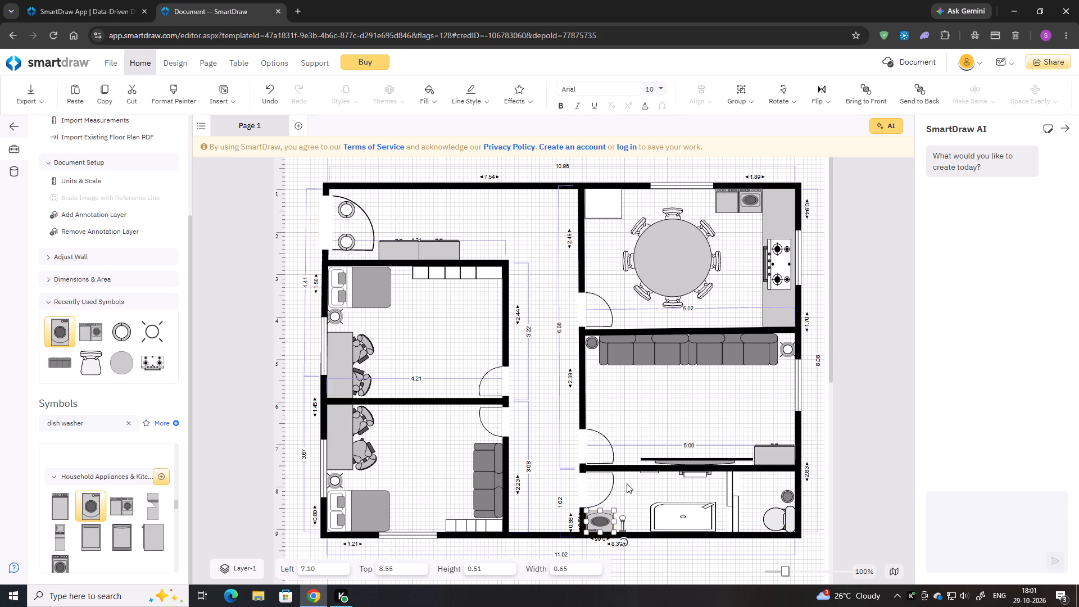
{"action": "left_click", "coordinate": [627, 483]}
Move the small fixture beside the washer onto the middle of the bathtub's lower edge.
{"action": "left_click_drag", "start_coordinate": [622, 526], "coordinate": [625, 526]}
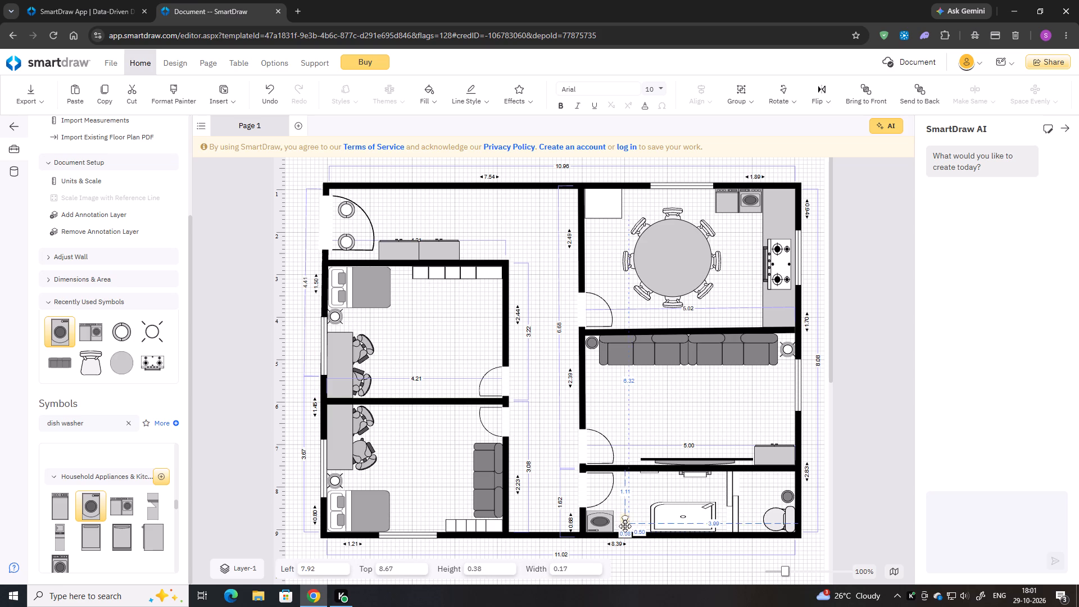
{"action": "left_click_drag", "start_coordinate": [625, 526], "coordinate": [691, 528]}
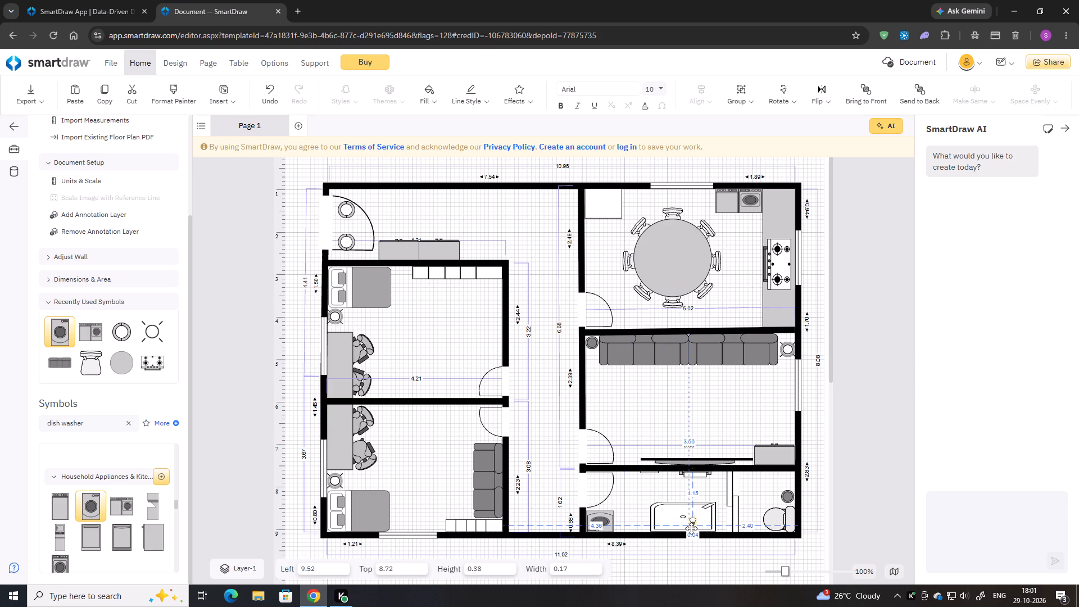
{"action": "left_click_drag", "start_coordinate": [691, 528], "coordinate": [682, 528]}
{"action": "left_click", "coordinate": [689, 495]}
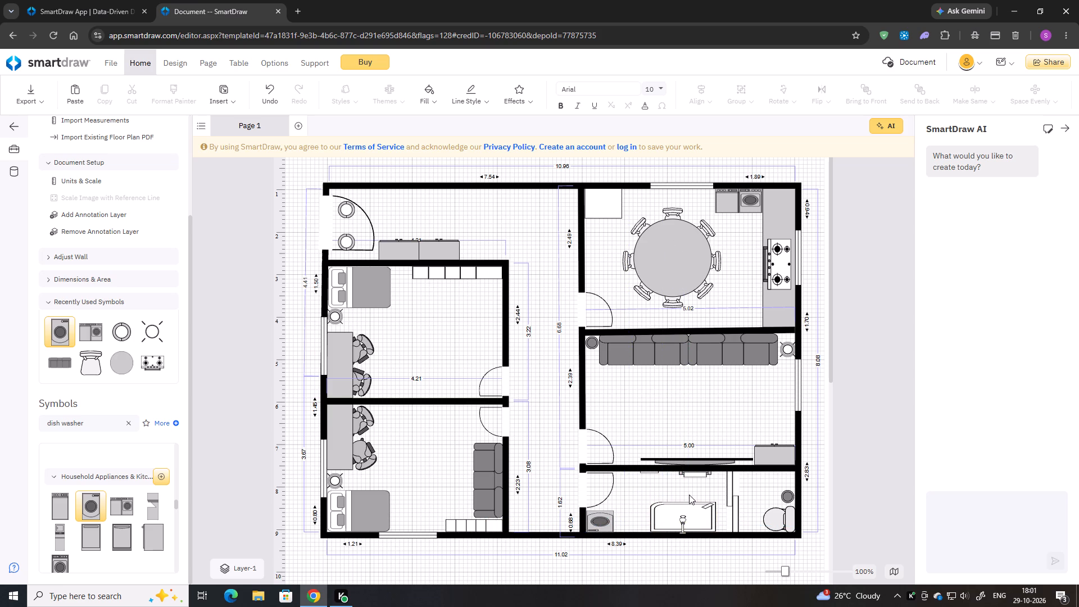
Send the small fixture to the back and then the bathtub behind it, so the fixture lies over the tub.
{"action": "right_click", "coordinate": [683, 529]}
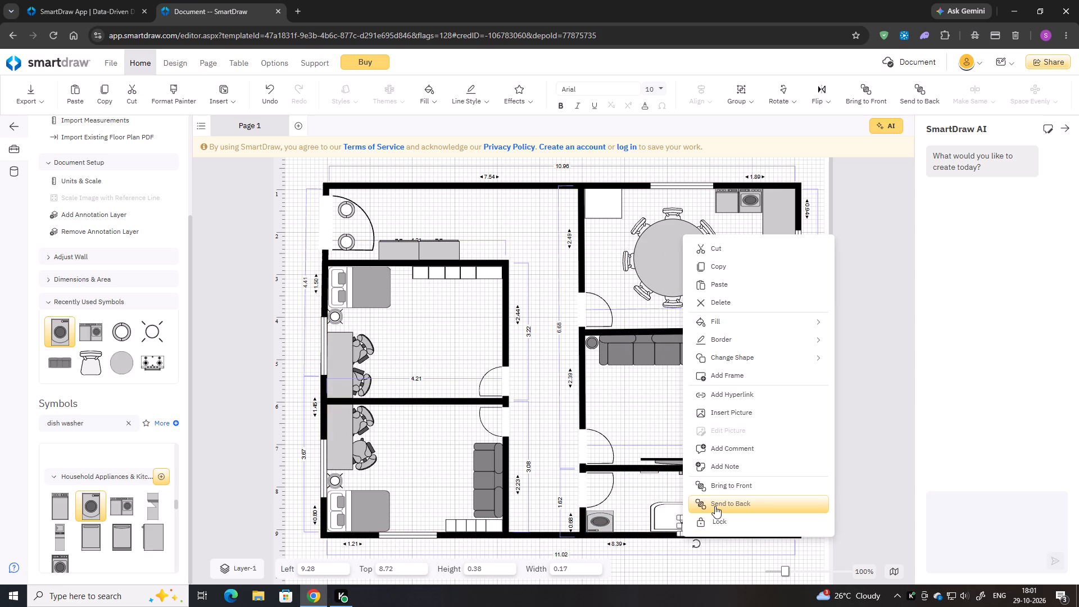
{"action": "left_click", "coordinate": [715, 506]}
{"action": "left_click", "coordinate": [698, 492]}
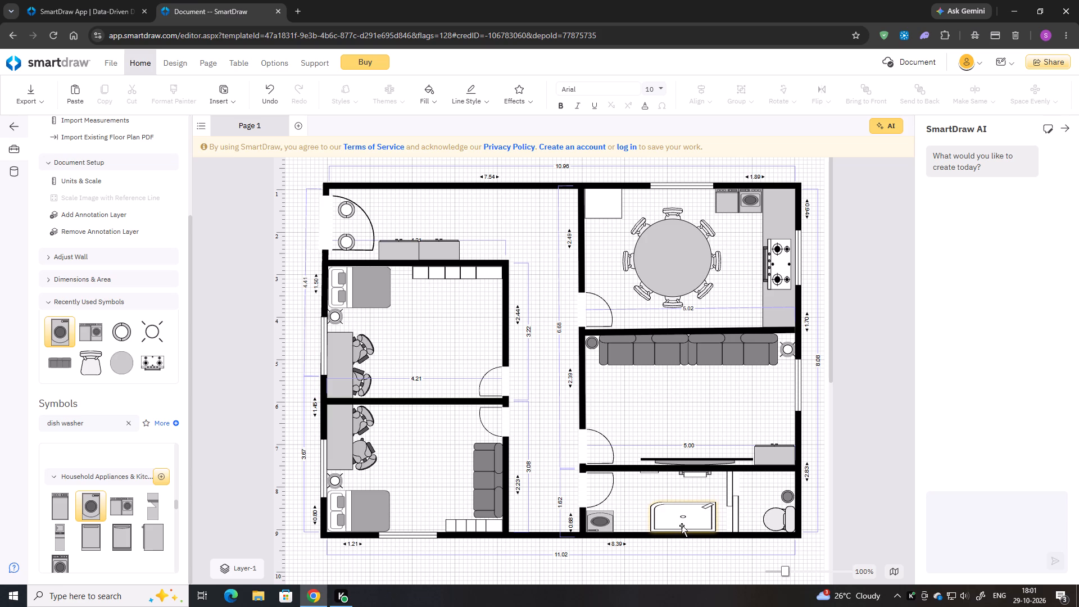
{"action": "left_click", "coordinate": [682, 526]}
{"action": "right_click", "coordinate": [682, 526]}
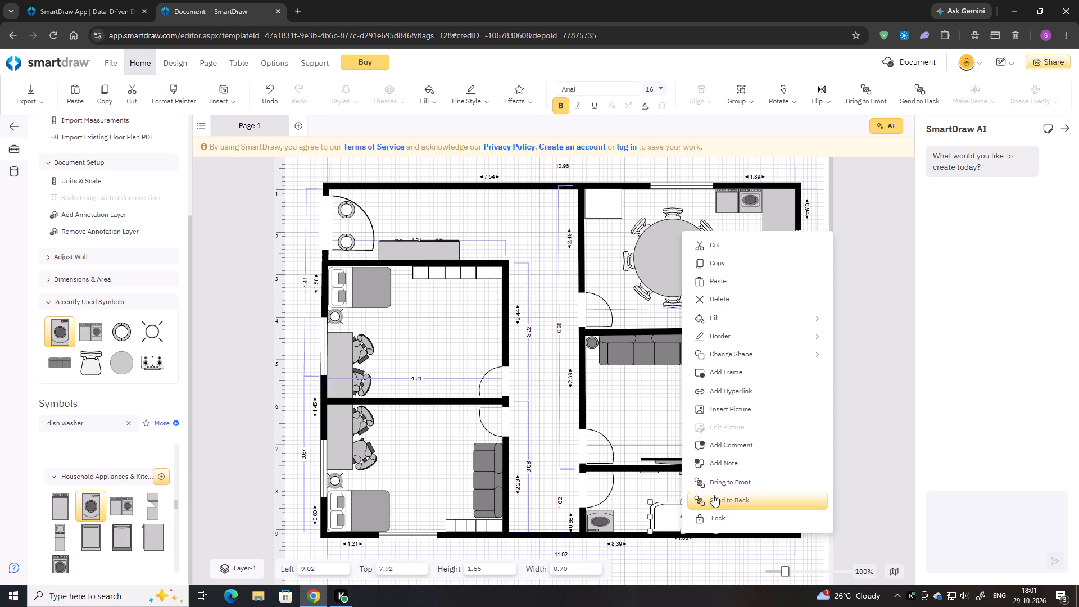
{"action": "left_click", "coordinate": [718, 500]}
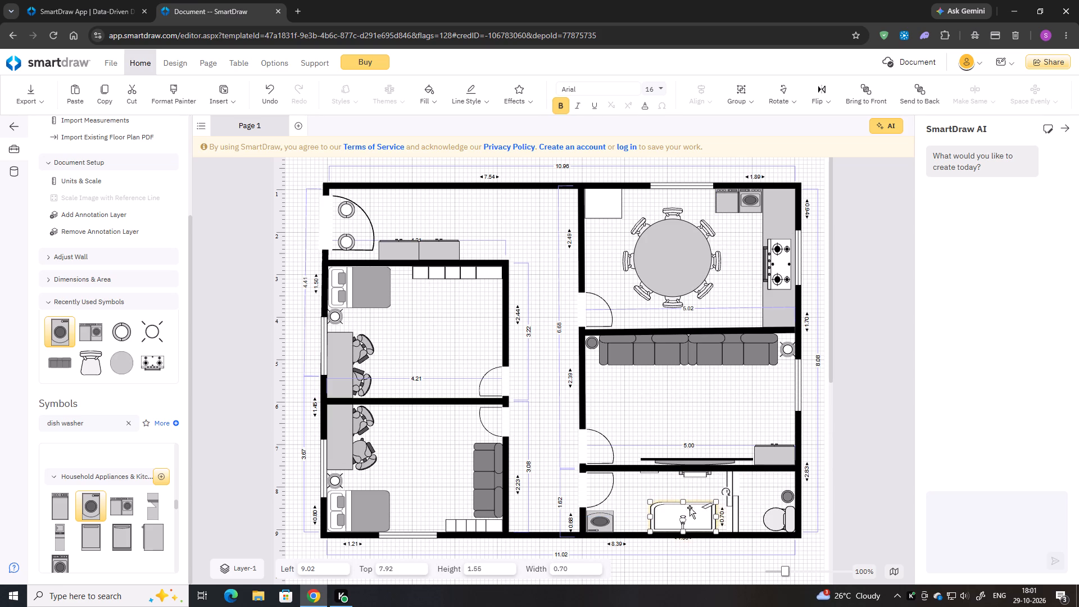
{"action": "left_click", "coordinate": [696, 486]}
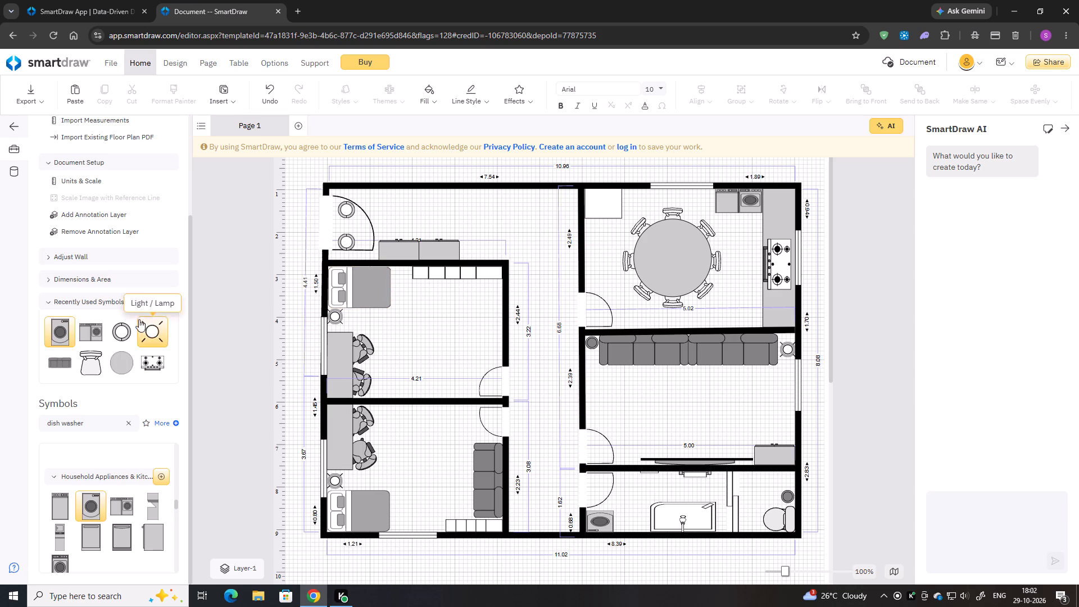
Look through the dish washer search results, from household appliances to the commercial kitchen symbols.
{"action": "scroll", "coordinate": [121, 331], "scroll_direction": "down", "scroll_amount": 1}
{"action": "scroll", "coordinate": [125, 487], "scroll_direction": "down", "scroll_amount": 2}
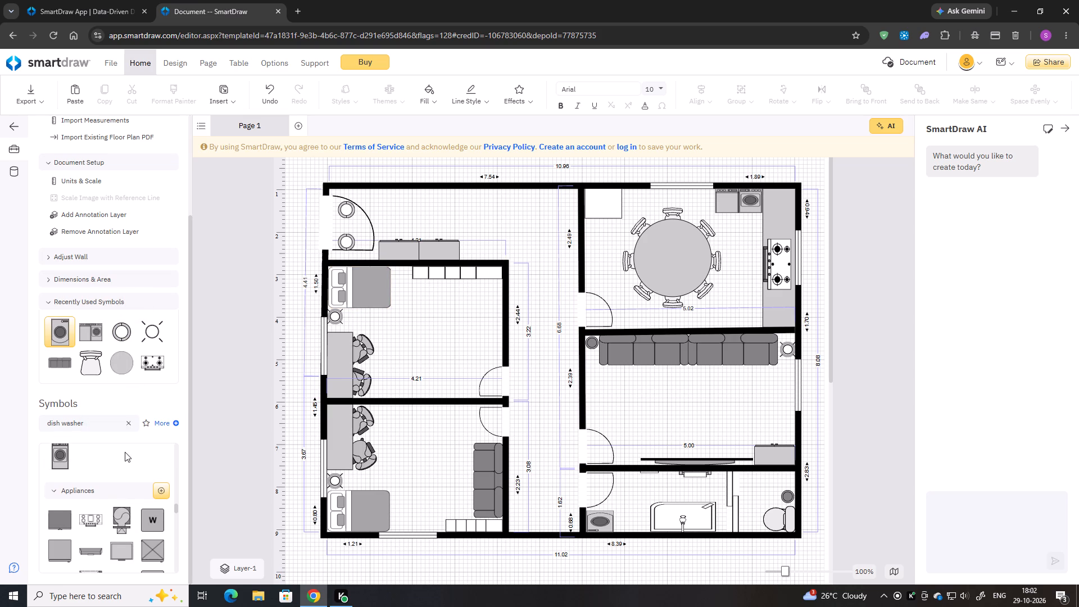
{"action": "scroll", "coordinate": [90, 513], "scroll_direction": "down", "scroll_amount": 1}
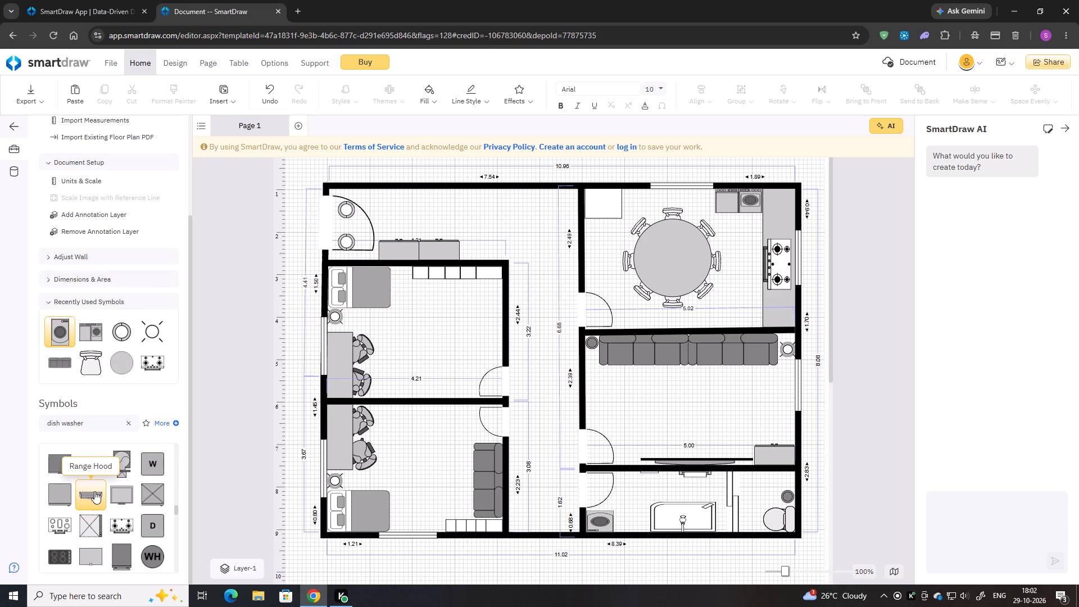
{"action": "scroll", "coordinate": [97, 513], "scroll_direction": "down", "scroll_amount": 2}
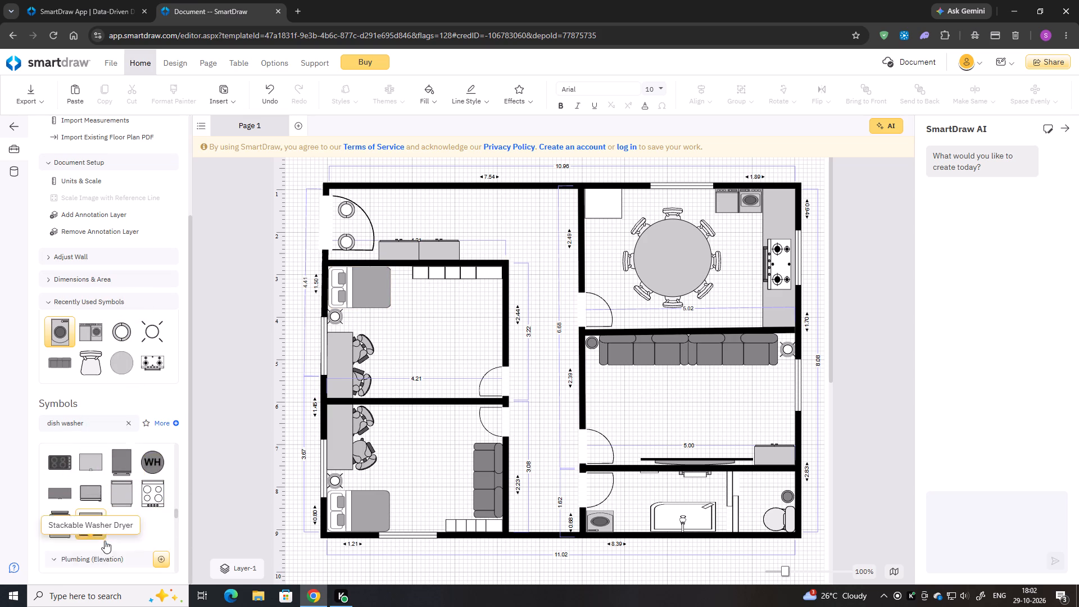
{"action": "scroll", "coordinate": [99, 514], "scroll_direction": "down", "scroll_amount": 3}
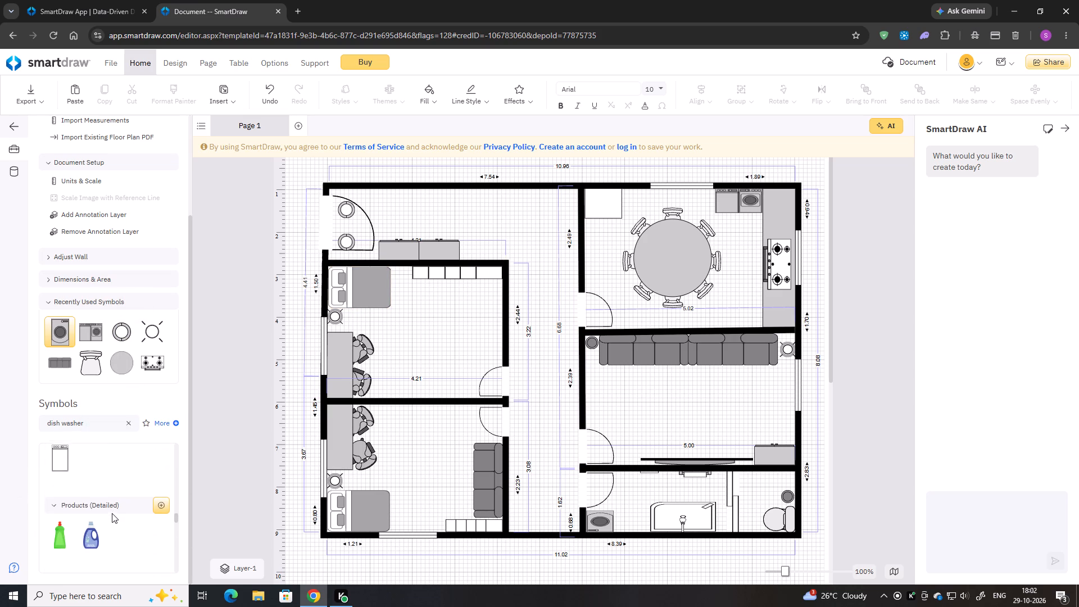
{"action": "scroll", "coordinate": [121, 512], "scroll_direction": "down", "scroll_amount": 3}
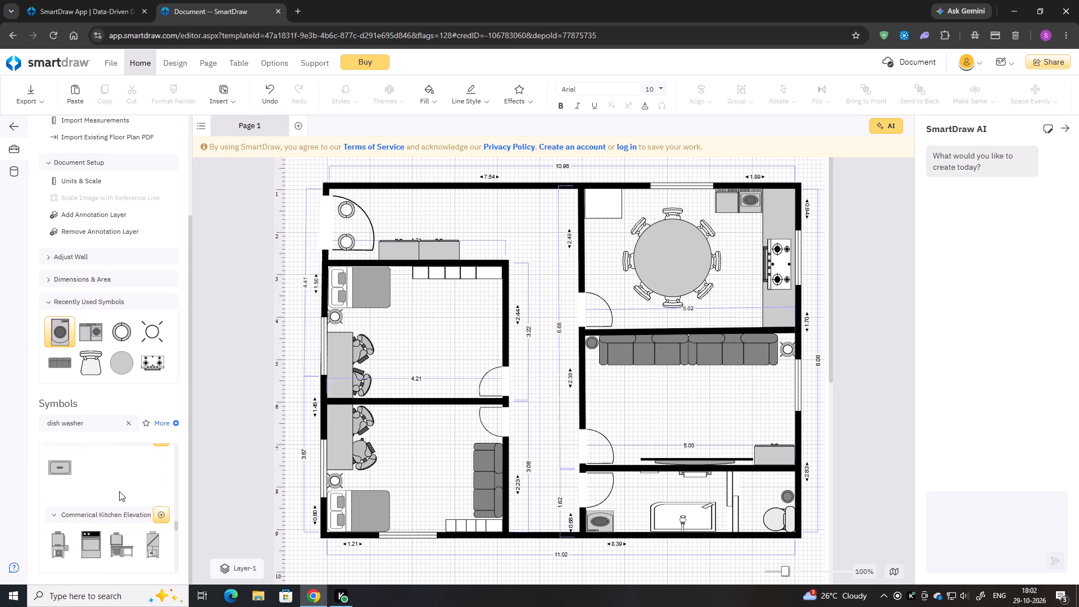
{"action": "scroll", "coordinate": [119, 491], "scroll_direction": "down", "scroll_amount": 2}
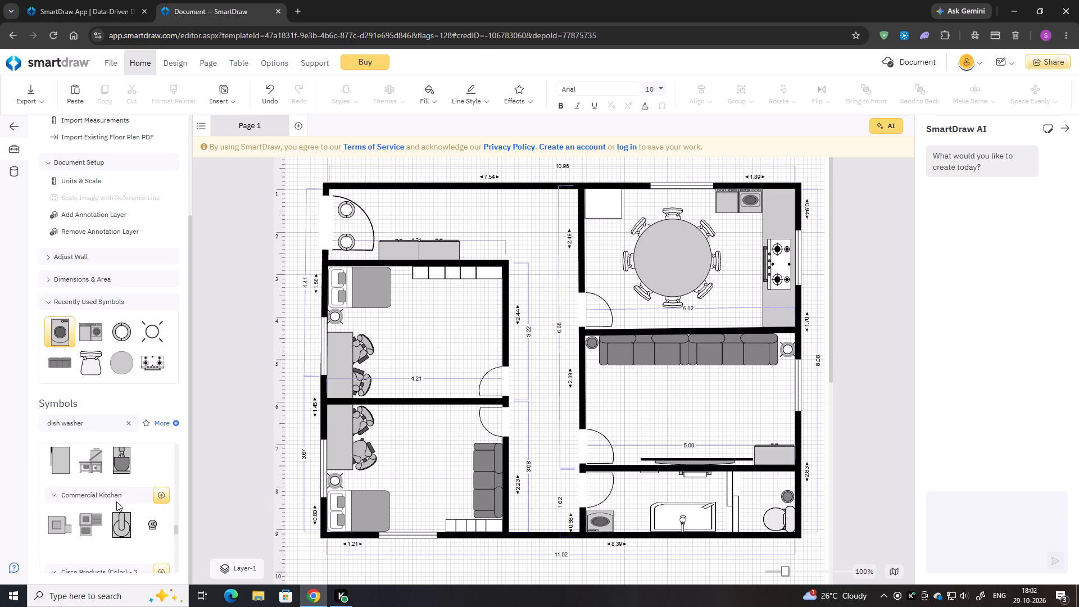
{"action": "scroll", "coordinate": [90, 531], "scroll_direction": "down", "scroll_amount": 2}
{"action": "scroll", "coordinate": [105, 494], "scroll_direction": "up", "scroll_amount": 2}
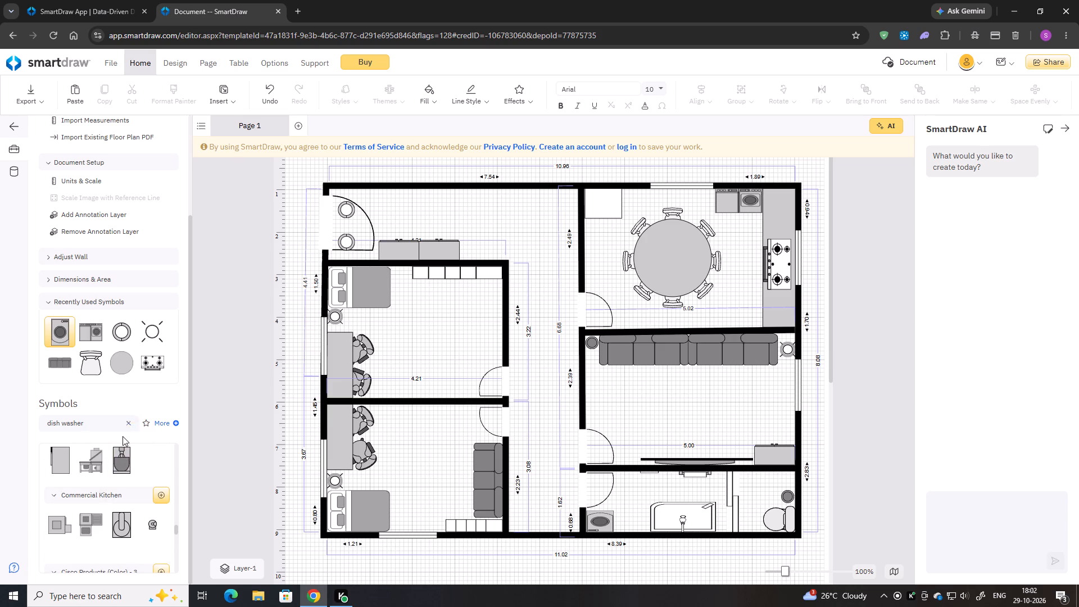
Clear the dish washer search and browse the default symbol library from bathroom fixtures back to beds and room outlines.
{"action": "left_click", "coordinate": [124, 424]}
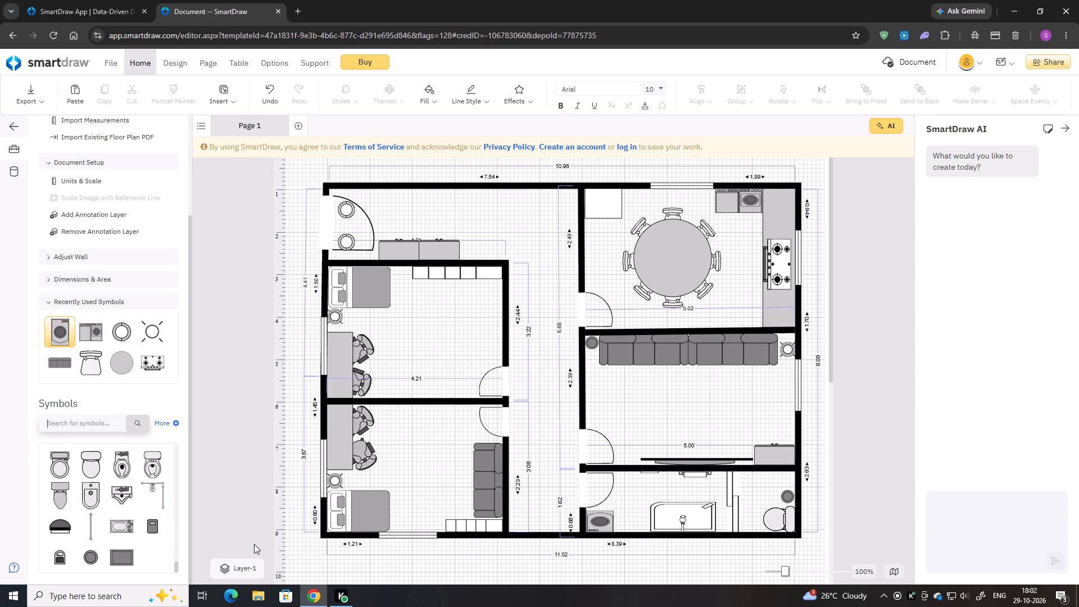
{"action": "scroll", "coordinate": [125, 520], "scroll_direction": "up", "scroll_amount": 4}
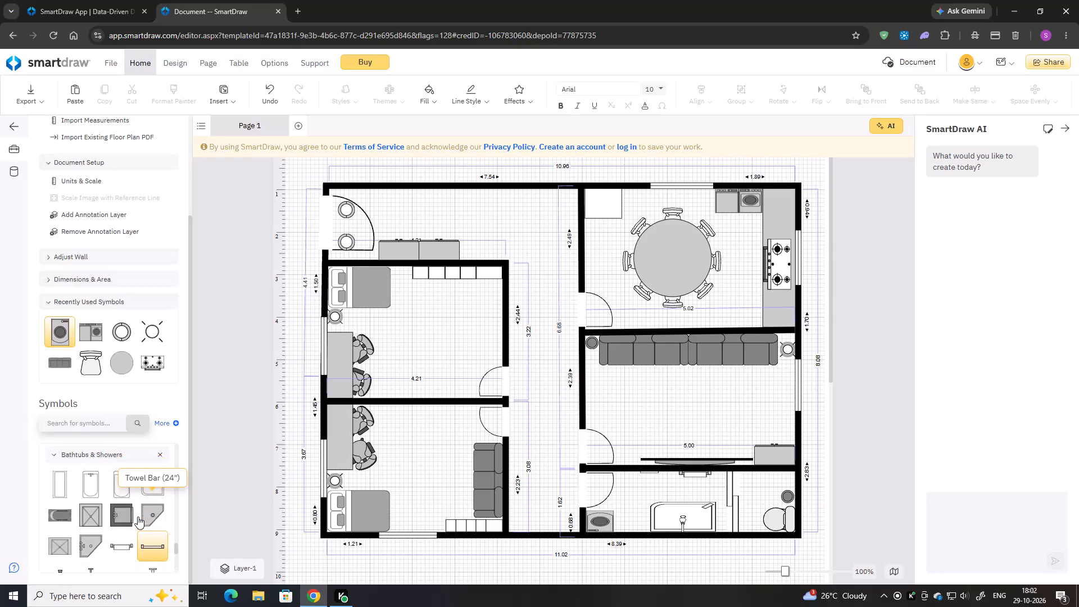
{"action": "scroll", "coordinate": [138, 517], "scroll_direction": "up", "scroll_amount": 11}
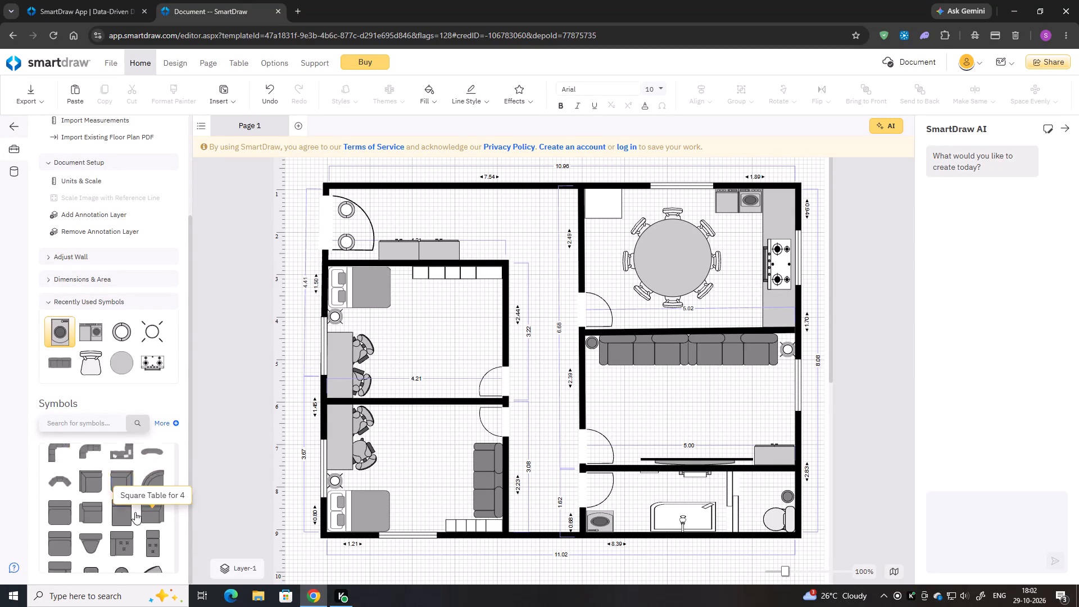
{"action": "scroll", "coordinate": [114, 501], "scroll_direction": "up", "scroll_amount": 8}
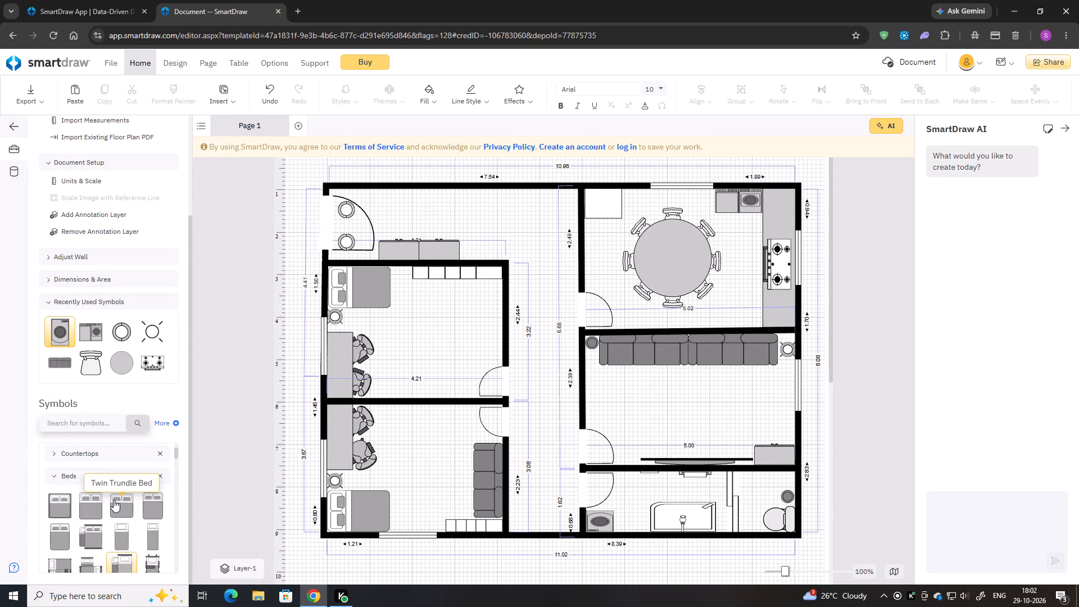
{"action": "scroll", "coordinate": [120, 500], "scroll_direction": "up", "scroll_amount": 4}
{"action": "scroll", "coordinate": [108, 554], "scroll_direction": "down", "scroll_amount": 1}
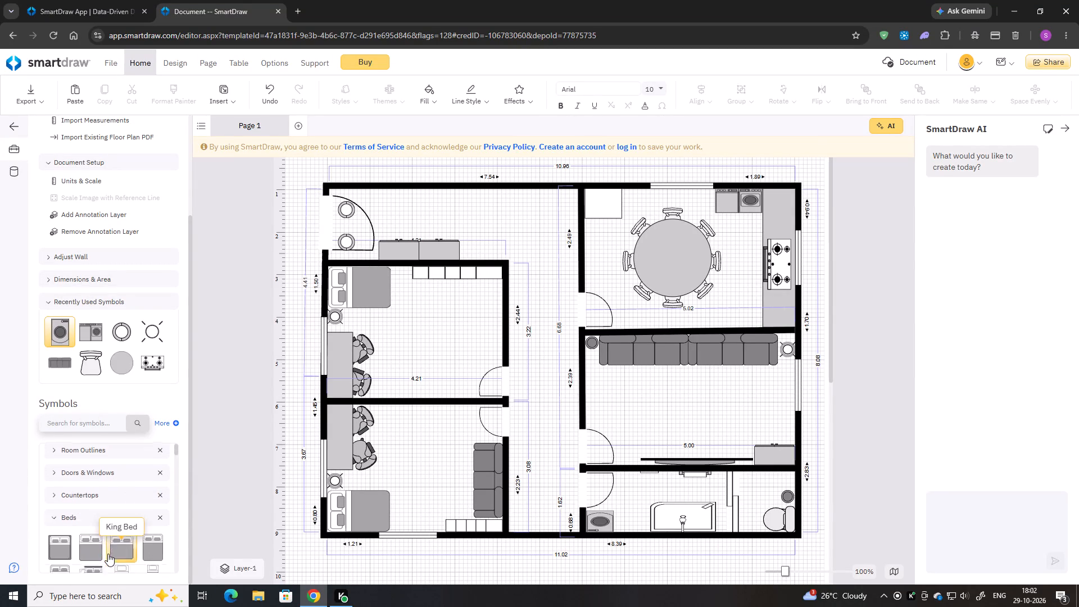
{"action": "scroll", "coordinate": [108, 554], "scroll_direction": "down", "scroll_amount": 1}
{"action": "scroll", "coordinate": [81, 483], "scroll_direction": "up", "scroll_amount": 2}
Search the symbol library for "stool".
{"action": "left_click", "coordinate": [79, 420]}
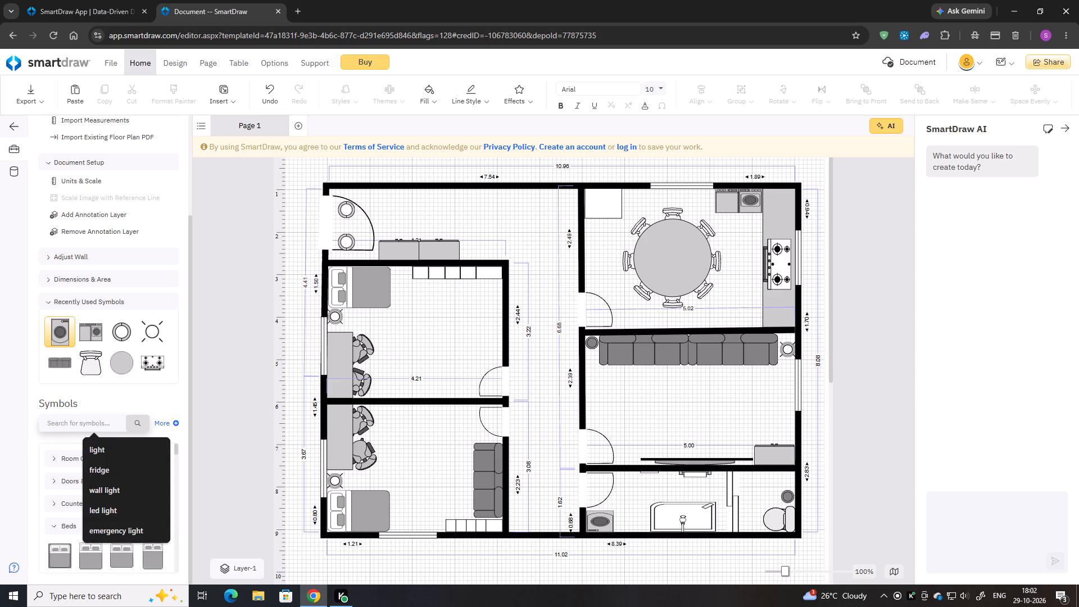
{"action": "key", "text": "s"}
{"action": "type", "text": "oo"}
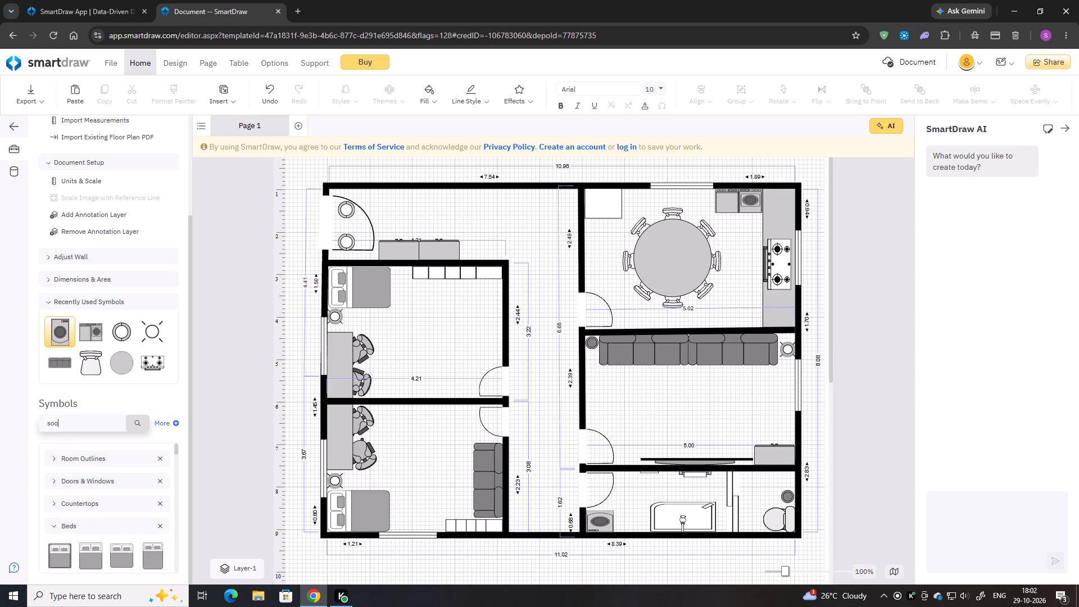
{"action": "key", "text": "BackSpace"}
{"action": "key", "text": "BackSpace"}
{"action": "type", "text": "too;"}
{"action": "key", "text": "BackSpace"}
{"action": "key", "text": "l"}
{"action": "key", "text": "Return"}
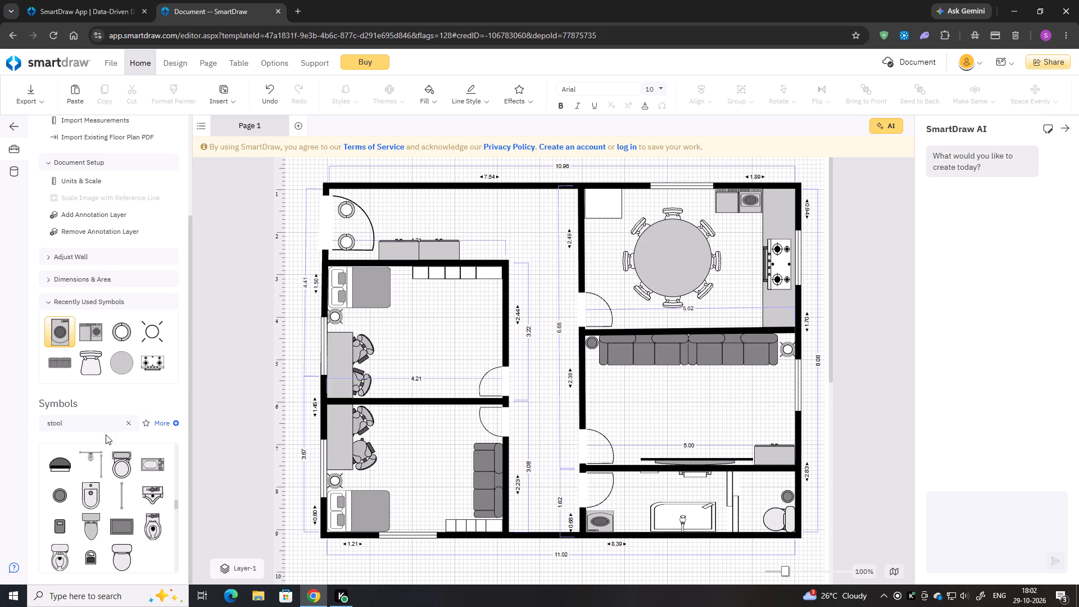
Add a Wooden Bar Stool in the bathroom between the washer and the bathtub, at left 7.95 and nudged down towards the lower wall.
{"action": "scroll", "coordinate": [106, 476], "scroll_direction": "down", "scroll_amount": 1}
{"action": "scroll", "coordinate": [90, 473], "scroll_direction": "up", "scroll_amount": 1}
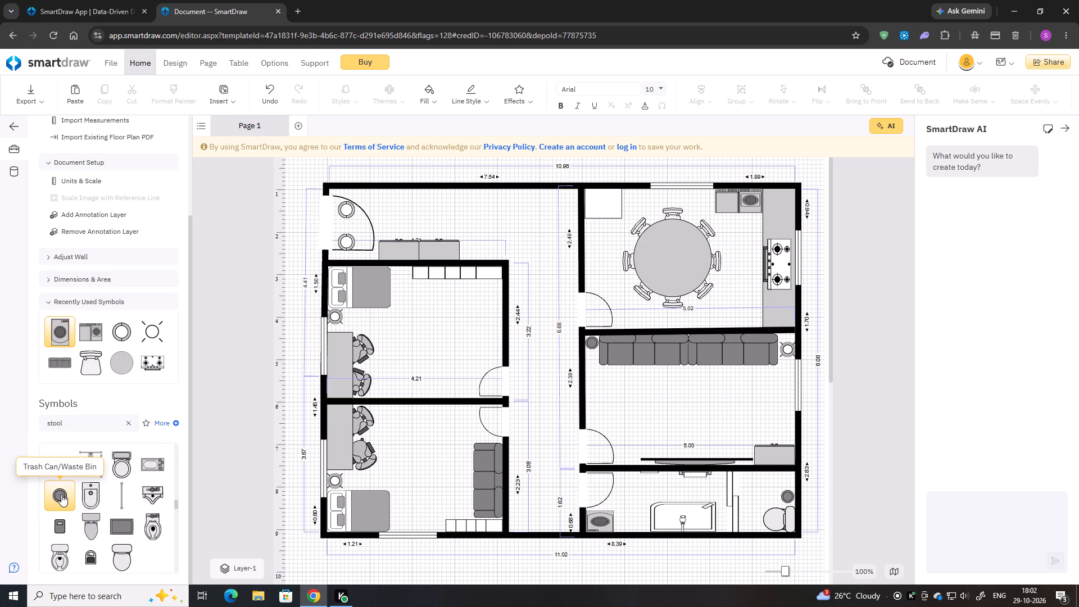
{"action": "scroll", "coordinate": [80, 486], "scroll_direction": "down", "scroll_amount": 1}
{"action": "scroll", "coordinate": [128, 479], "scroll_direction": "down", "scroll_amount": 1}
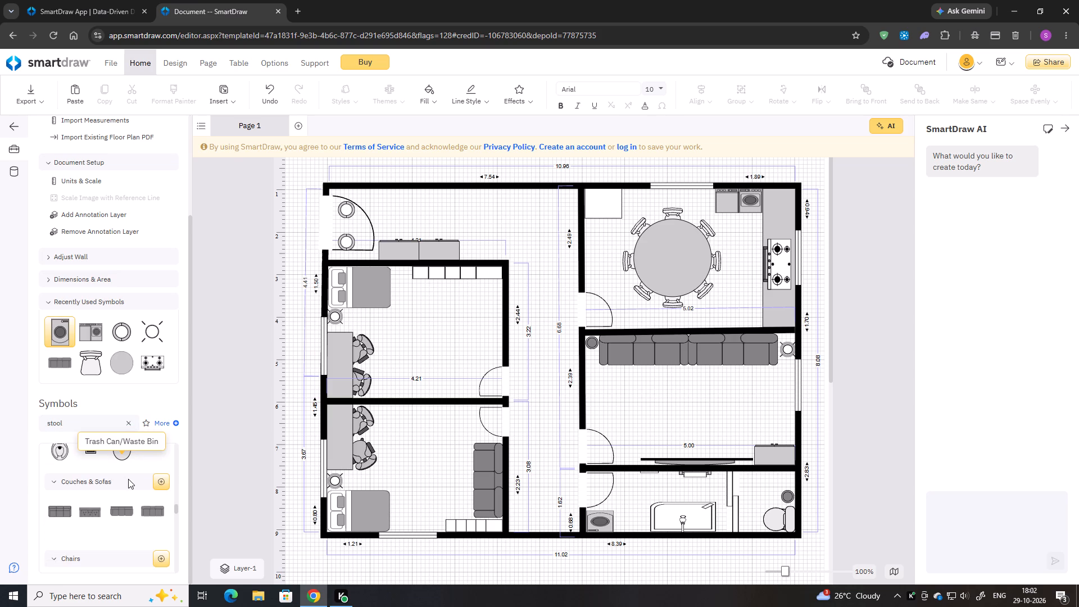
{"action": "scroll", "coordinate": [123, 481], "scroll_direction": "down", "scroll_amount": 3}
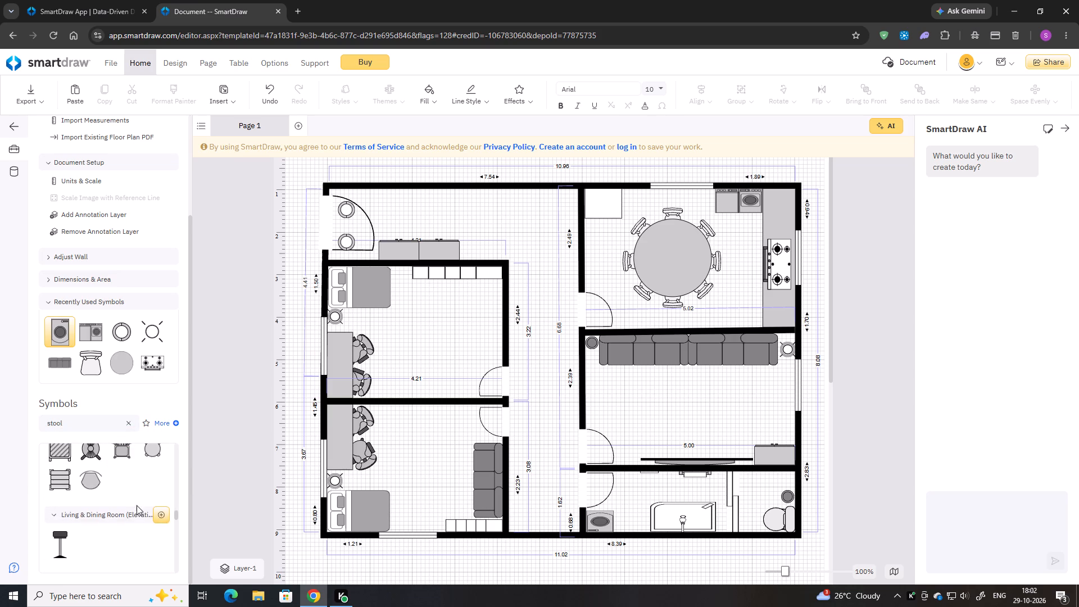
{"action": "scroll", "coordinate": [121, 501], "scroll_direction": "up", "scroll_amount": 1}
{"action": "left_click_drag", "start_coordinate": [144, 502], "coordinate": [179, 496]}
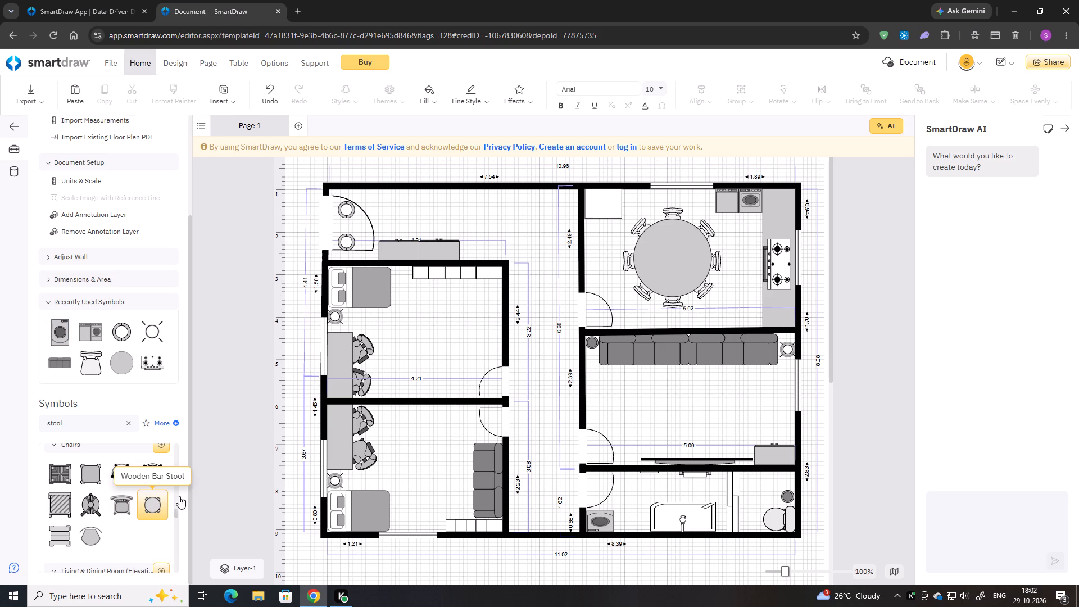
{"action": "left_click_drag", "start_coordinate": [179, 496], "coordinate": [156, 504]}
{"action": "left_click_drag", "start_coordinate": [155, 504], "coordinate": [505, 445]}
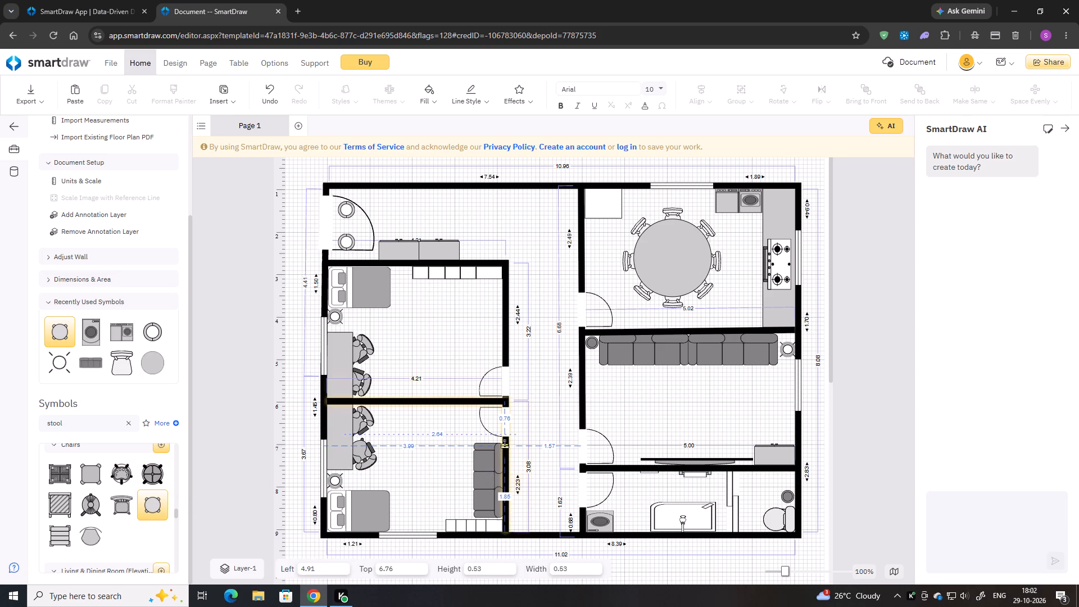
{"action": "left_click_drag", "start_coordinate": [505, 445], "coordinate": [633, 526]}
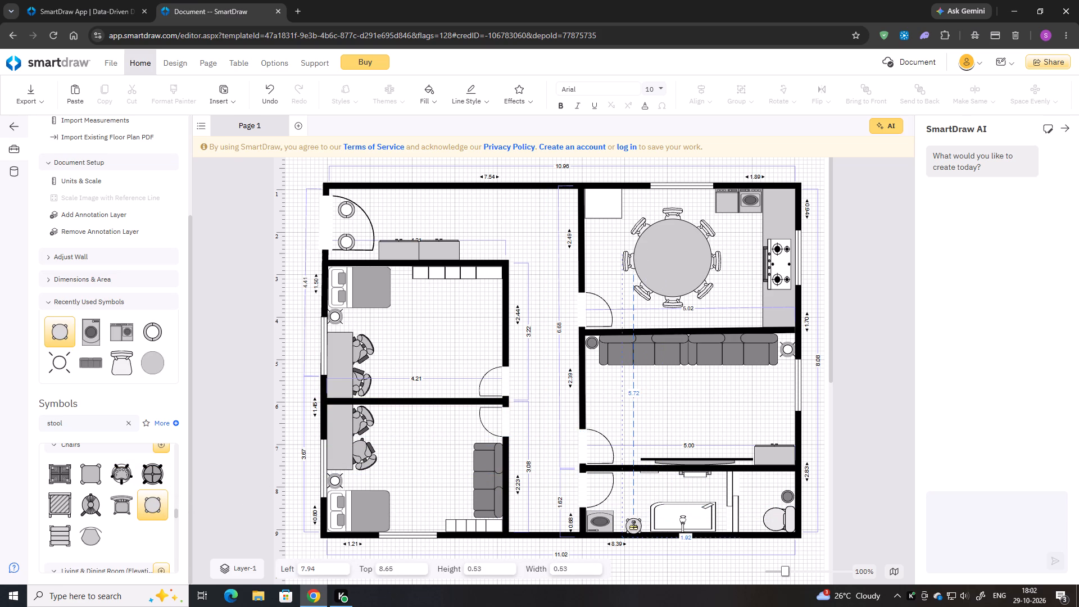
{"action": "left_click_drag", "start_coordinate": [633, 526], "coordinate": [635, 523]}
{"action": "left_click", "coordinate": [633, 491]}
{"action": "left_click", "coordinate": [633, 516]}
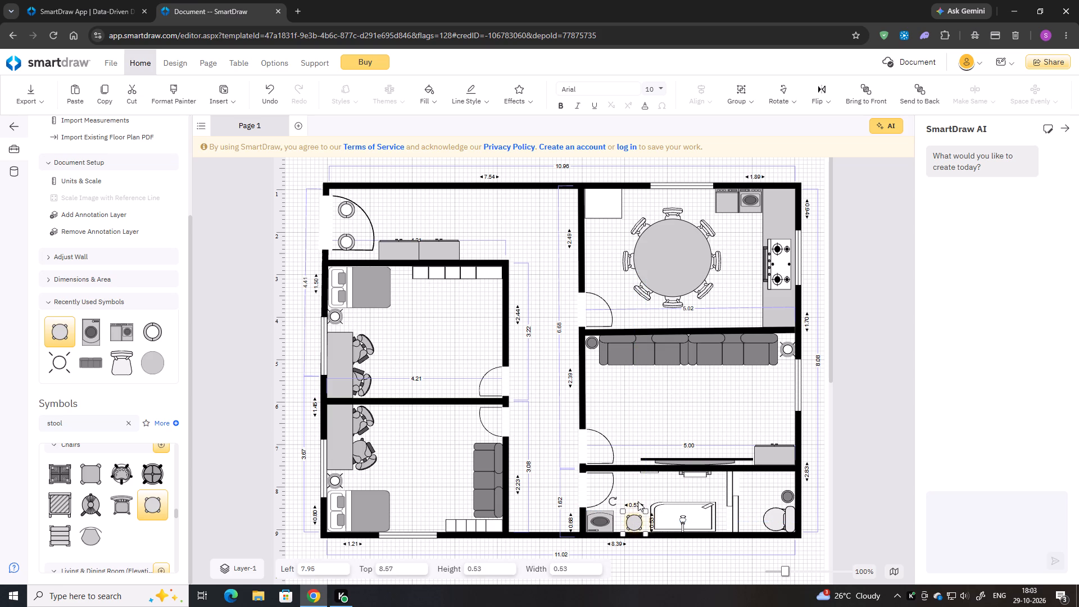
{"action": "key", "text": "Down"}
{"action": "key", "text": "Down"}
{"action": "left_click", "coordinate": [638, 496]}
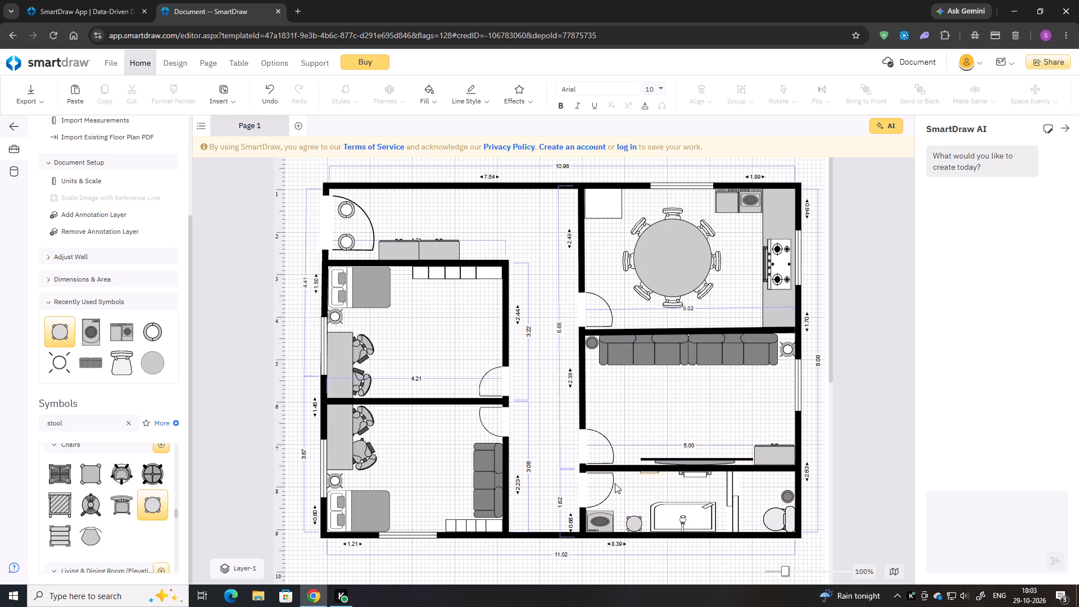
Look through the stool search results, from the chairs and storage furniture back past couches, toilets, bathtubs and tables.
{"action": "scroll", "coordinate": [99, 526], "scroll_direction": "down", "scroll_amount": 1}
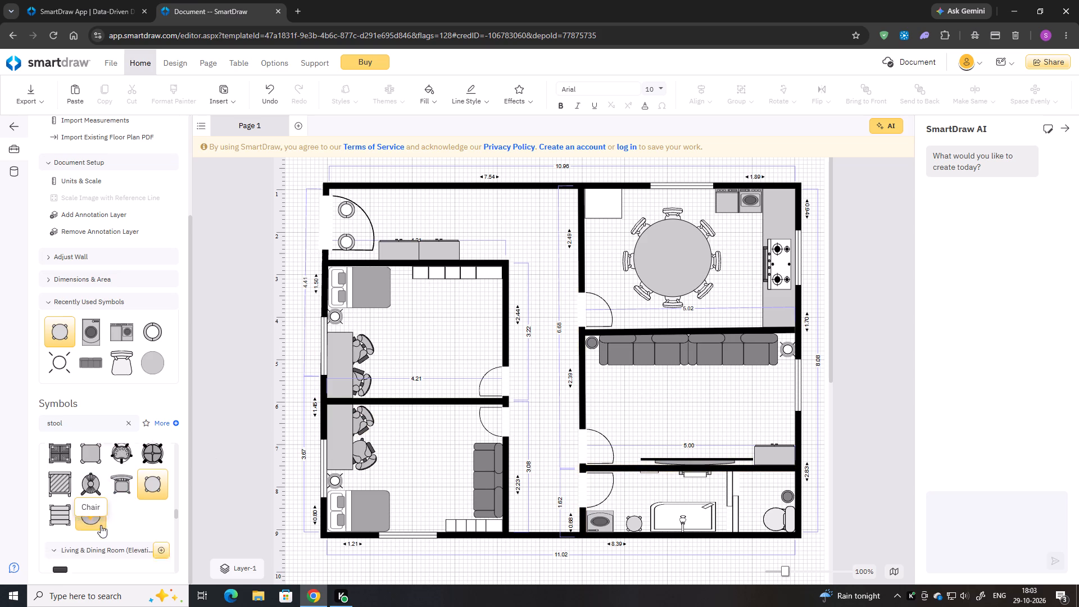
{"action": "scroll", "coordinate": [101, 525], "scroll_direction": "down", "scroll_amount": 1}
{"action": "scroll", "coordinate": [102, 520], "scroll_direction": "up", "scroll_amount": 1}
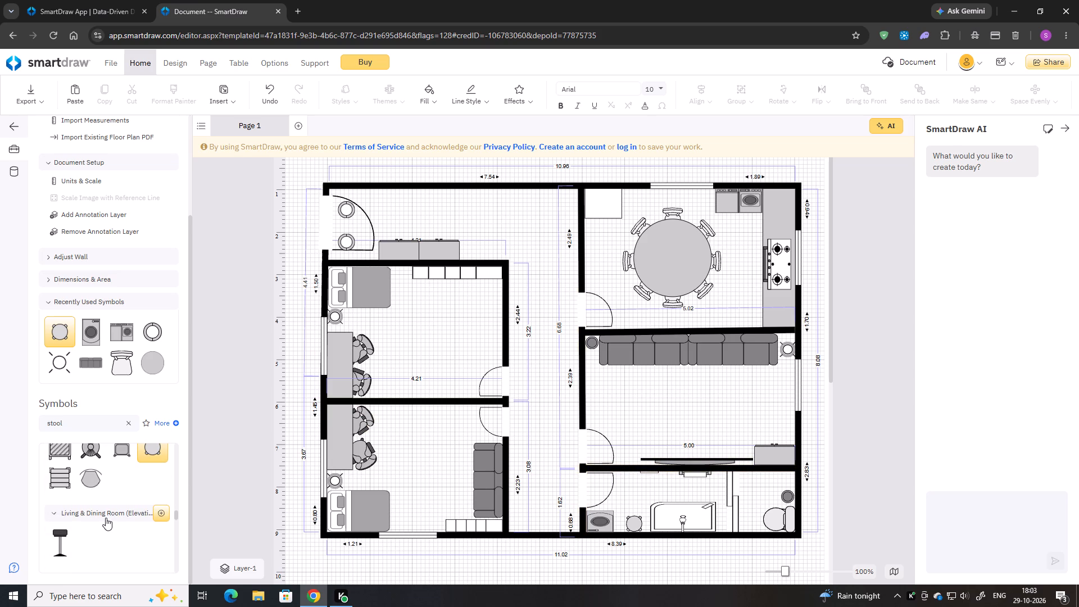
{"action": "scroll", "coordinate": [106, 517], "scroll_direction": "down", "scroll_amount": 1}
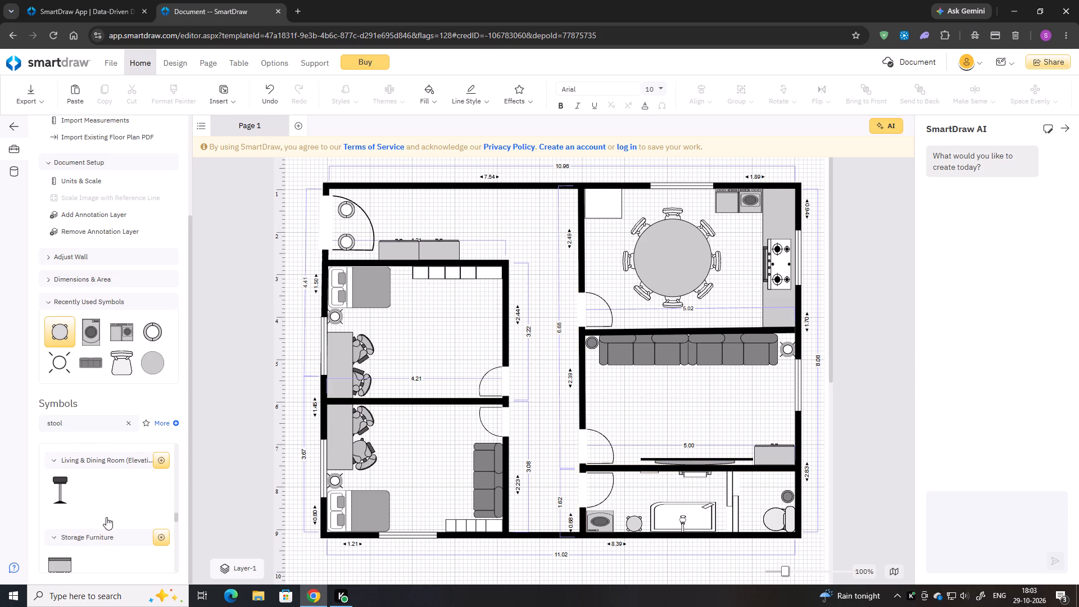
{"action": "scroll", "coordinate": [116, 514], "scroll_direction": "up", "scroll_amount": 2}
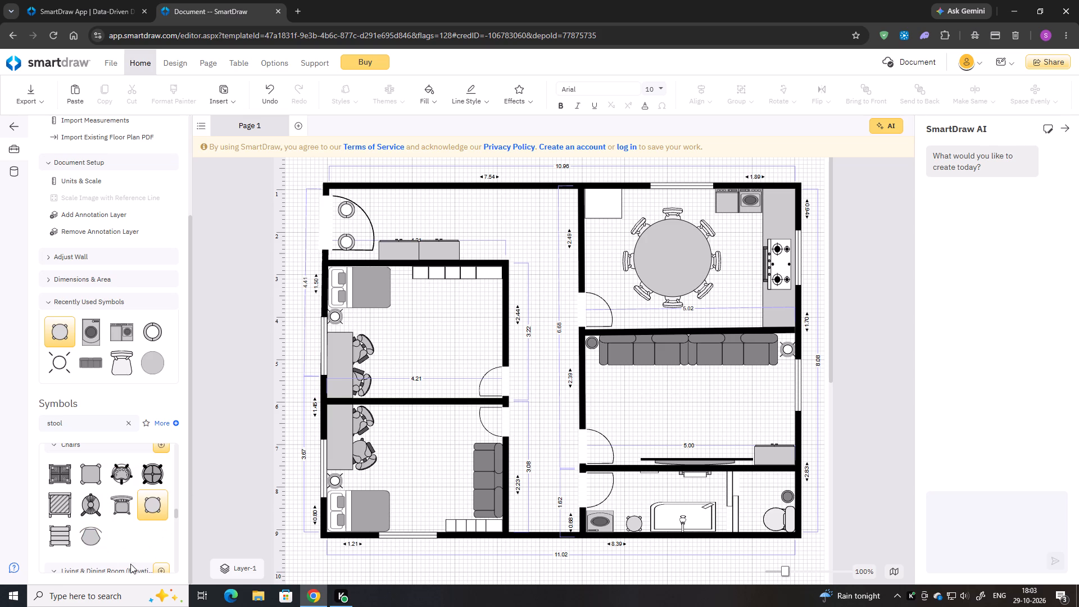
{"action": "scroll", "coordinate": [113, 542], "scroll_direction": "up", "scroll_amount": 3}
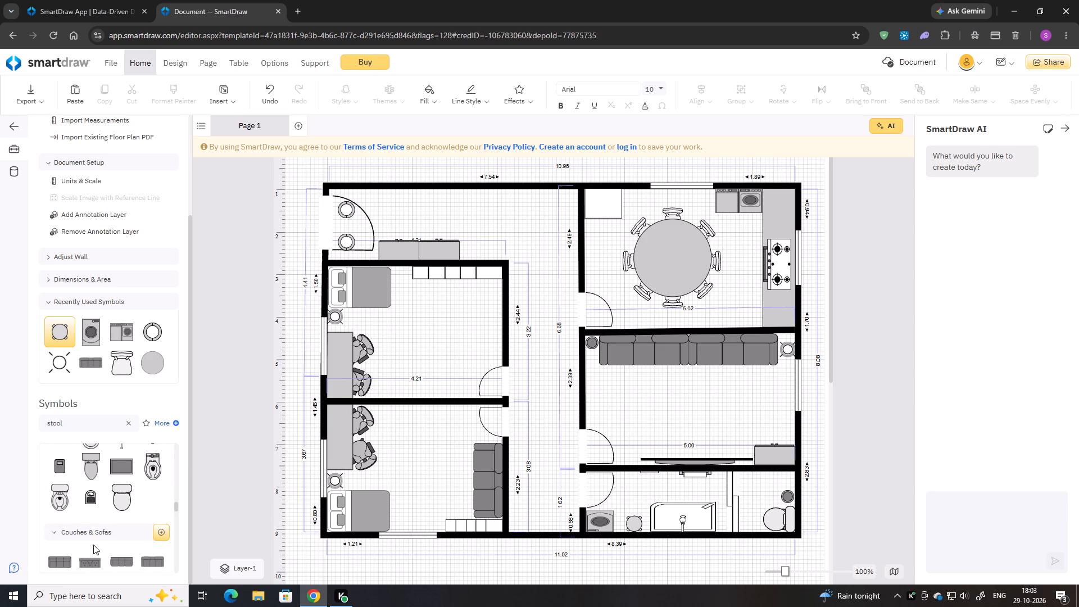
{"action": "scroll", "coordinate": [93, 545], "scroll_direction": "up", "scroll_amount": 1}
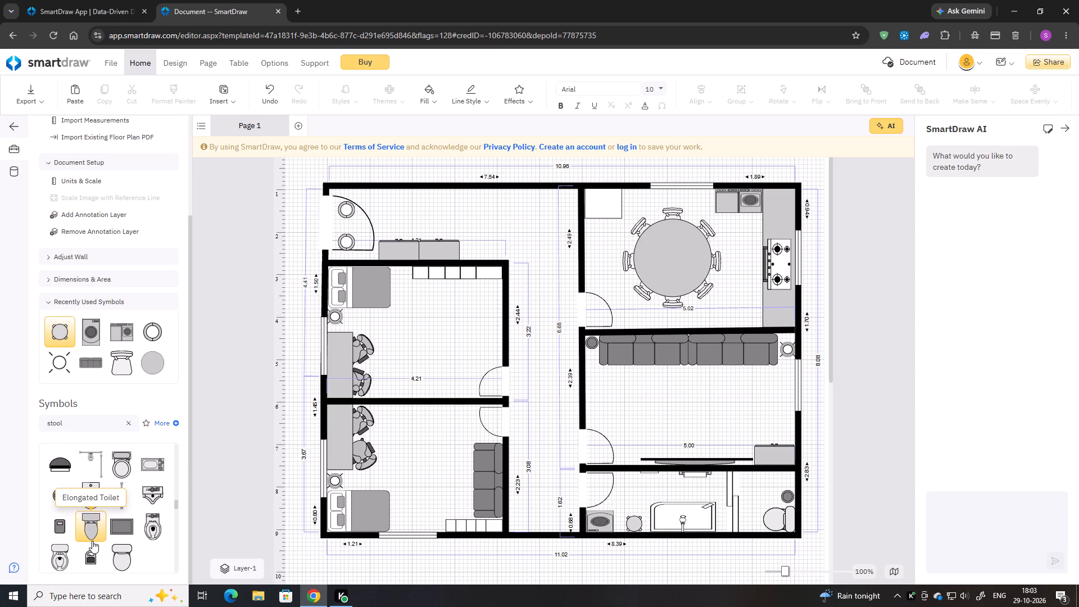
{"action": "scroll", "coordinate": [92, 541], "scroll_direction": "up", "scroll_amount": 2}
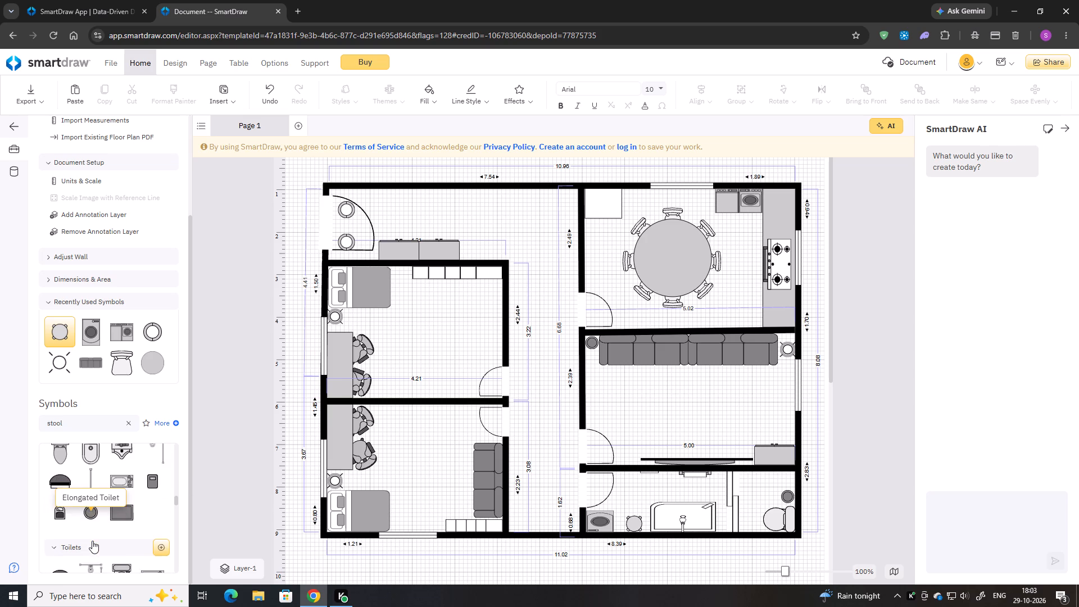
{"action": "scroll", "coordinate": [92, 541], "scroll_direction": "up", "scroll_amount": 5}
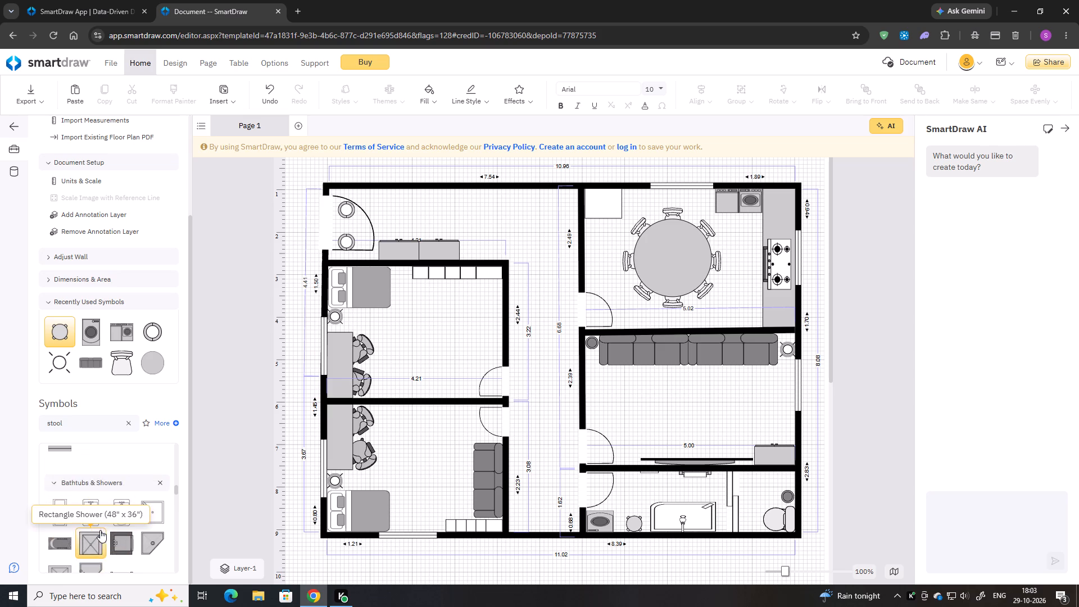
{"action": "scroll", "coordinate": [103, 529], "scroll_direction": "up", "scroll_amount": 3}
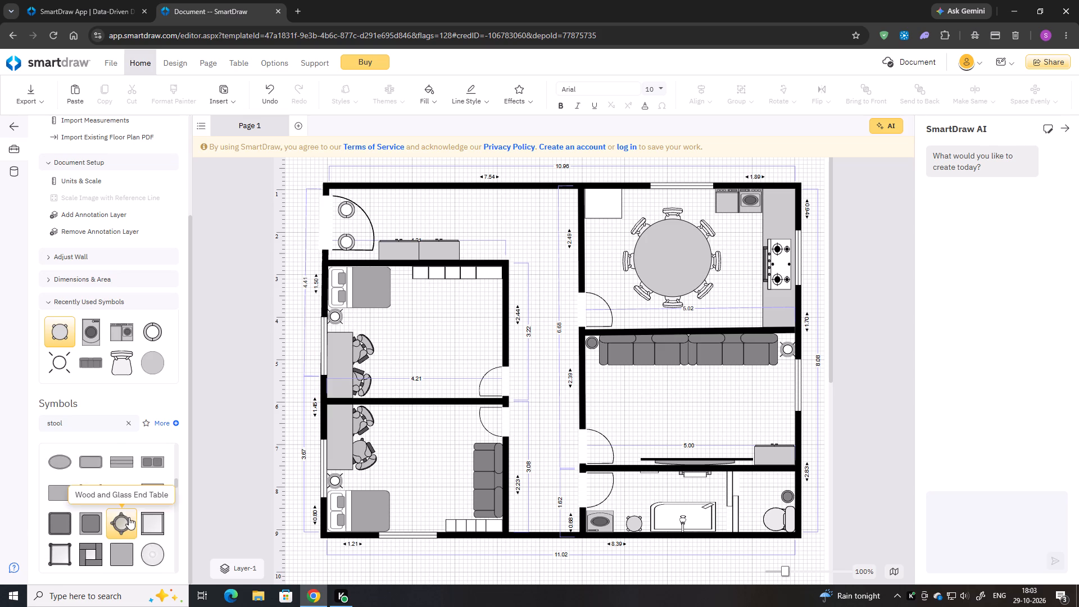
{"action": "scroll", "coordinate": [129, 517], "scroll_direction": "up", "scroll_amount": 4}
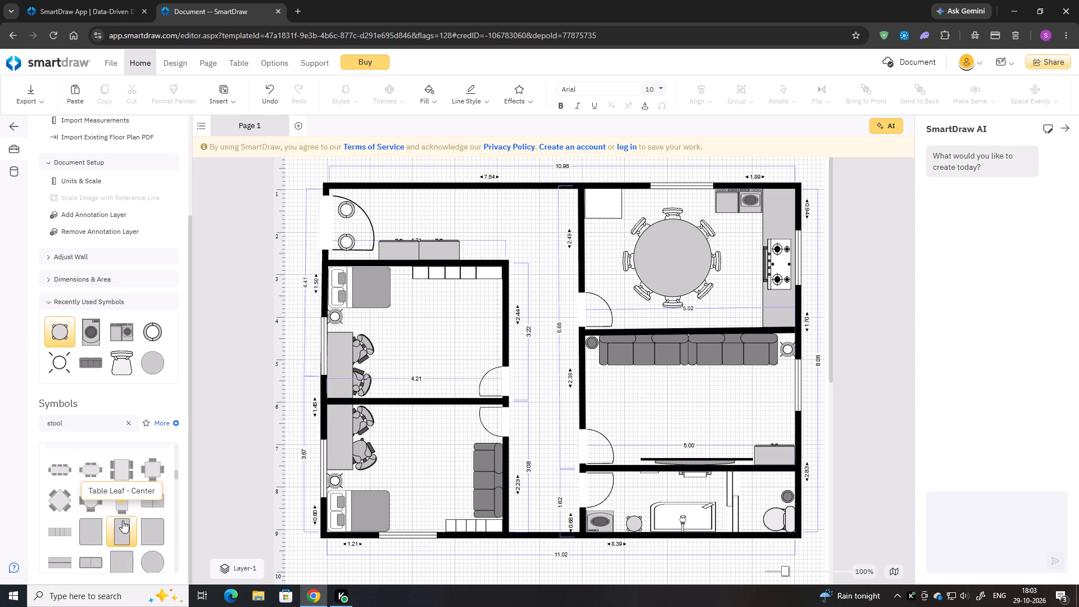
{"action": "scroll", "coordinate": [123, 520], "scroll_direction": "up", "scroll_amount": 2}
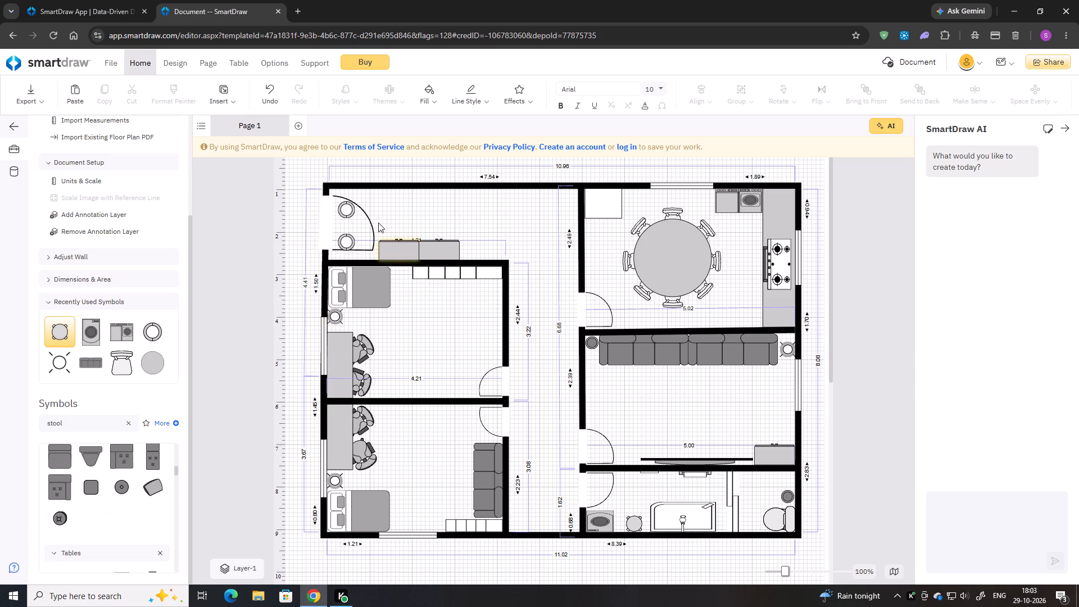
Copy the lower round ring symbol by the entrance door and place the copy in the hall at left 2.99, top 1.27.
{"action": "left_click", "coordinate": [347, 236]}
{"action": "key", "text": "ctrl+c"}
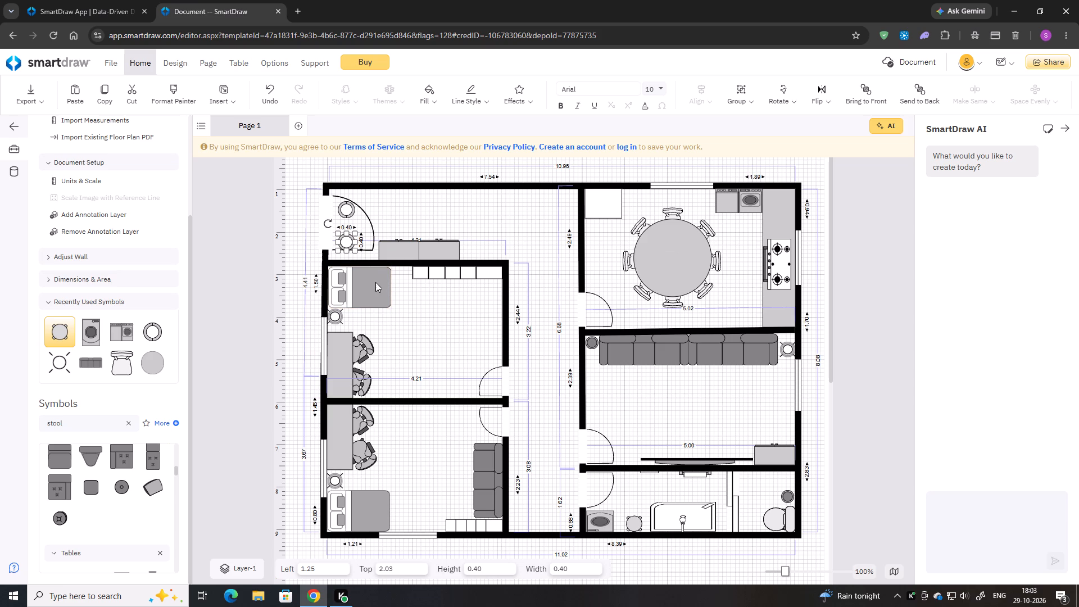
{"action": "key", "text": "ctrl+v"}
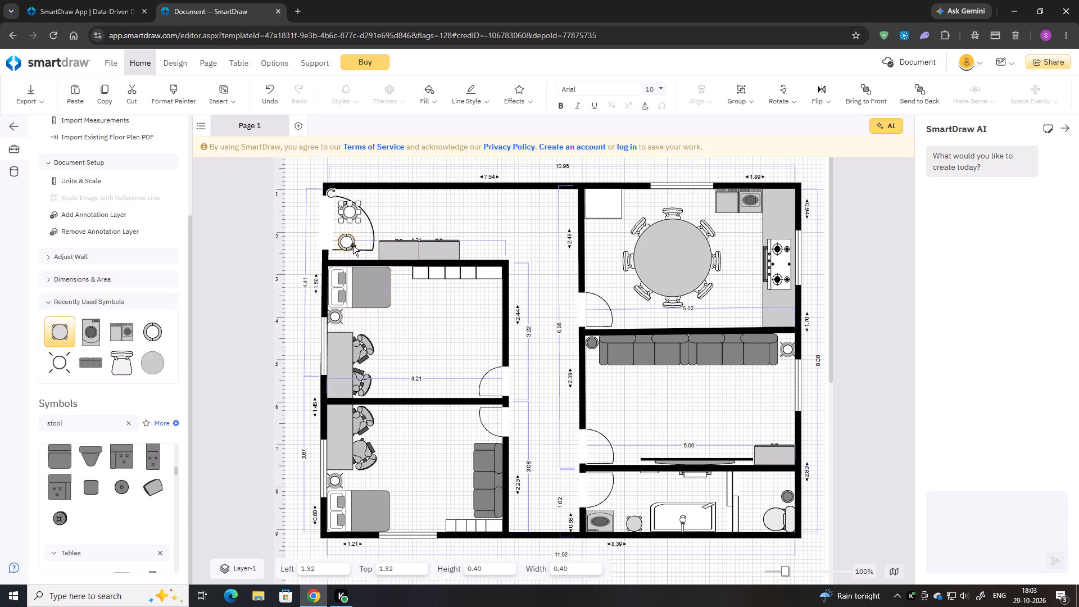
{"action": "left_click_drag", "start_coordinate": [350, 212], "coordinate": [419, 212]}
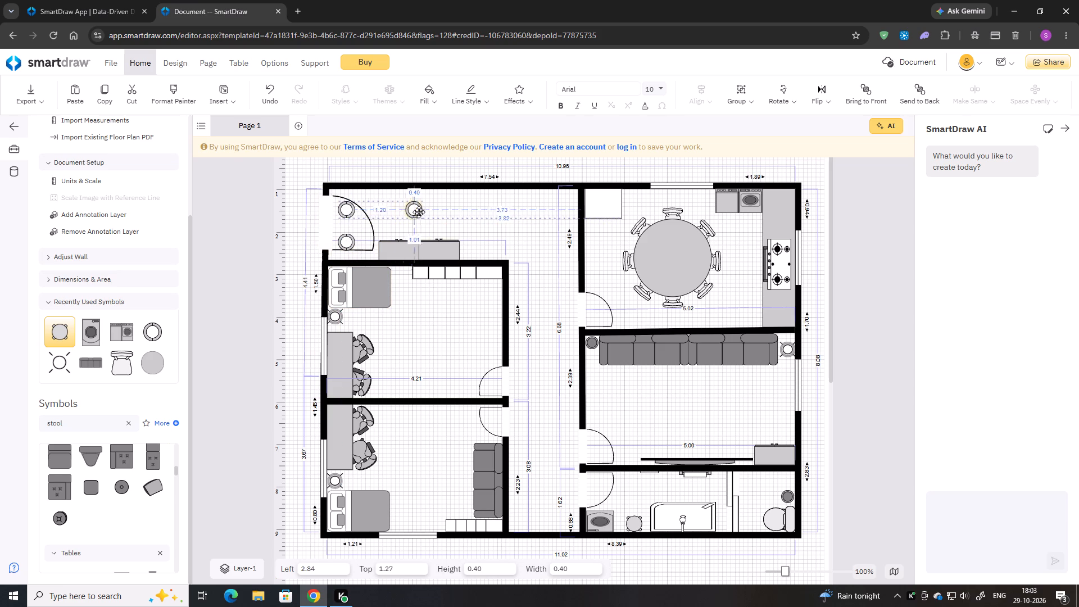
{"action": "left_click_drag", "start_coordinate": [419, 212], "coordinate": [410, 209]}
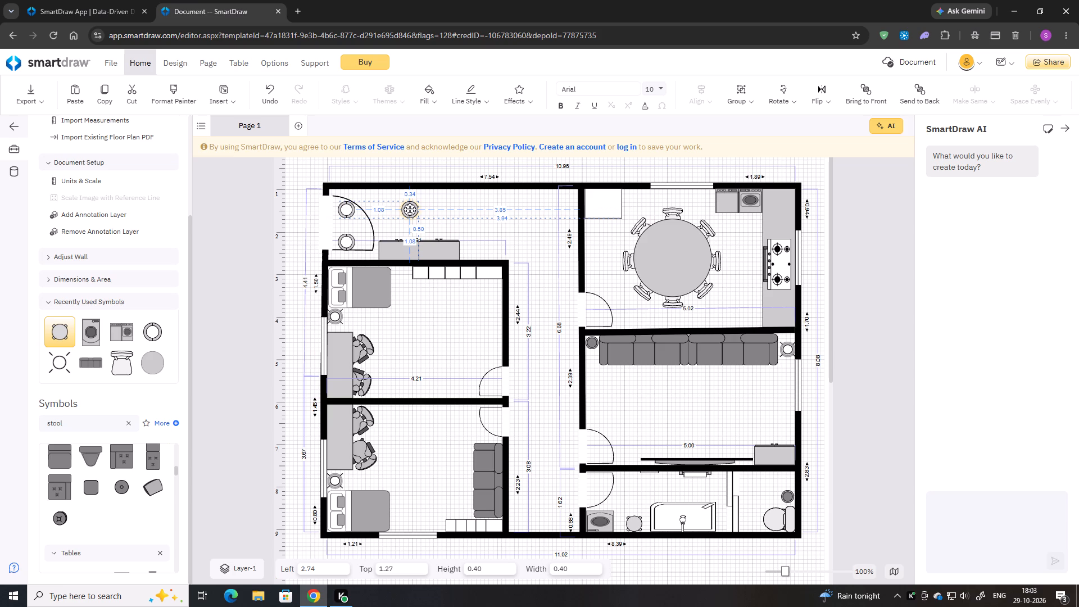
{"action": "left_click_drag", "start_coordinate": [410, 209], "coordinate": [419, 207]}
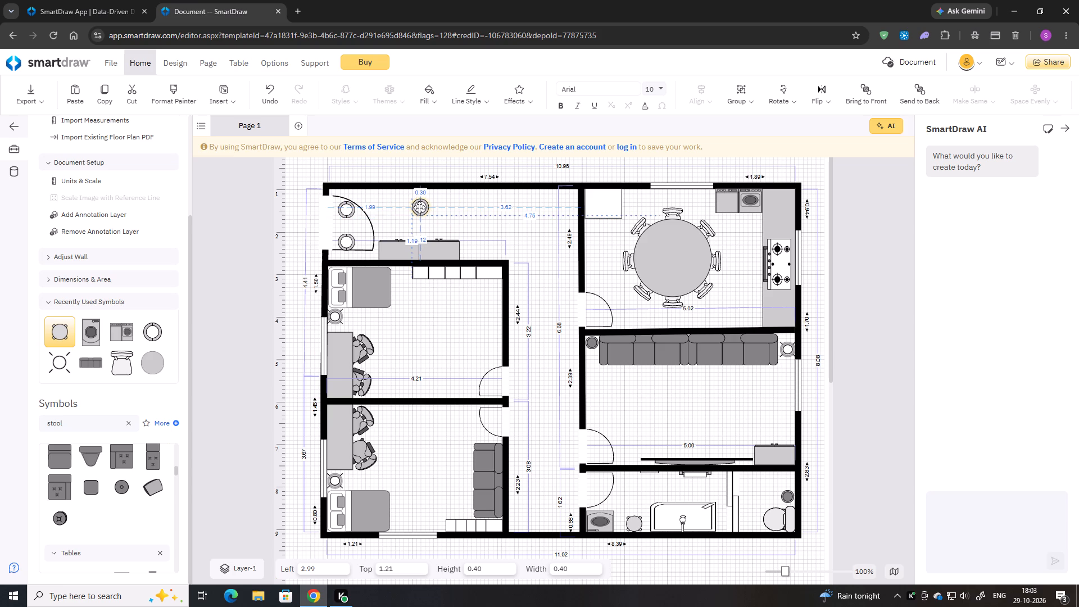
{"action": "left_click_drag", "start_coordinate": [419, 207], "coordinate": [419, 210]}
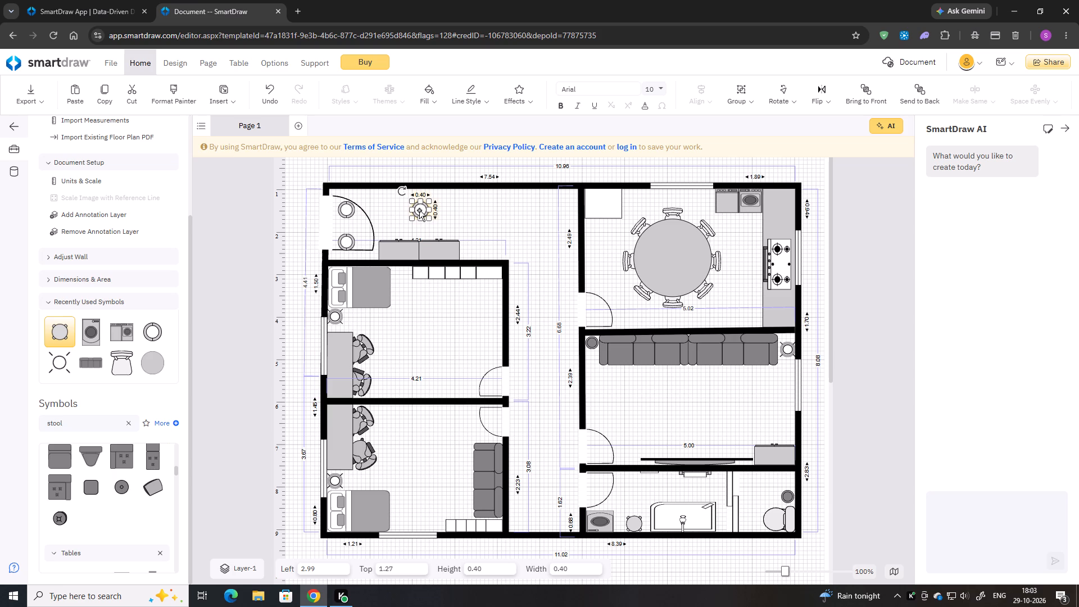
Add another copy of the round ring symbol directly below the previous one, over the hall cabinets.
{"action": "key", "text": "ctrl+v"}
{"action": "left_click_drag", "start_coordinate": [376, 241], "coordinate": [409, 238]}
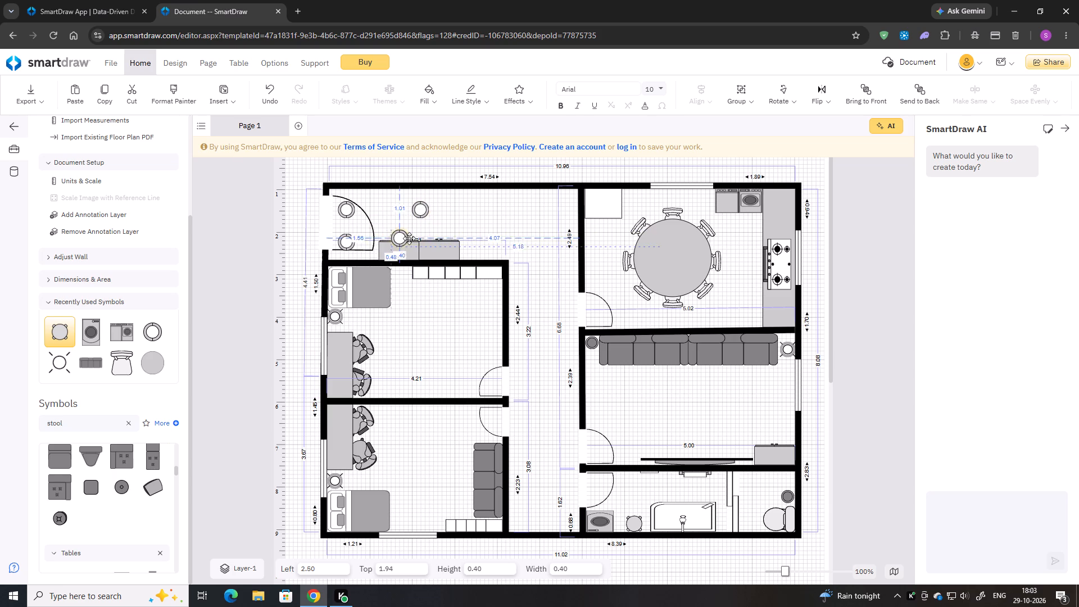
{"action": "left_click_drag", "start_coordinate": [409, 238], "coordinate": [421, 244]}
{"action": "left_click", "coordinate": [462, 215]}
Add a third ring copy where the hall meets the corridor, at left about 5.95, level with the upper rings.
{"action": "key", "text": "ctrl+v"}
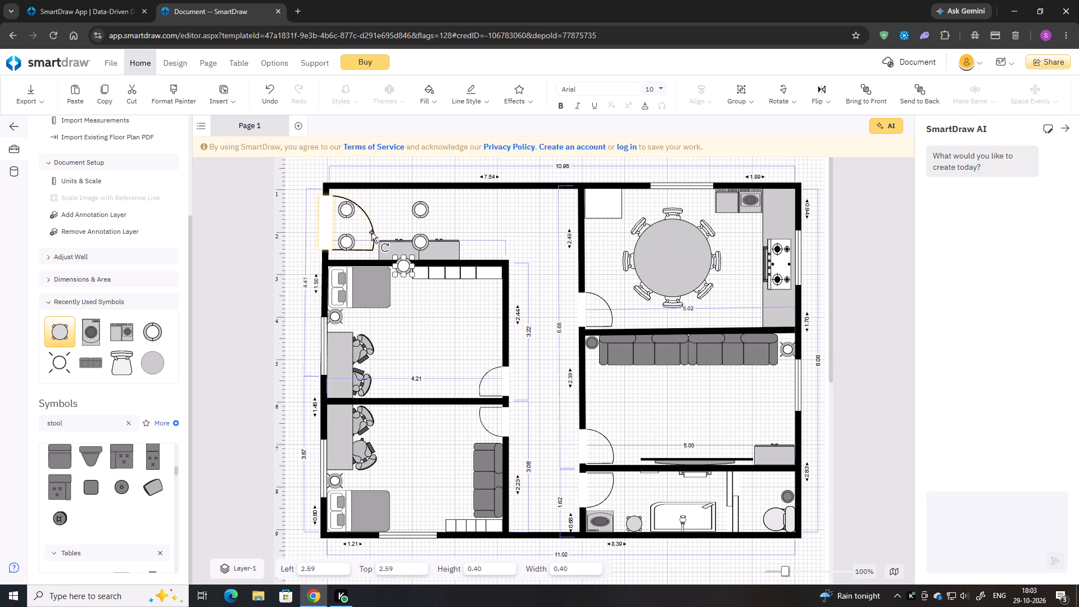
{"action": "left_click_drag", "start_coordinate": [404, 265], "coordinate": [513, 215]}
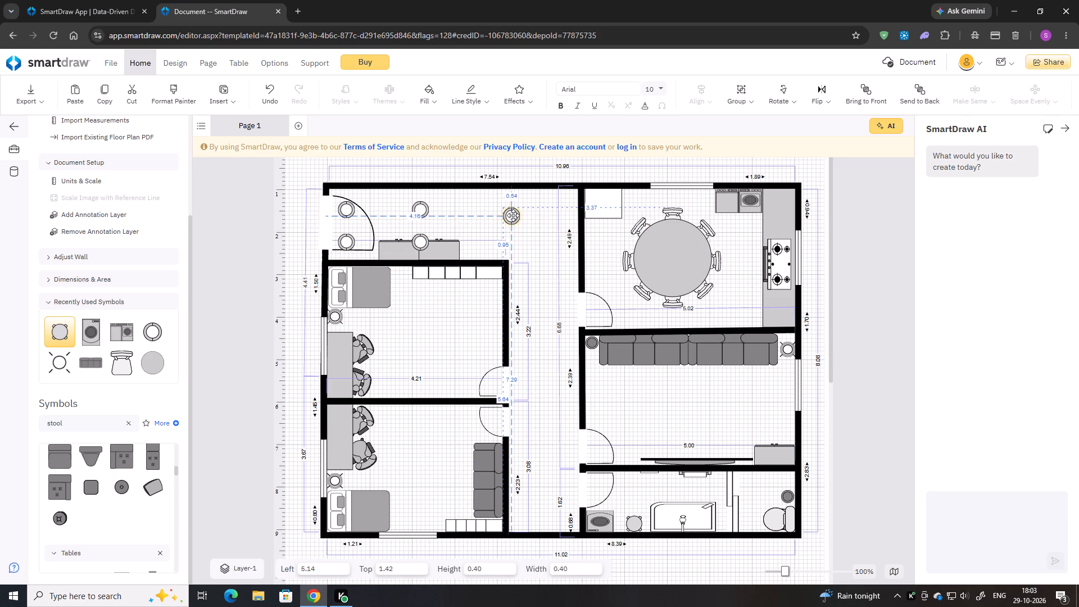
{"action": "left_click_drag", "start_coordinate": [513, 215], "coordinate": [531, 206]}
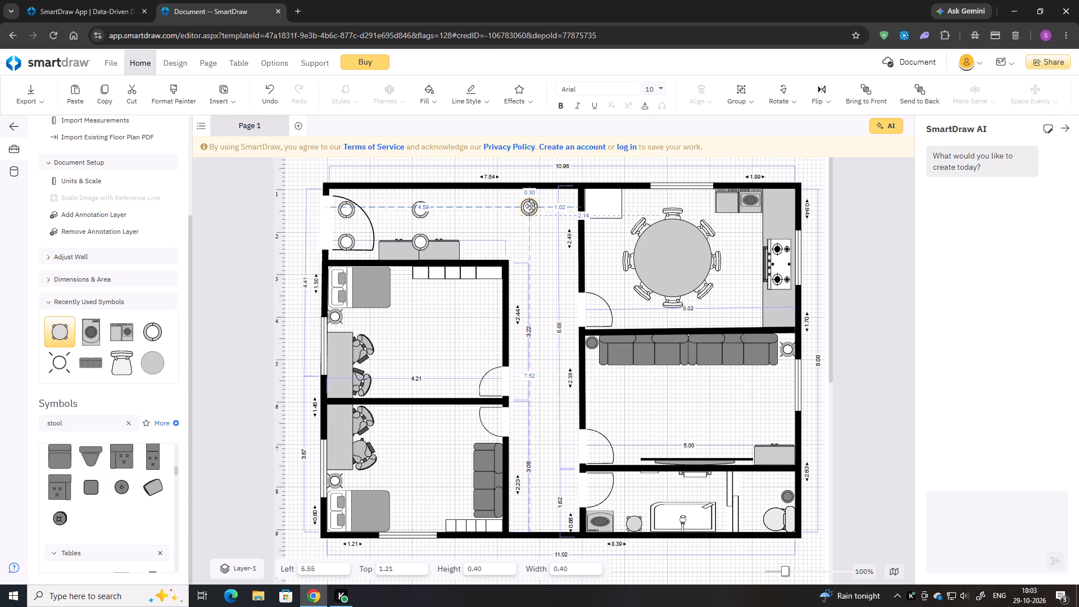
{"action": "left_click_drag", "start_coordinate": [531, 206], "coordinate": [547, 210]}
Add a fourth ring copy directly below the third one, at left 5.95, top 2.03.
{"action": "key", "text": "ctrl+v"}
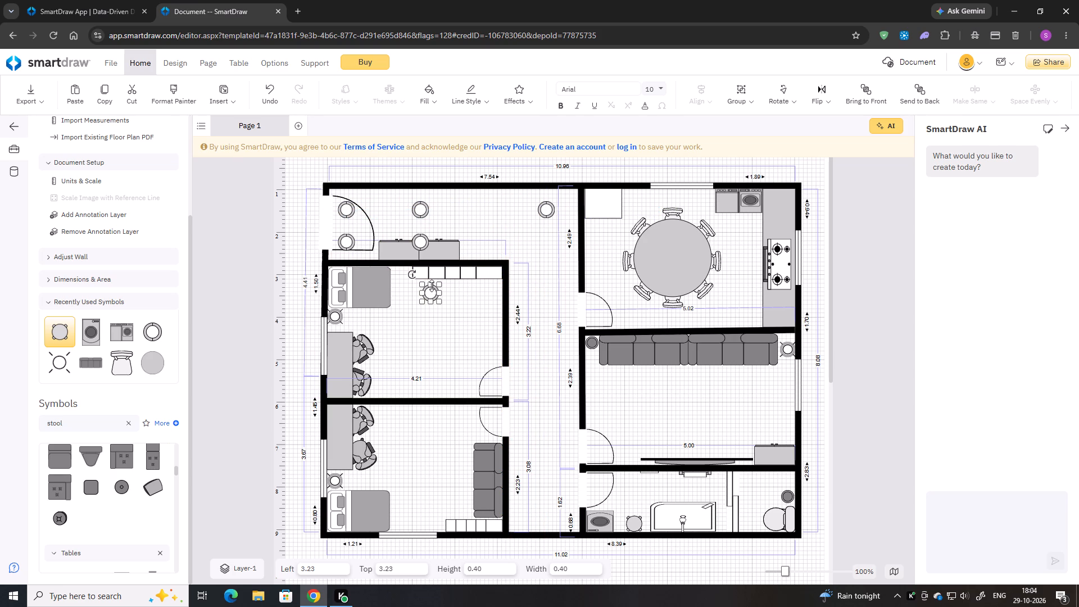
{"action": "left_click_drag", "start_coordinate": [432, 292], "coordinate": [546, 252]}
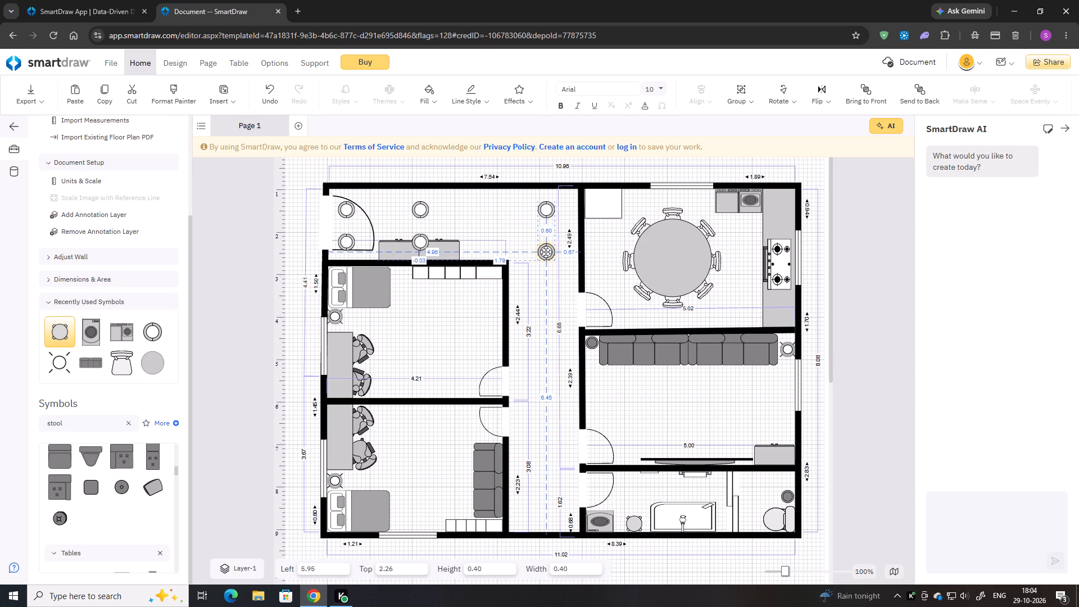
{"action": "left_click_drag", "start_coordinate": [546, 252], "coordinate": [546, 246]}
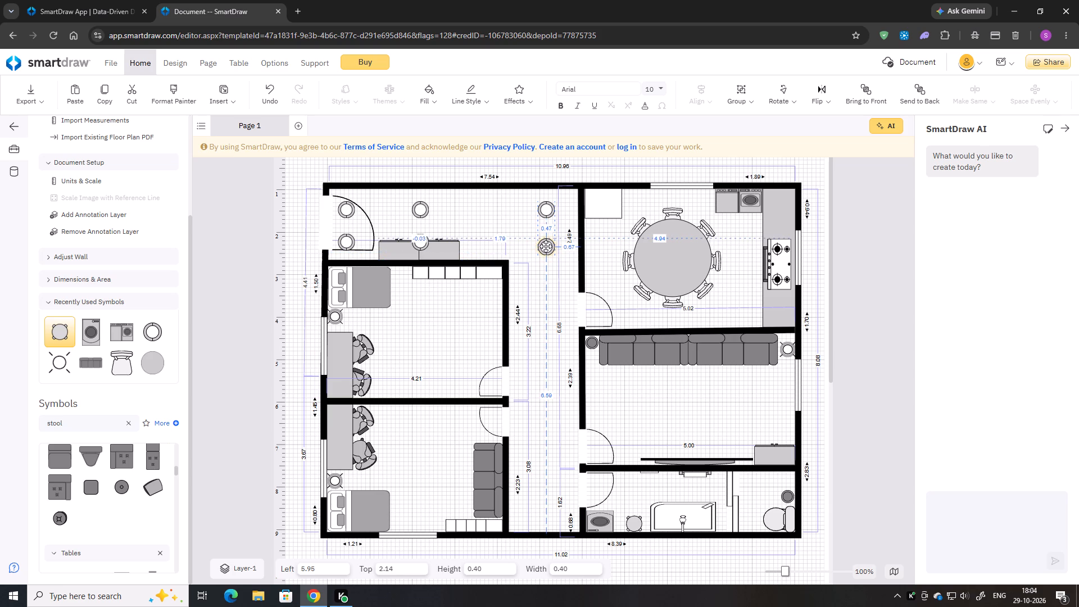
{"action": "left_click_drag", "start_coordinate": [546, 246], "coordinate": [546, 243]}
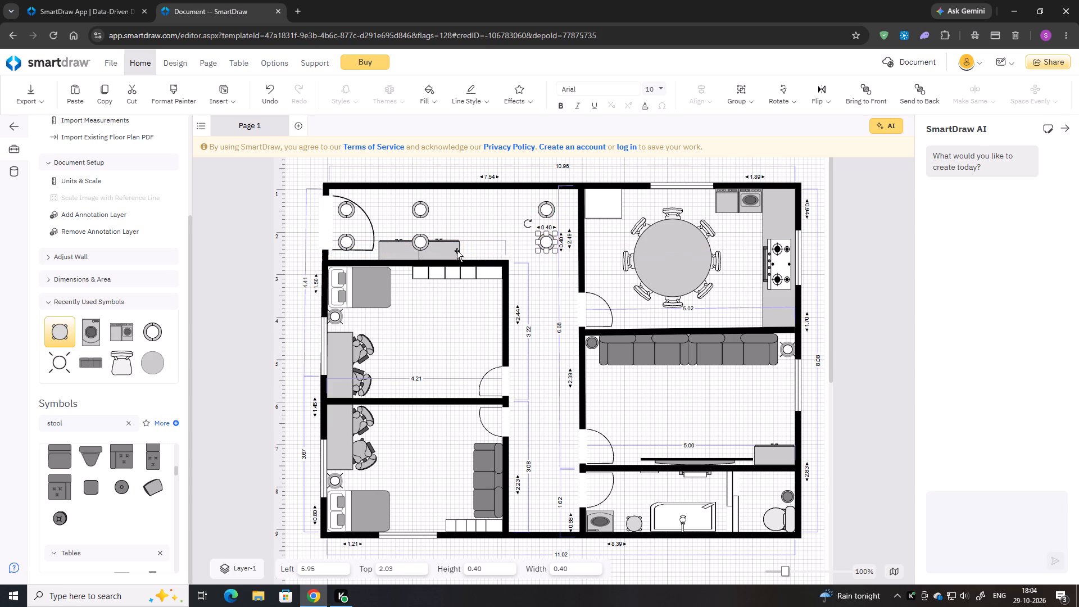
Move the ring over the hall cabinets sideways to the cabinets' corridor-side end, keeping it level with the lower rings.
{"action": "left_click_drag", "start_coordinate": [420, 242], "coordinate": [451, 239]}
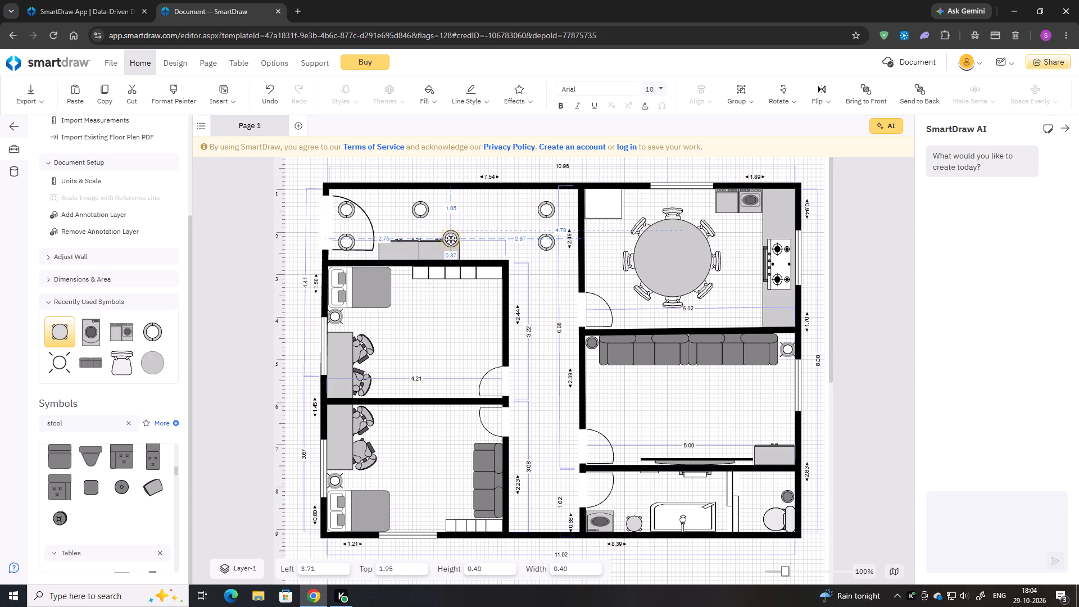
{"action": "left_click_drag", "start_coordinate": [451, 239], "coordinate": [452, 241]}
Shift the upper middle ring in the hall to left 3.78, top 1.27, directly above the ring on the cabinets.
{"action": "left_click", "coordinate": [423, 213]}
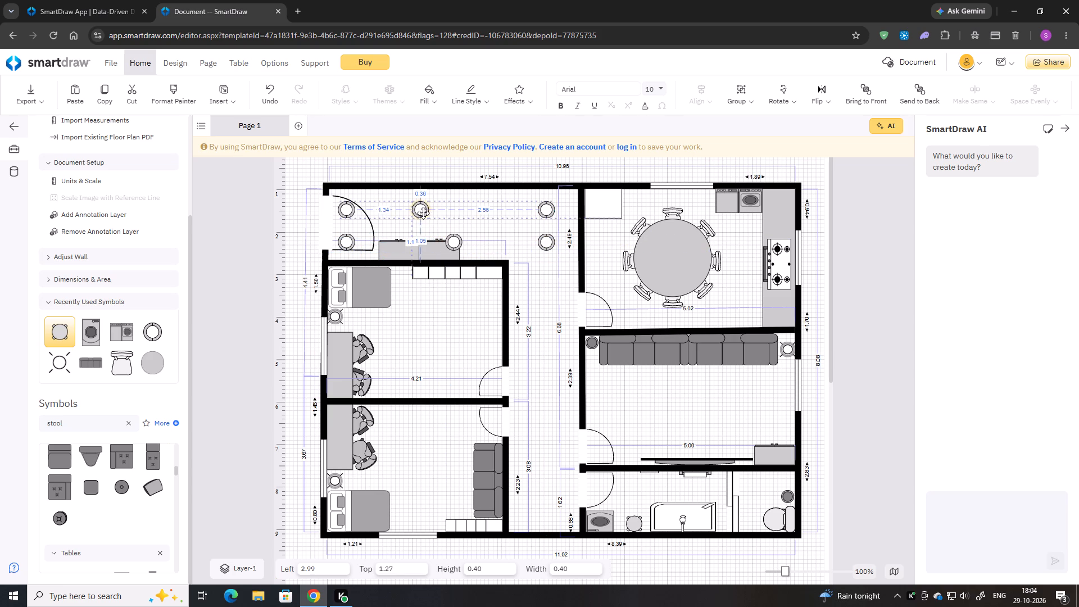
{"action": "key", "text": "Right"}
{"action": "key", "text": "Right"}
{"action": "key", "text": "Right"}
{"action": "key", "text": "Right"}
{"action": "key", "text": "Right"}
{"action": "key", "text": "Right"}
{"action": "key", "text": "Right"}
{"action": "key", "text": "Right"}
{"action": "key", "text": "Right"}
{"action": "key", "text": "Right"}
{"action": "key", "text": "Right"}
{"action": "key", "text": "Right"}
{"action": "key", "text": "Right"}
{"action": "key", "text": "Right"}
{"action": "key", "text": "Right"}
{"action": "key", "text": "Right"}
{"action": "key", "text": "Right"}
{"action": "key", "text": "Right"}
{"action": "key", "text": "Right"}
{"action": "key", "text": "Right"}
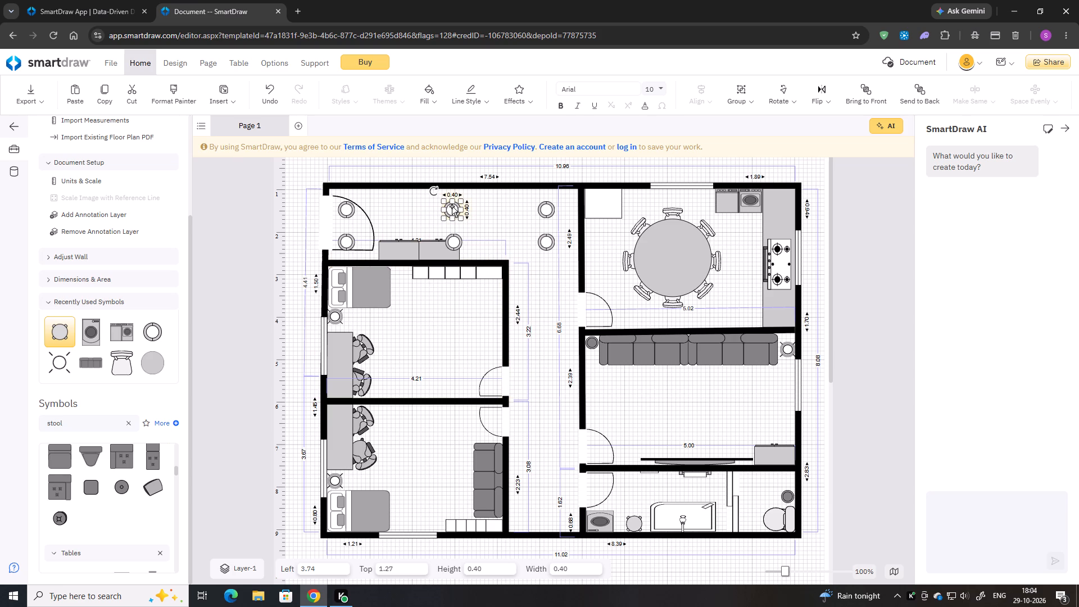
{"action": "left_click", "coordinate": [452, 206]}
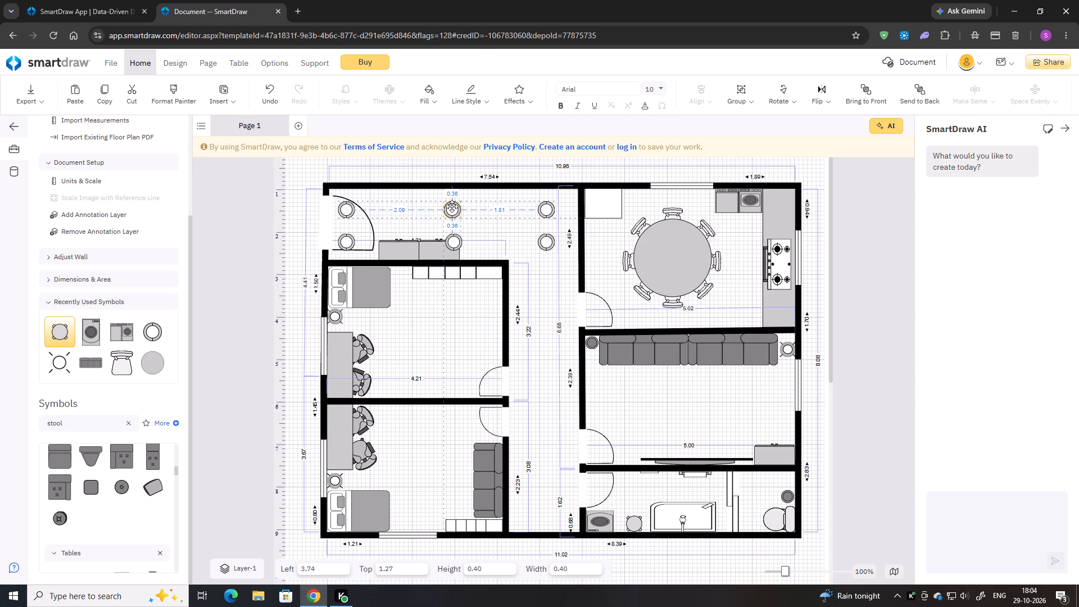
{"action": "key", "text": "Right"}
{"action": "left_click", "coordinate": [452, 206]}
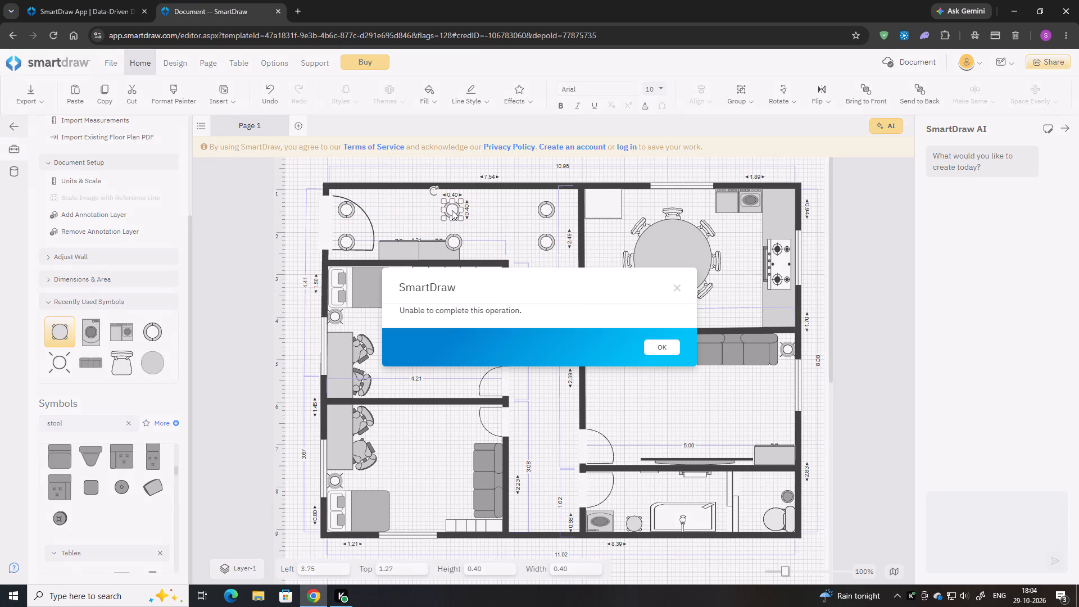
{"action": "left_click", "coordinate": [452, 210]}
{"action": "left_click", "coordinate": [679, 289]}
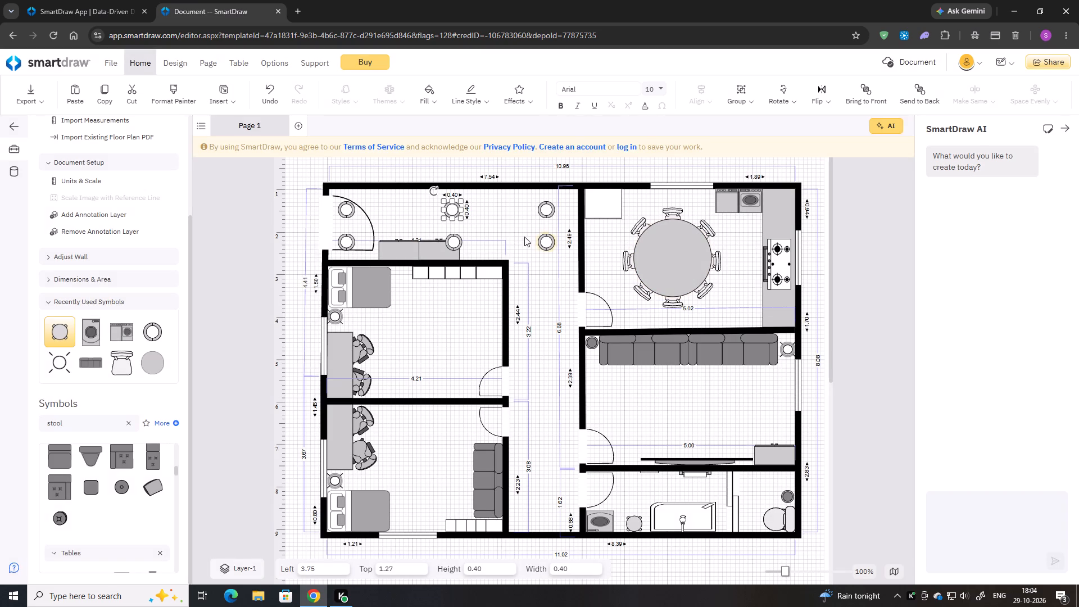
{"action": "left_click", "coordinate": [456, 213]}
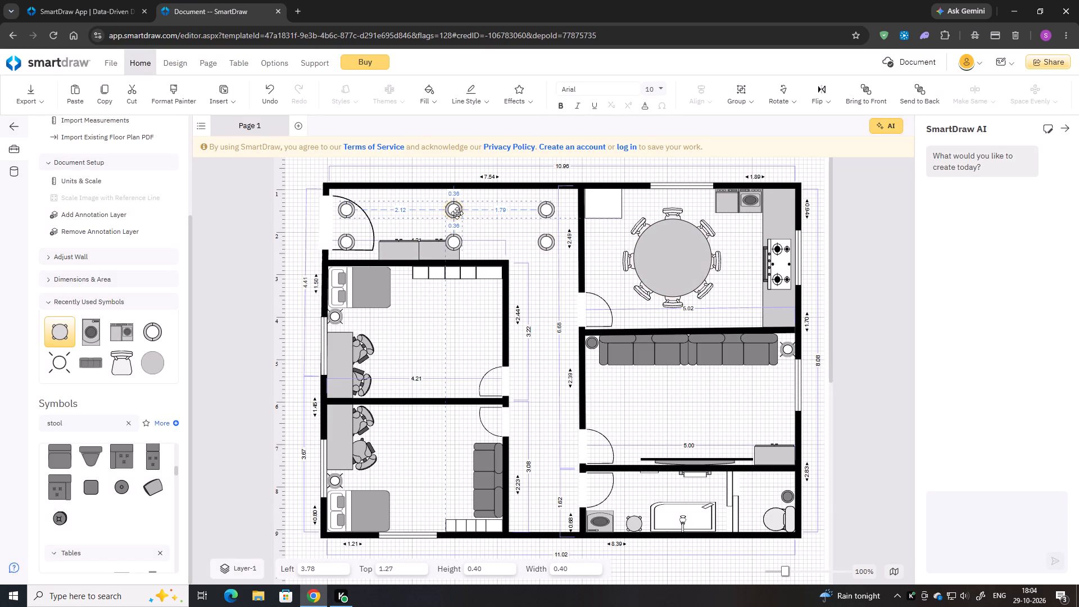
{"action": "left_click", "coordinate": [486, 228]}
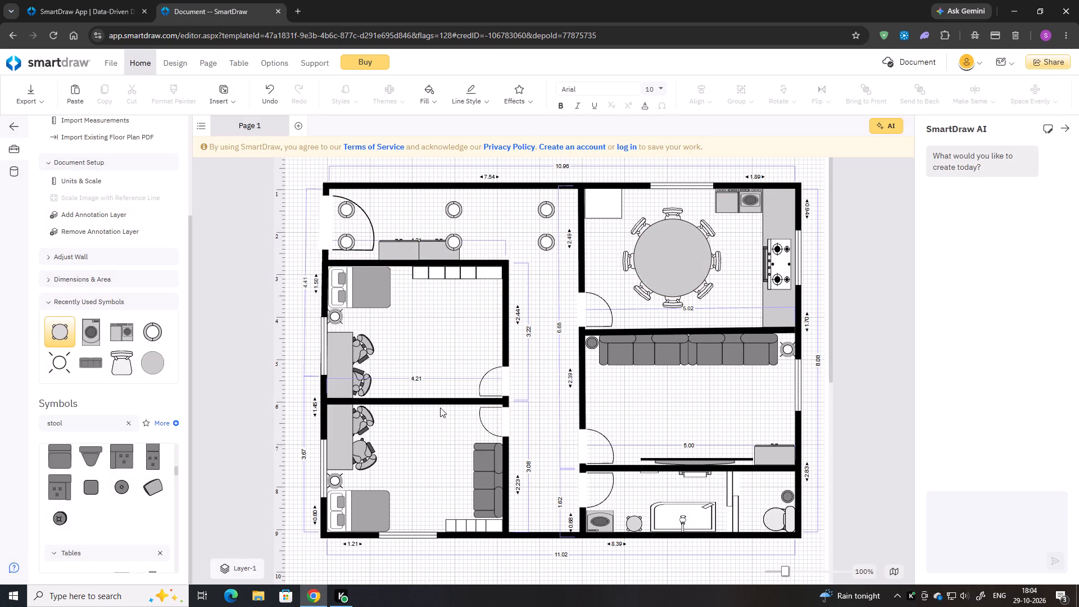
Add two ring copies in the upper bedroom, one over the bed and one beside the desk chairs at left 1.86, top 4.93.
{"action": "key", "text": "ctrl+v"}
{"action": "key", "text": "ctrl+v"}
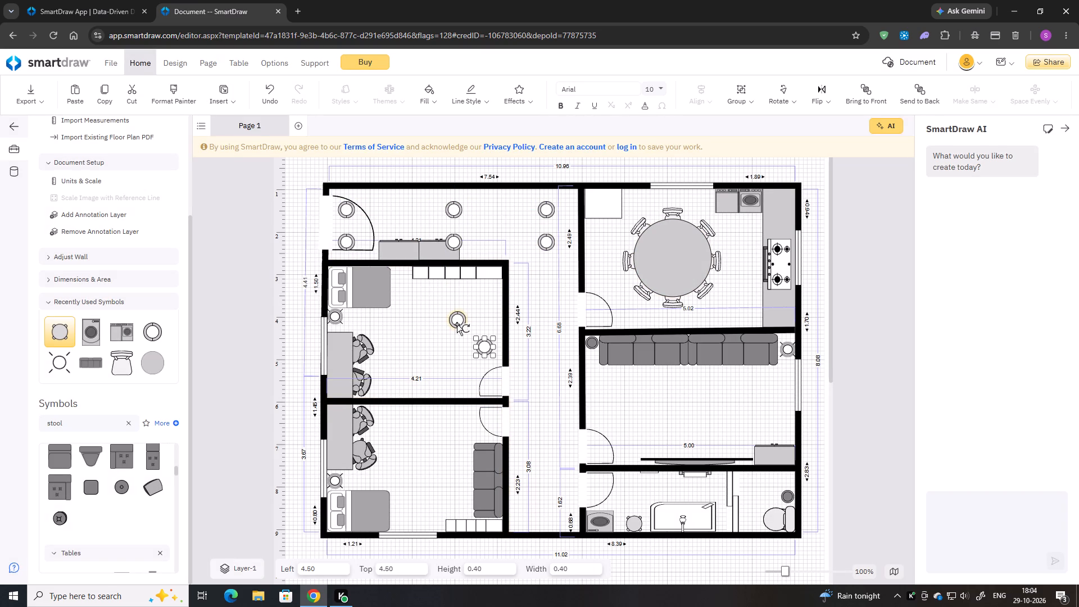
{"action": "left_click_drag", "start_coordinate": [457, 324], "coordinate": [373, 286]}
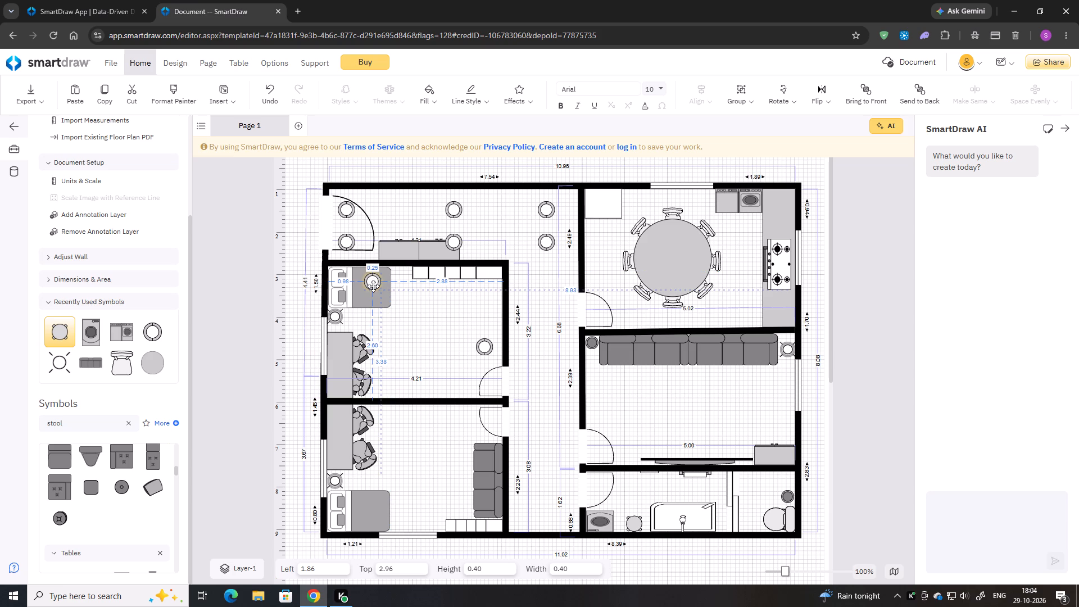
{"action": "left_click_drag", "start_coordinate": [373, 286], "coordinate": [373, 287]}
{"action": "left_click_drag", "start_coordinate": [483, 345], "coordinate": [382, 366]}
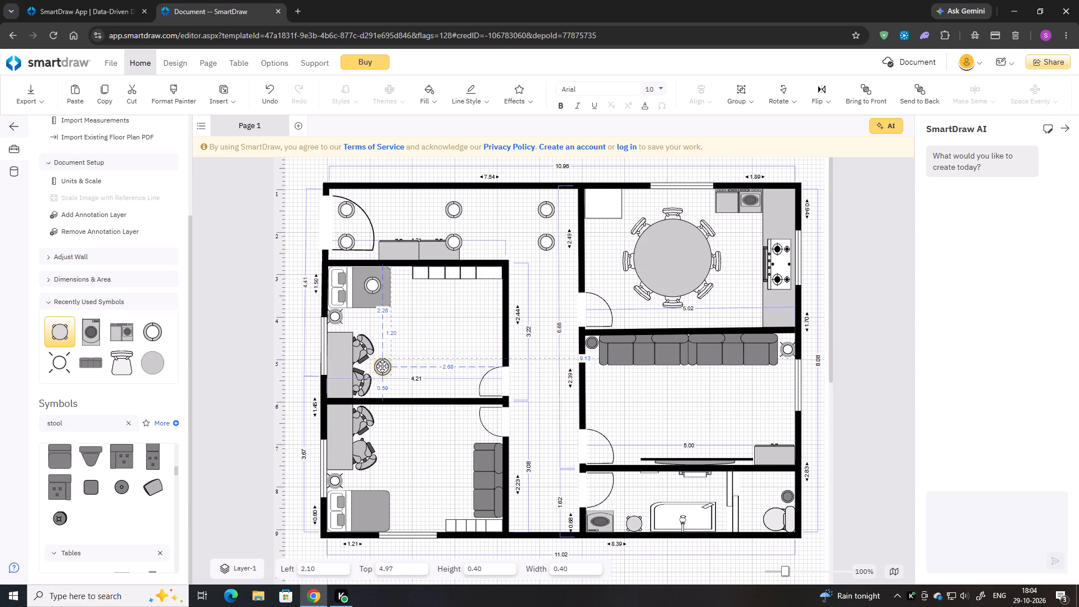
{"action": "left_click_drag", "start_coordinate": [382, 366], "coordinate": [371, 364]}
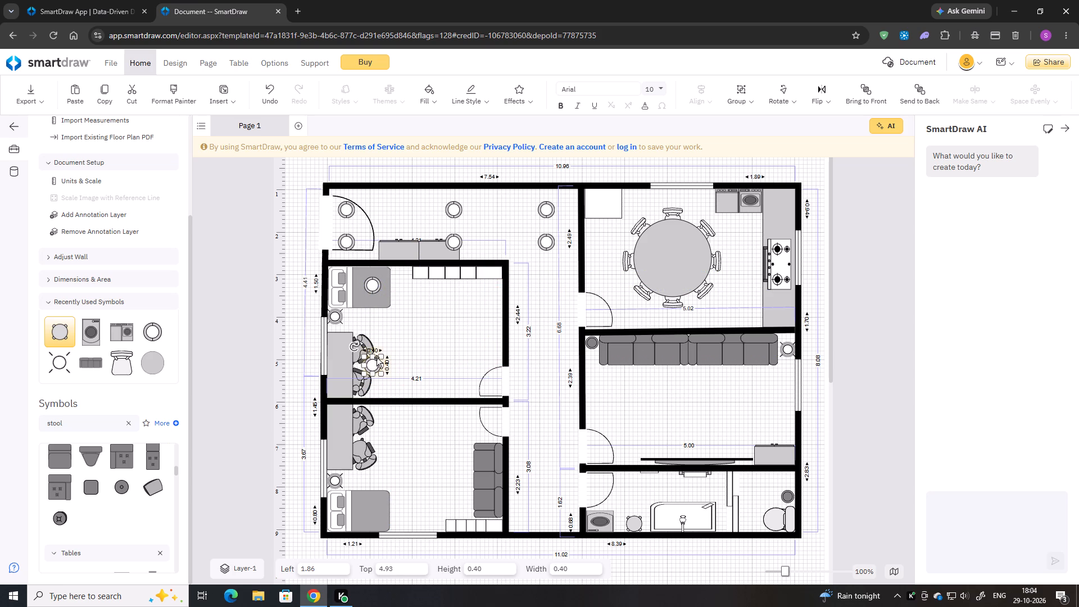
Add two more ring copies in the upper bedroom, by the shelf unit and near the door, level with the first two.
{"action": "key", "text": "ctrl+v"}
{"action": "left_click_drag", "start_coordinate": [351, 214], "coordinate": [446, 273]}
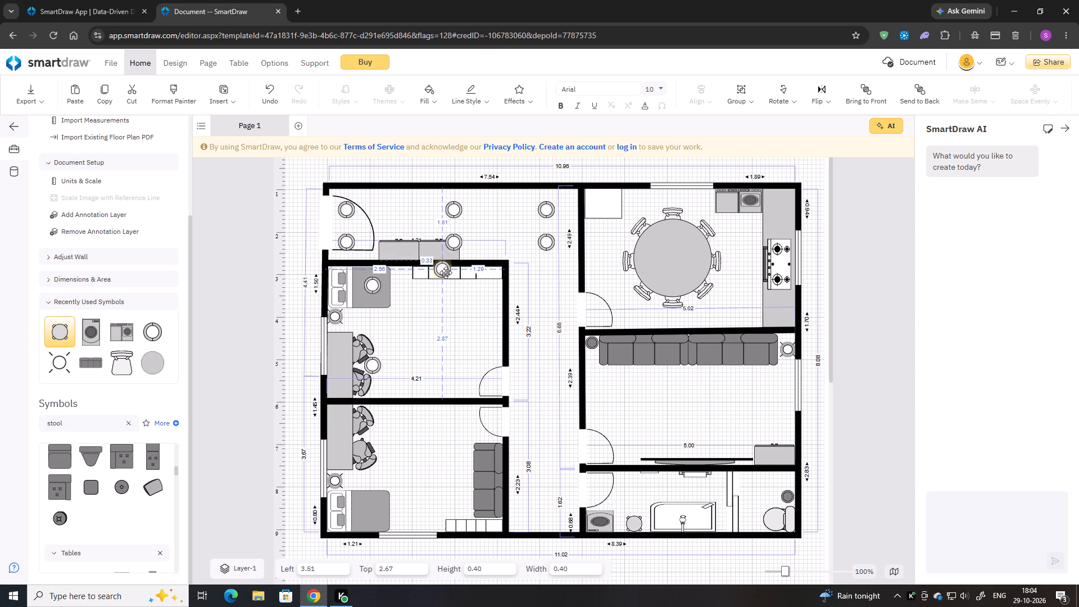
{"action": "left_click_drag", "start_coordinate": [446, 273], "coordinate": [469, 286]}
{"action": "key", "text": "ctrl+v"}
{"action": "left_click_drag", "start_coordinate": [374, 241], "coordinate": [385, 262]}
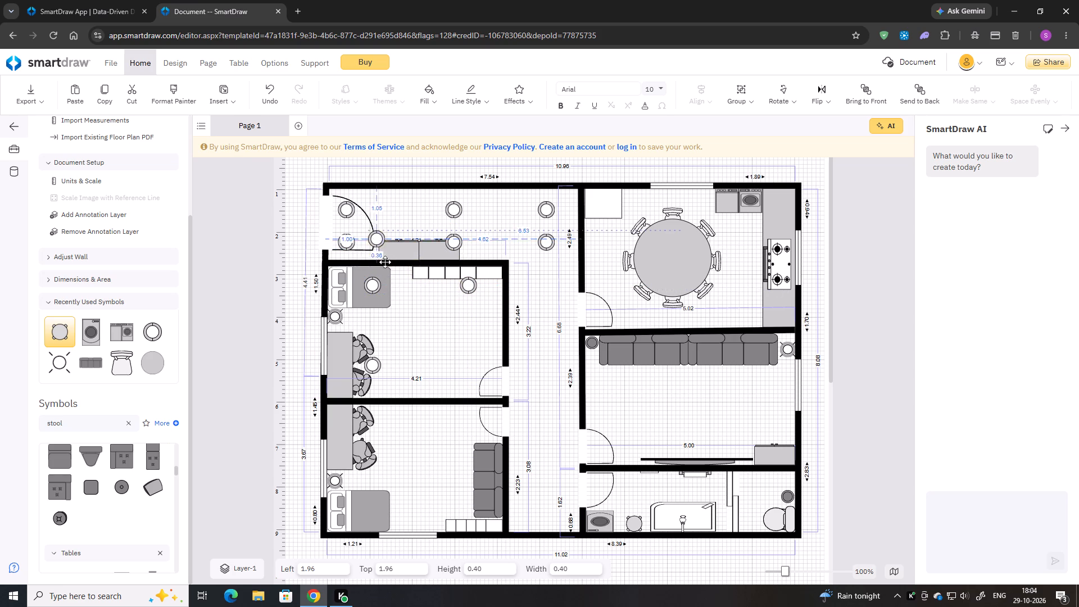
{"action": "left_click_drag", "start_coordinate": [385, 262], "coordinate": [467, 366]}
{"action": "left_click", "coordinate": [531, 322]}
Insert two Round Throw Pillow symbols and place them side by side along the upper bedroom's wall shared with the lower bedroom.
{"action": "scroll", "coordinate": [510, 425], "scroll_direction": "down", "scroll_amount": 1}
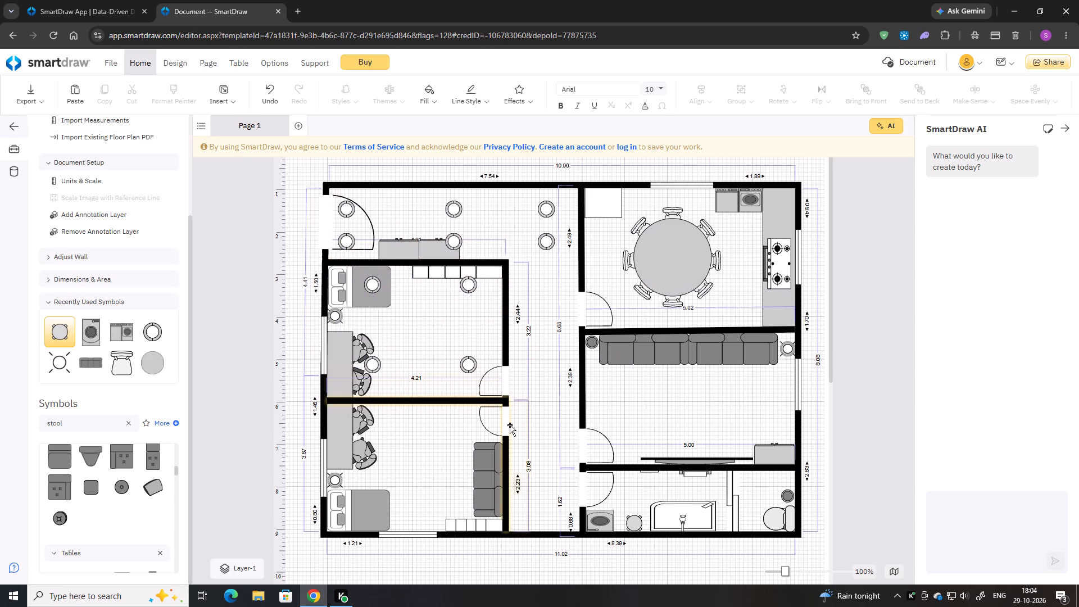
{"action": "scroll", "coordinate": [510, 425], "scroll_direction": "down", "scroll_amount": 1}
{"action": "scroll", "coordinate": [210, 496], "scroll_direction": "down", "scroll_amount": 1}
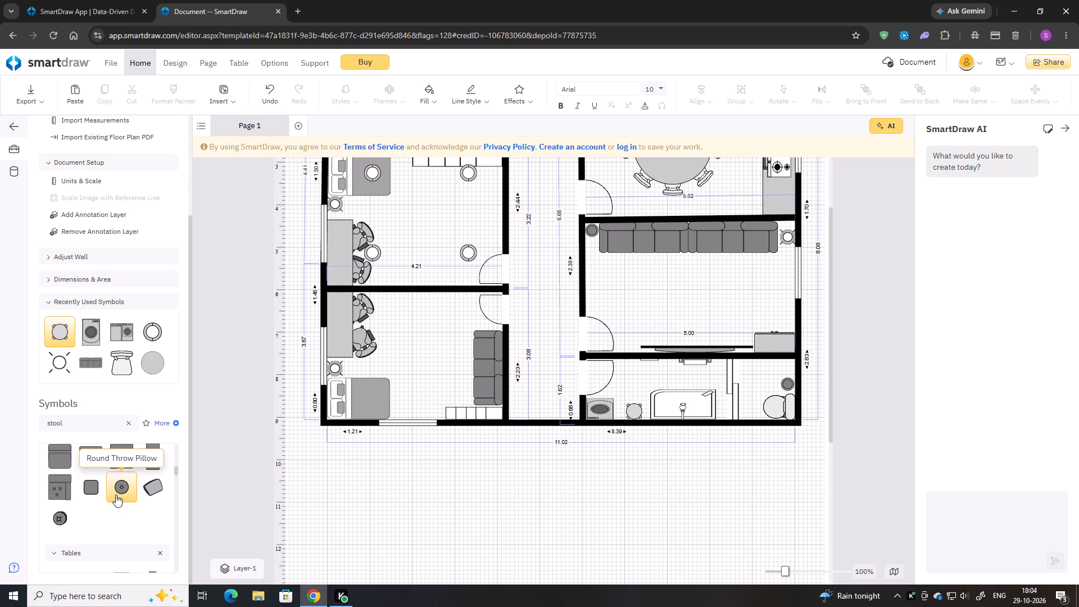
{"action": "double_click", "coordinate": [120, 492]}
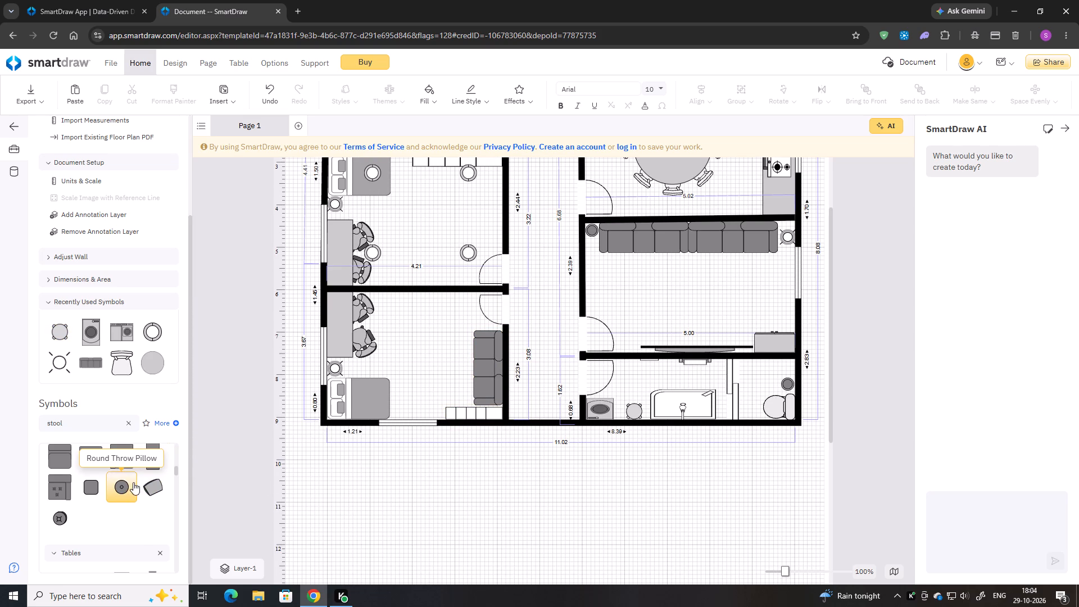
{"action": "scroll", "coordinate": [389, 325], "scroll_direction": "up", "scroll_amount": 2}
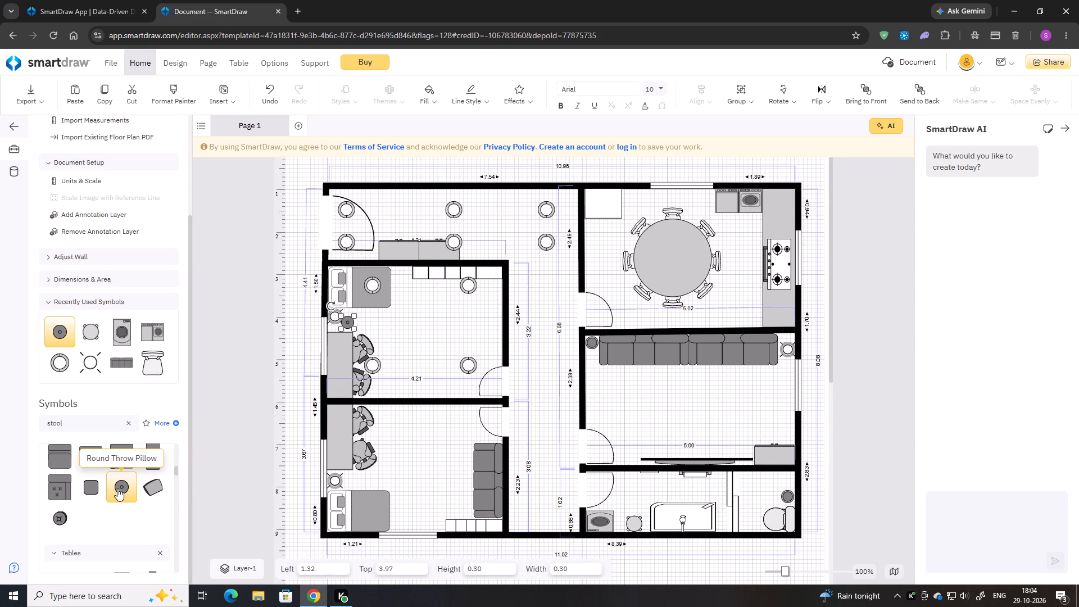
{"action": "double_click", "coordinate": [117, 488]}
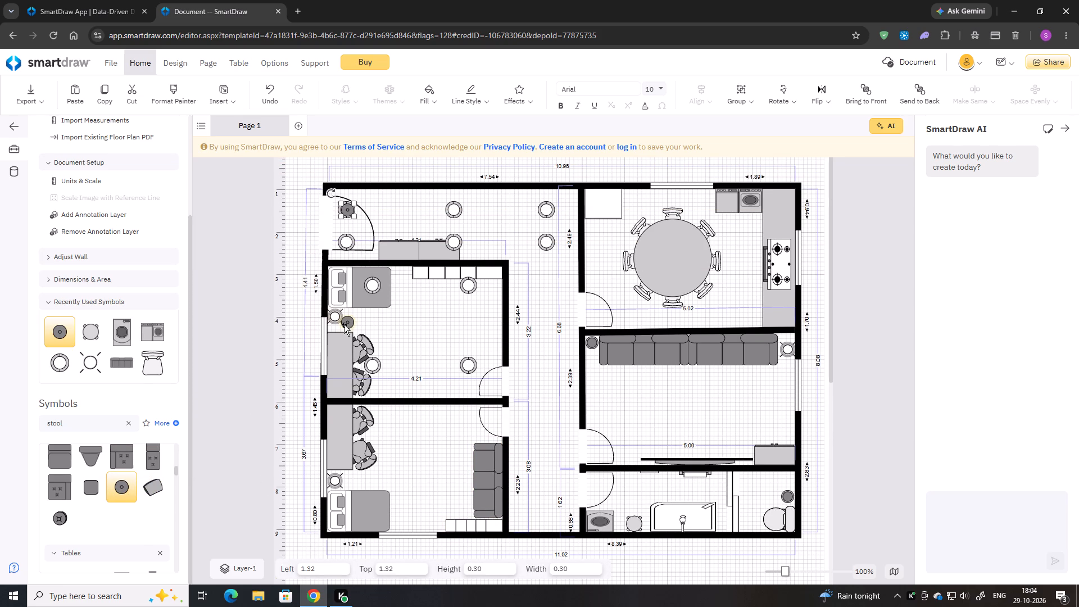
{"action": "left_click_drag", "start_coordinate": [348, 321], "coordinate": [390, 389]}
{"action": "left_click_drag", "start_coordinate": [348, 211], "coordinate": [368, 233]}
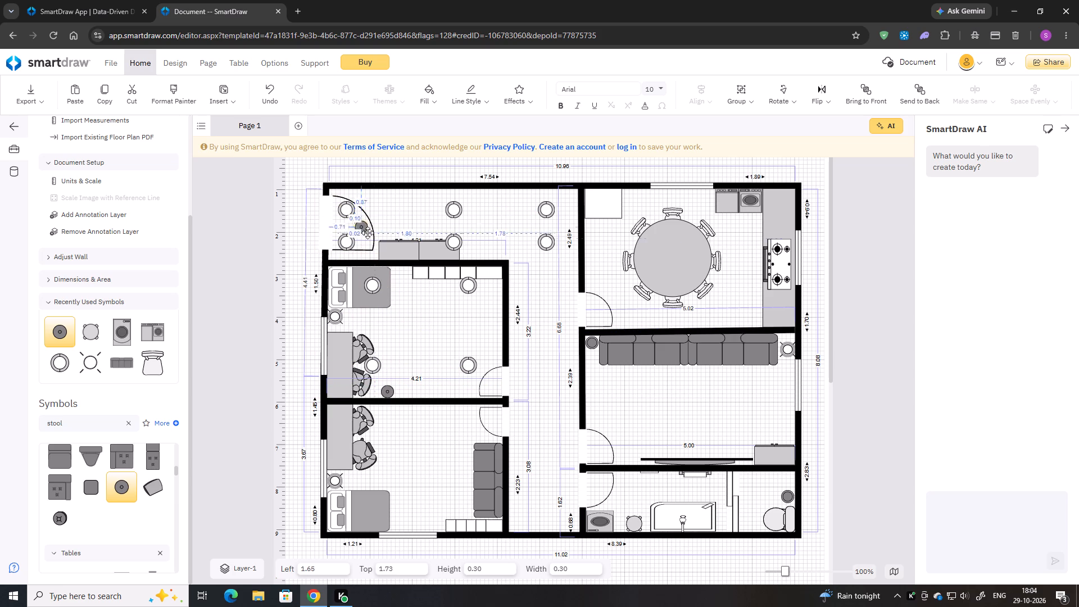
{"action": "left_click_drag", "start_coordinate": [368, 233], "coordinate": [429, 391]}
Add two pillow copies in the lower bedroom against the shared wall, at left 2.39 and 3.17, both at top 6.04.
{"action": "key", "text": "ctrl+c"}
{"action": "key", "text": "ctrl+v"}
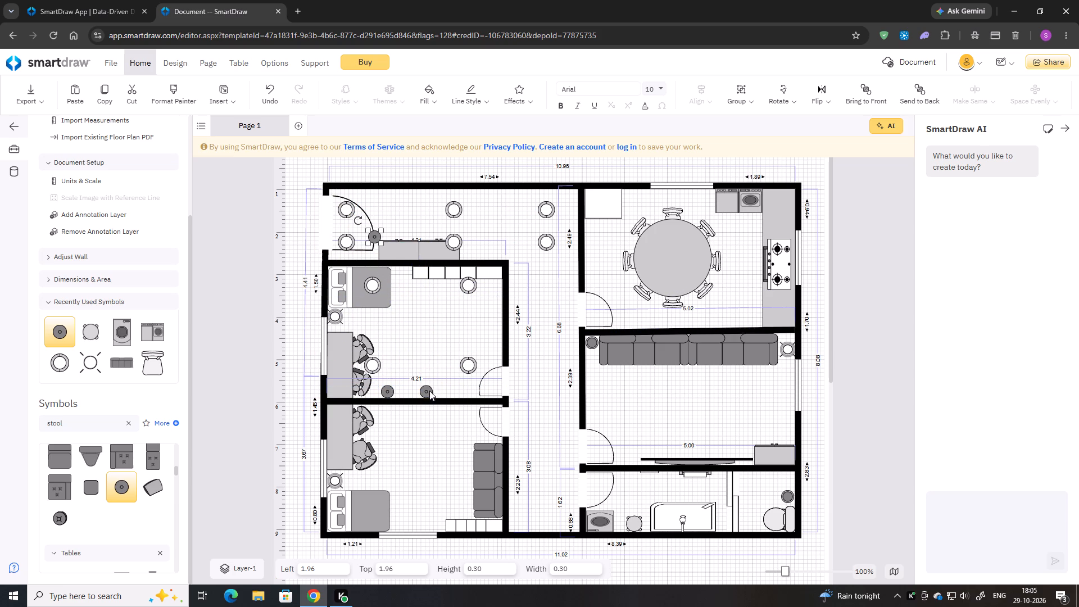
{"action": "left_click_drag", "start_coordinate": [373, 236], "coordinate": [413, 384]}
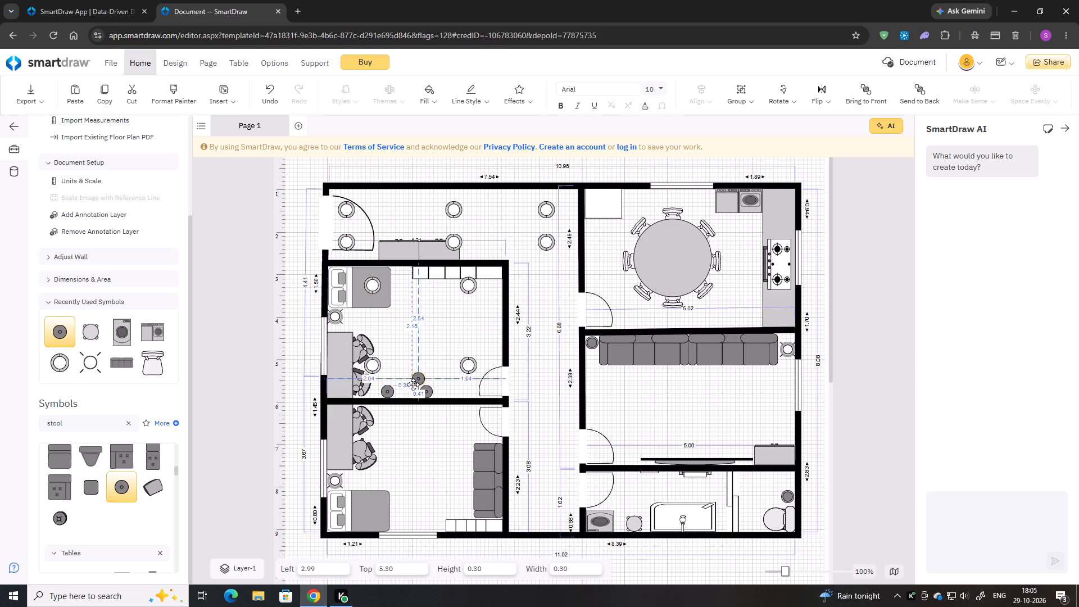
{"action": "left_click_drag", "start_coordinate": [413, 384], "coordinate": [392, 410]}
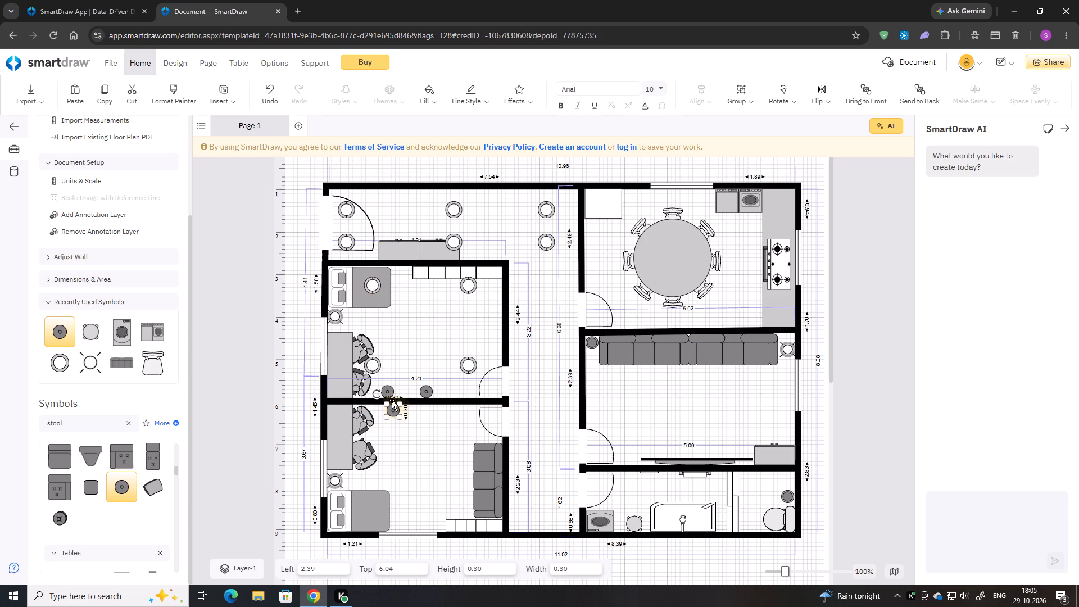
{"action": "key", "text": "ctrl+b"}
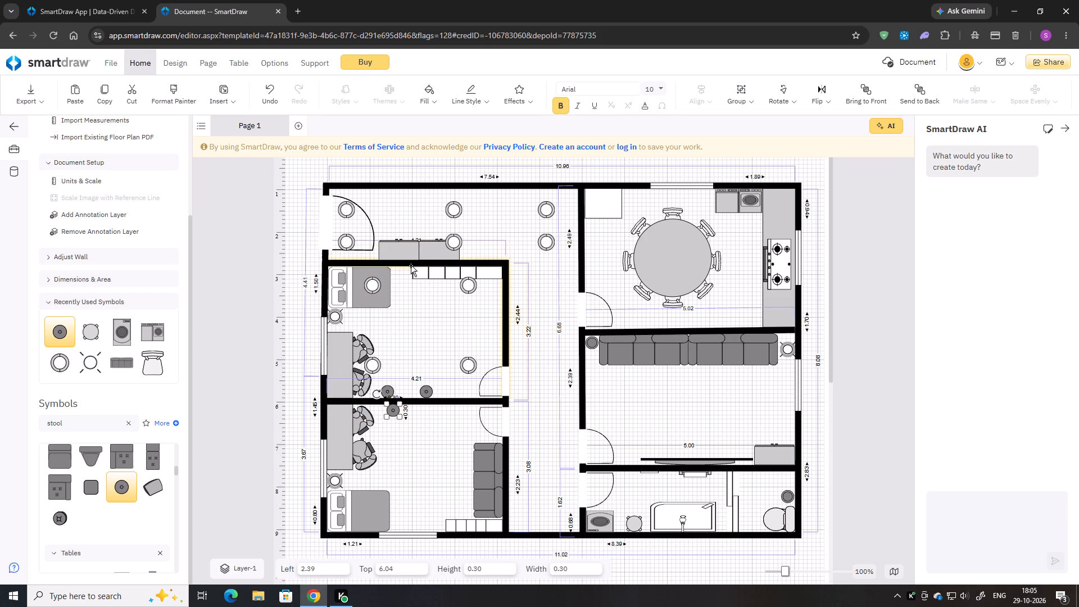
{"action": "key", "text": "ctrl+v"}
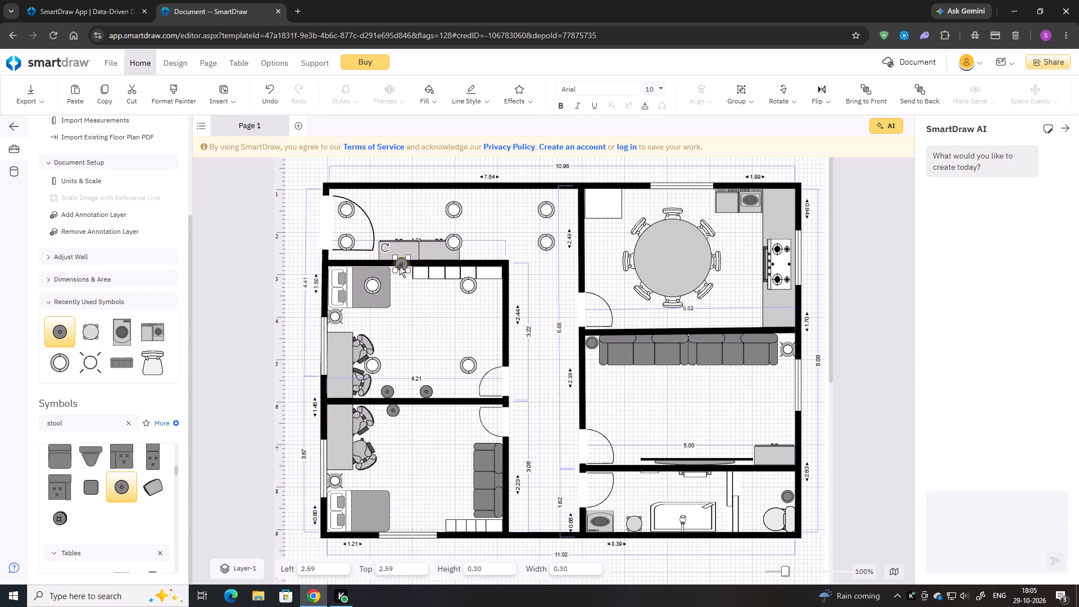
{"action": "left_click_drag", "start_coordinate": [400, 264], "coordinate": [425, 411]}
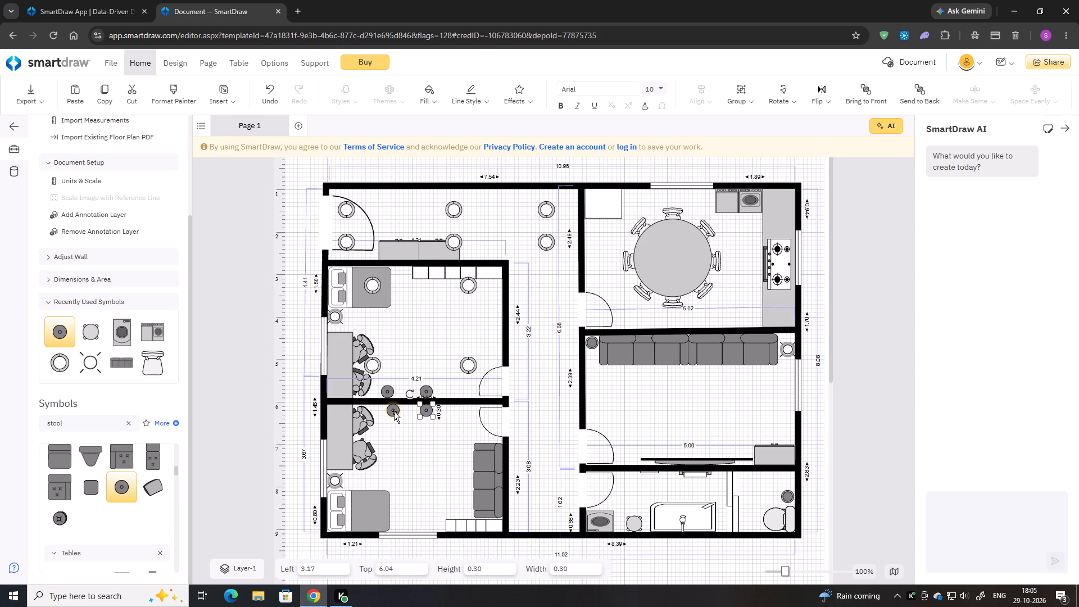
Shift the two pillows nearest the desks toward the other pair, aligning them across the shared wall, with the upper one at left 2.53.
{"action": "left_click", "coordinate": [392, 412]}
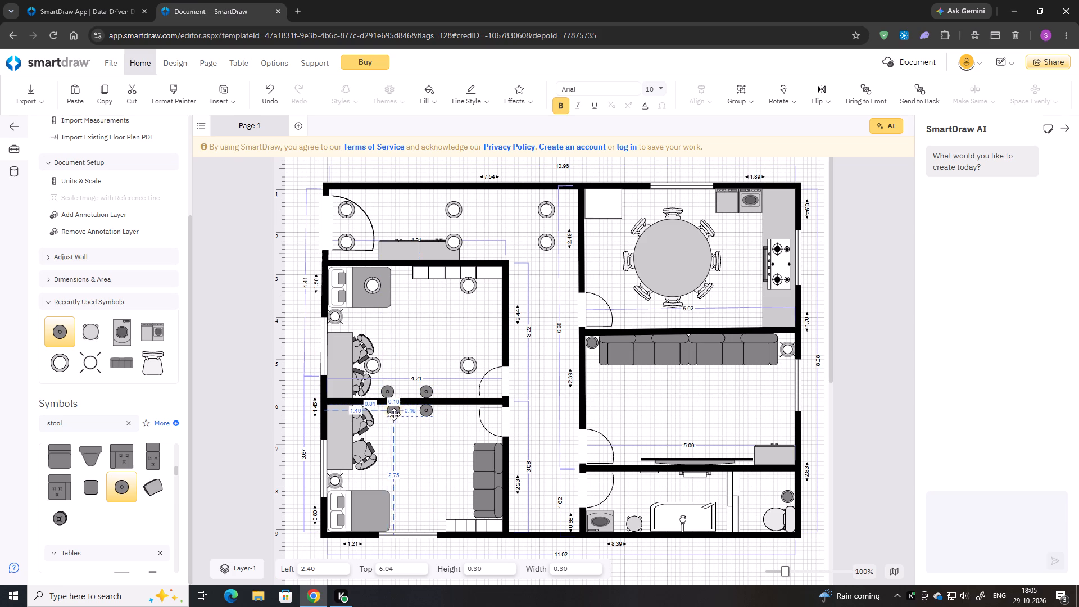
{"action": "left_click_drag", "start_coordinate": [384, 391], "coordinate": [394, 388]}
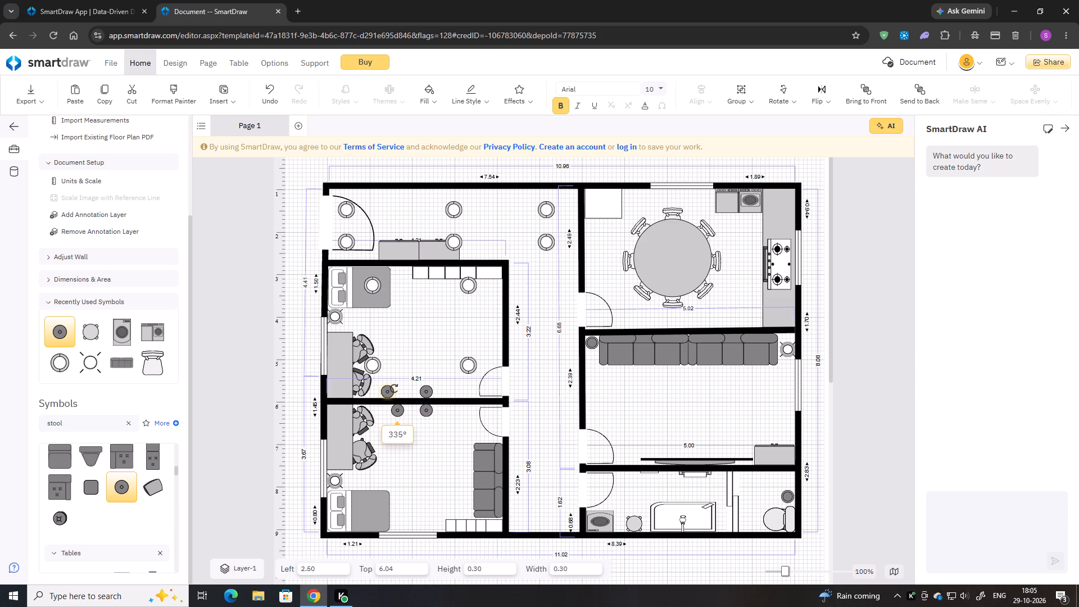
{"action": "left_click_drag", "start_coordinate": [394, 388], "coordinate": [396, 388]}
{"action": "left_click", "coordinate": [387, 394]}
{"action": "left_click_drag", "start_coordinate": [387, 394], "coordinate": [398, 394]}
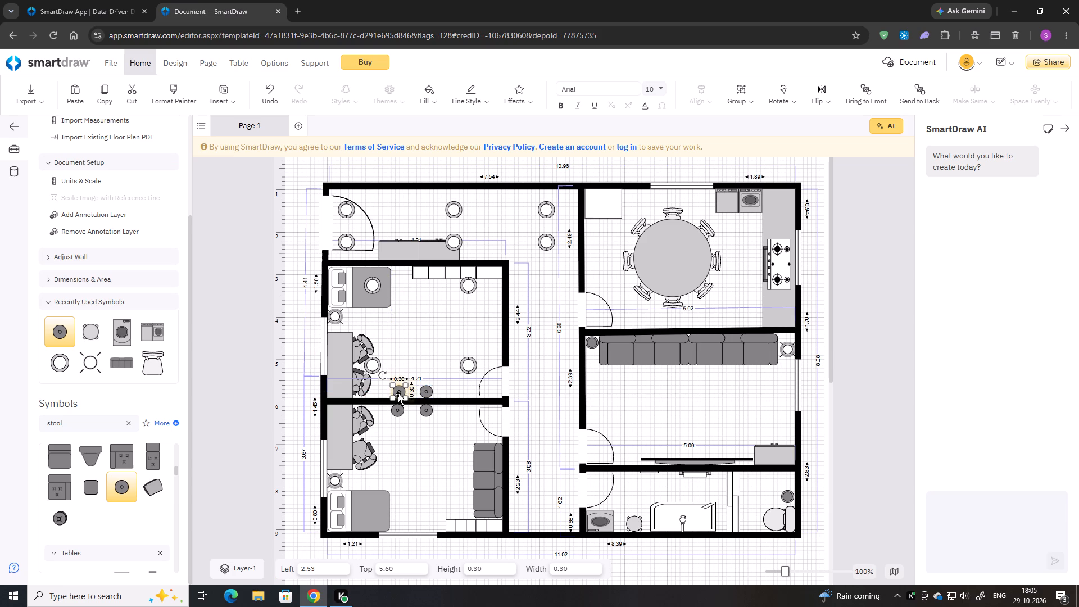
{"action": "left_click", "coordinate": [414, 429]}
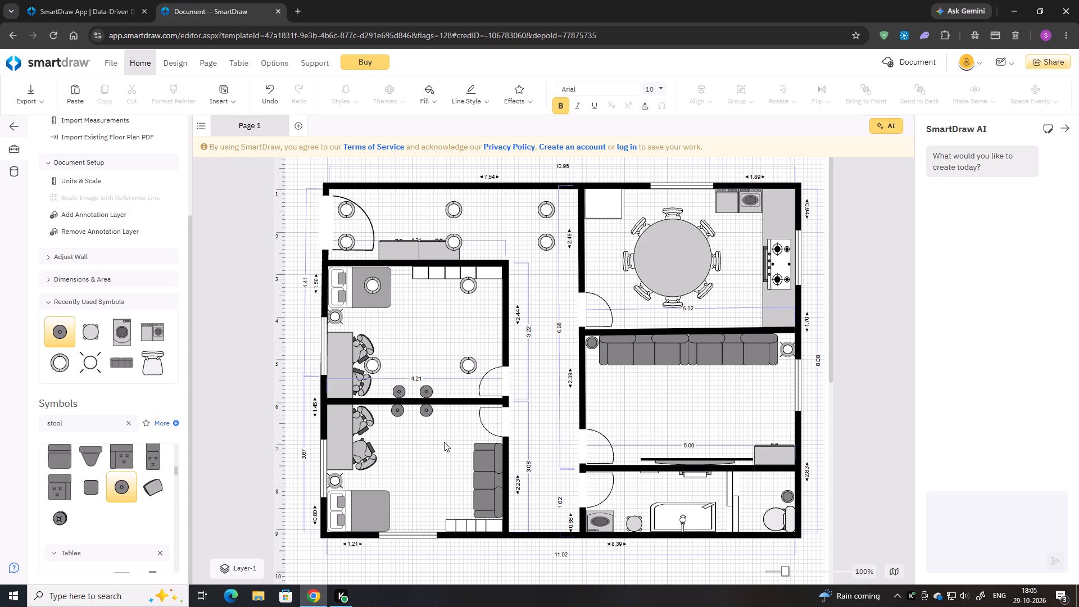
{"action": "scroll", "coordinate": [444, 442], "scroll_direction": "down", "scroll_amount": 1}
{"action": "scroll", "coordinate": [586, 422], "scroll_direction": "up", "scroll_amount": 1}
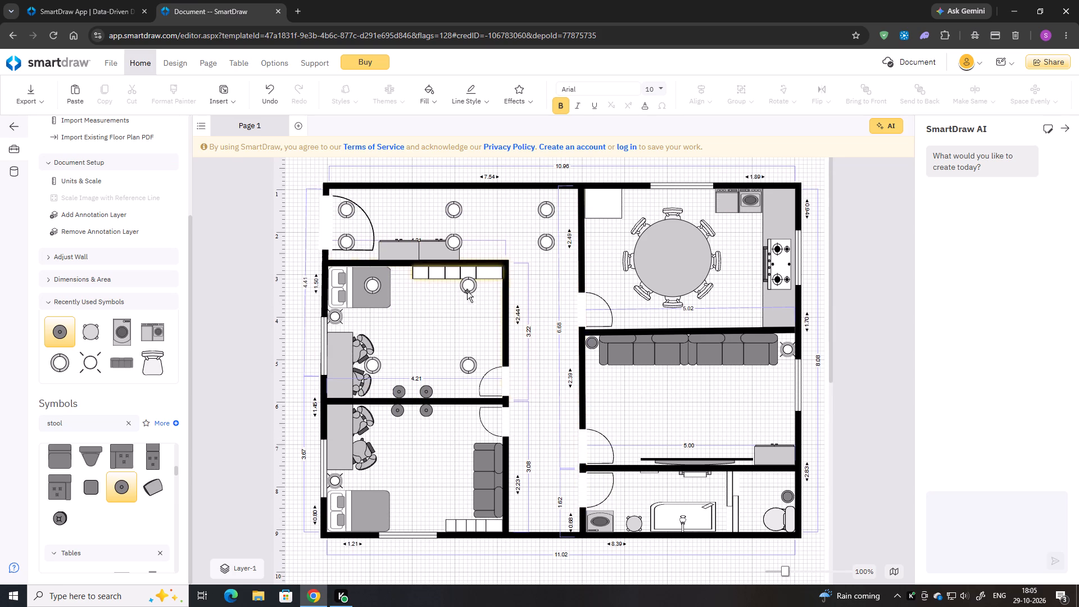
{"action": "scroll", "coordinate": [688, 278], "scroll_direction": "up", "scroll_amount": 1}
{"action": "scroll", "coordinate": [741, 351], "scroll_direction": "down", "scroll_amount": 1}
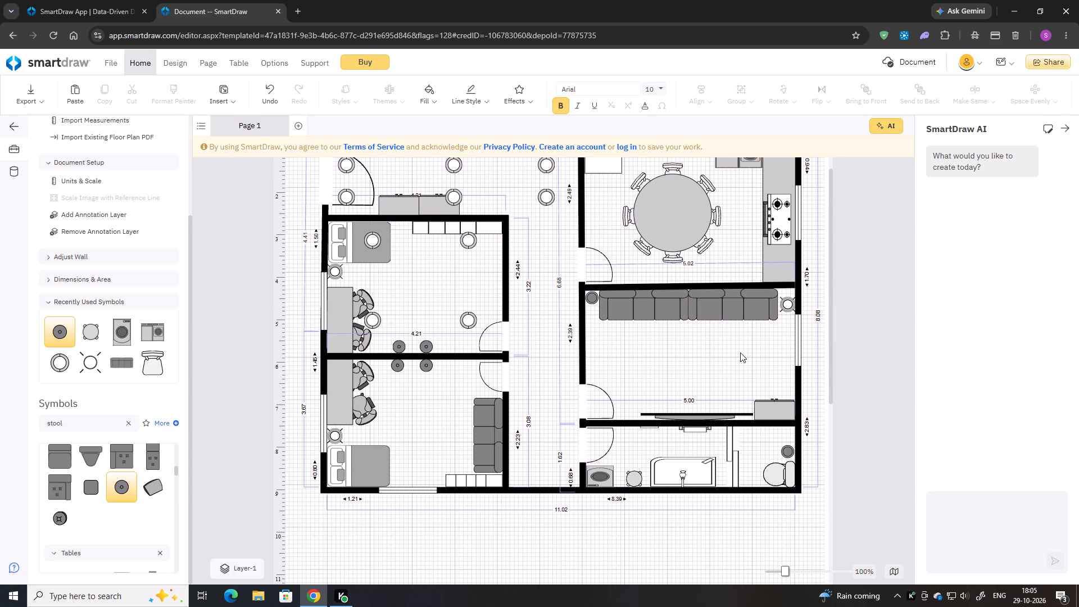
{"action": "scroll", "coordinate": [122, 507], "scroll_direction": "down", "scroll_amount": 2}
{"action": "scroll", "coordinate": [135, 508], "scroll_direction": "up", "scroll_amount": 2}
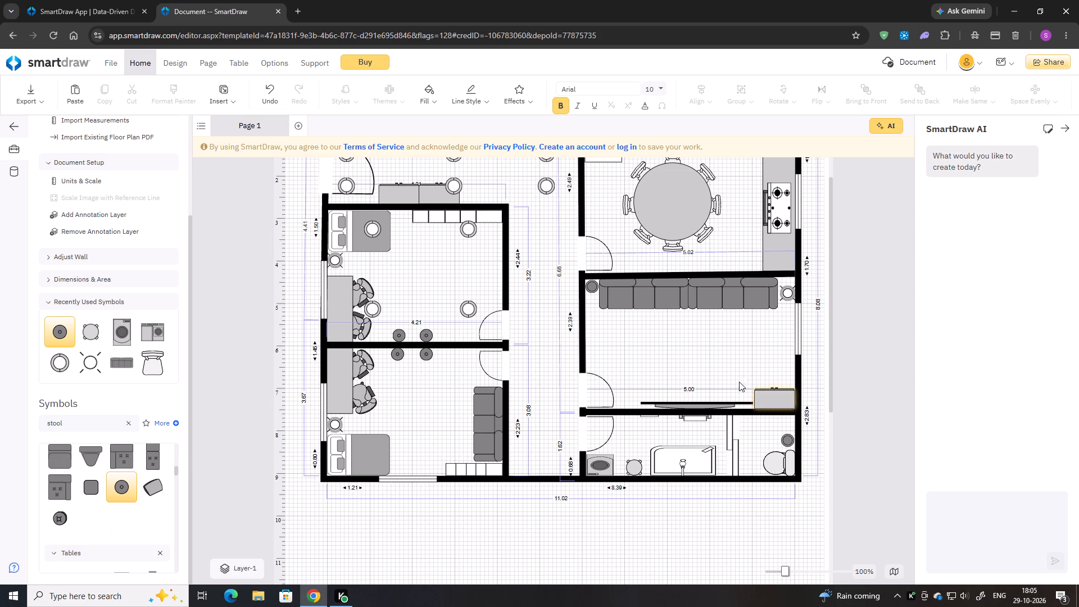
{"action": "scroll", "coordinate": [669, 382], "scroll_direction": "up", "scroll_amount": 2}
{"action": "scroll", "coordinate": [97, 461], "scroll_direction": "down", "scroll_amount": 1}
Replace the stool search in the symbol library with a search for kitchen.
{"action": "left_click_drag", "start_coordinate": [114, 416], "coordinate": [120, 419]}
{"action": "left_click", "coordinate": [123, 420]}
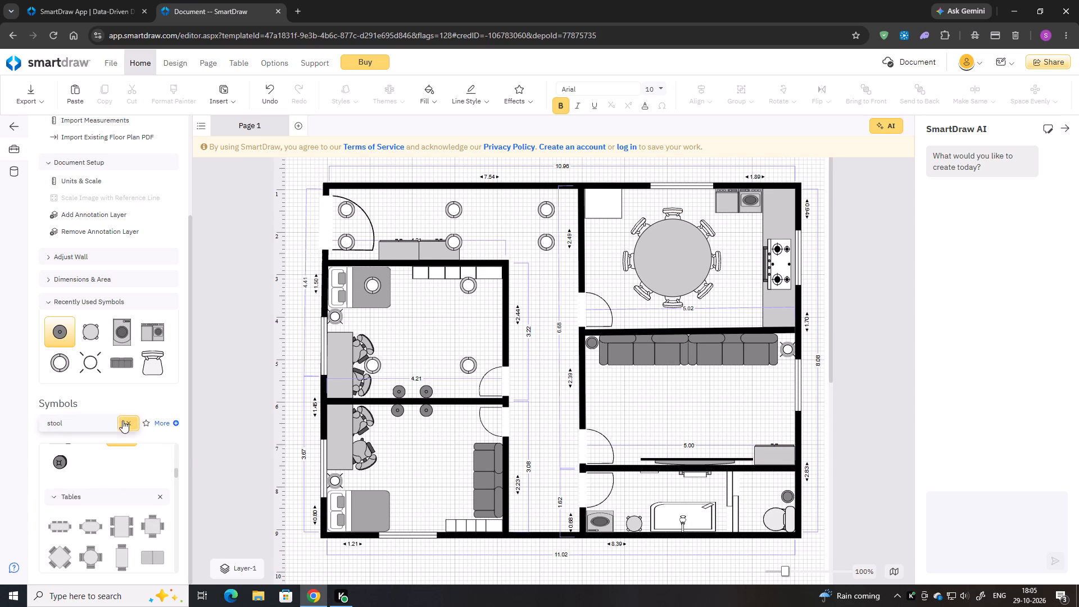
{"action": "type", "text": "kitchen acc"}
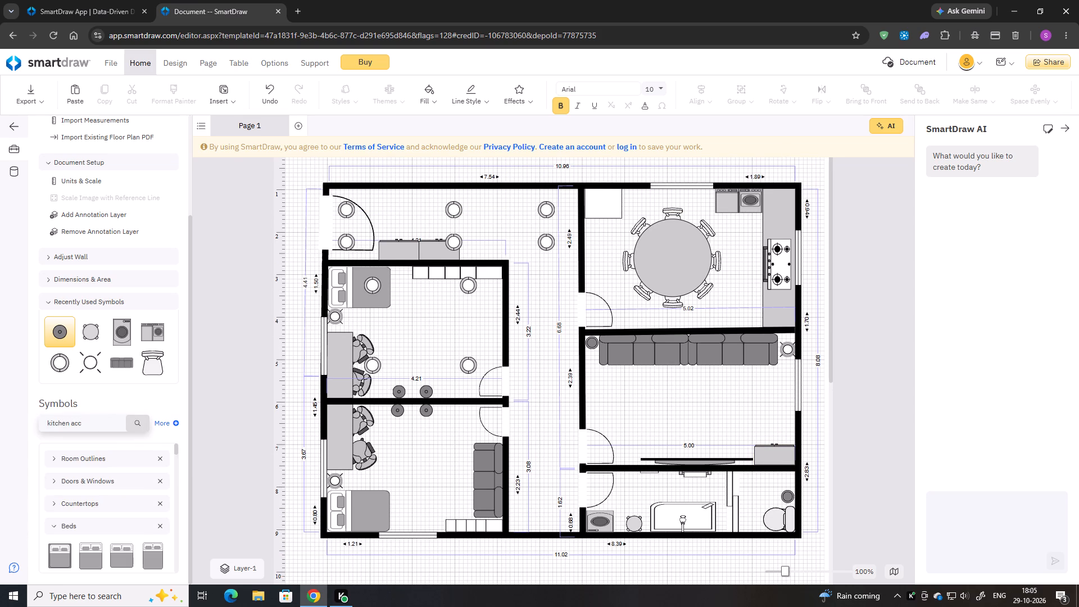
{"action": "key", "text": "BackSpace"}
{"action": "key", "text": "BackSpace"}
{"action": "key", "text": "BackSpace"}
{"action": "key", "text": "BackSpace"}
{"action": "key", "text": "Return"}
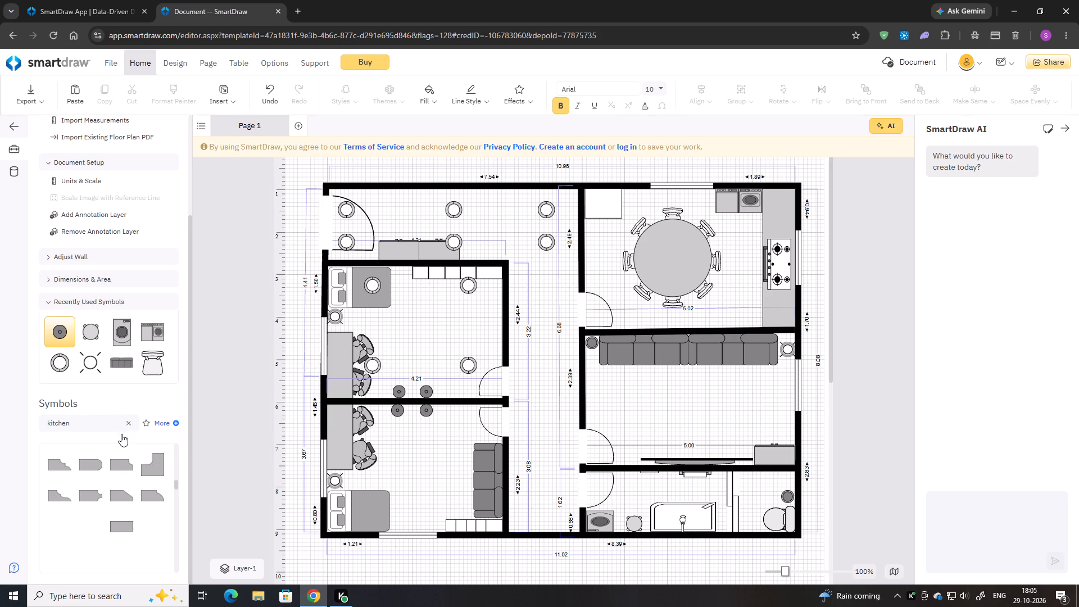
Insert a Storage Rack symbol turned to vertical on the kitchen's outer-wall counter, in the corner above the stove, at left 11.08 and top 1.47.
{"action": "scroll", "coordinate": [107, 488], "scroll_direction": "down", "scroll_amount": 3}
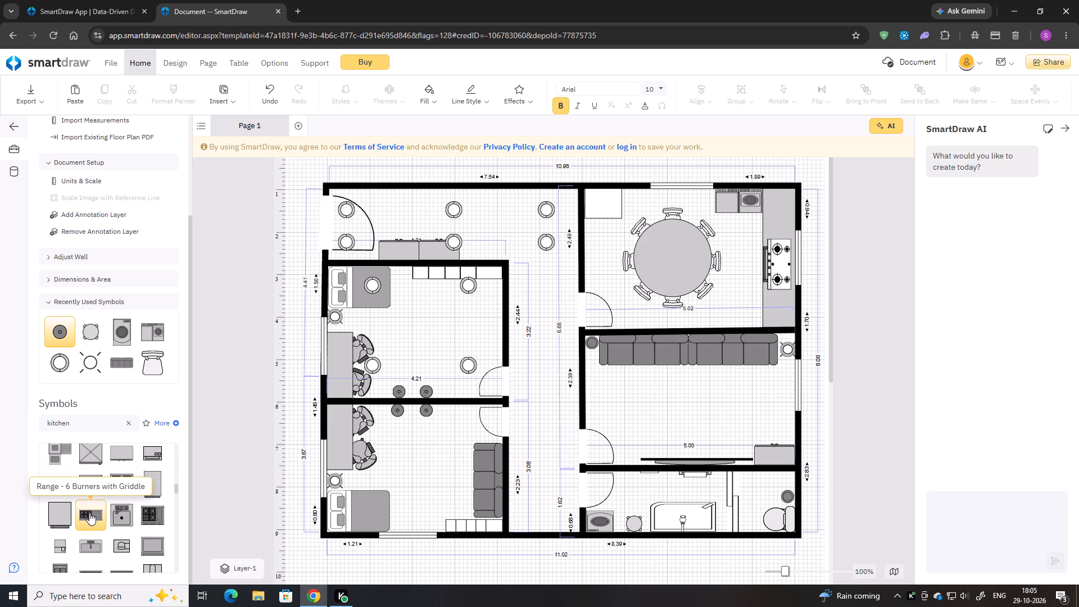
{"action": "scroll", "coordinate": [75, 519], "scroll_direction": "down", "scroll_amount": 1}
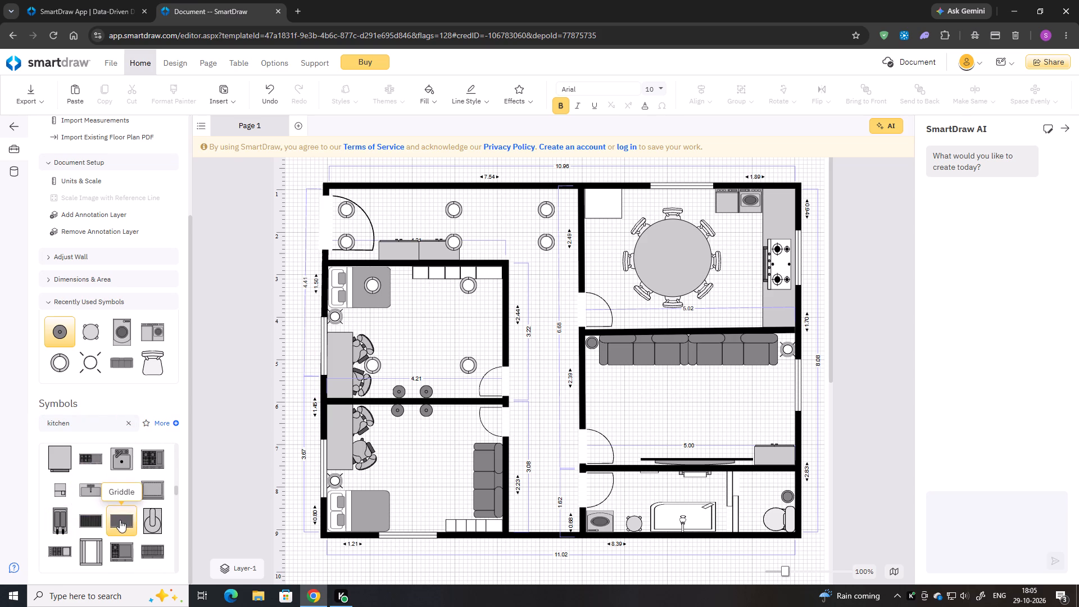
{"action": "scroll", "coordinate": [120, 520], "scroll_direction": "down", "scroll_amount": 2}
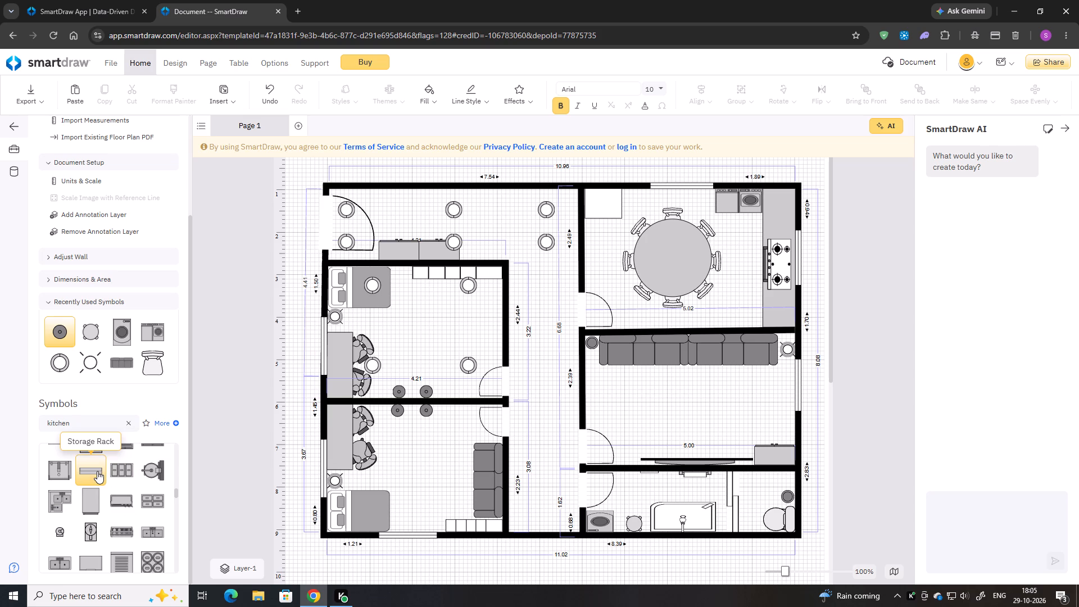
{"action": "left_click_drag", "start_coordinate": [96, 471], "coordinate": [179, 440]}
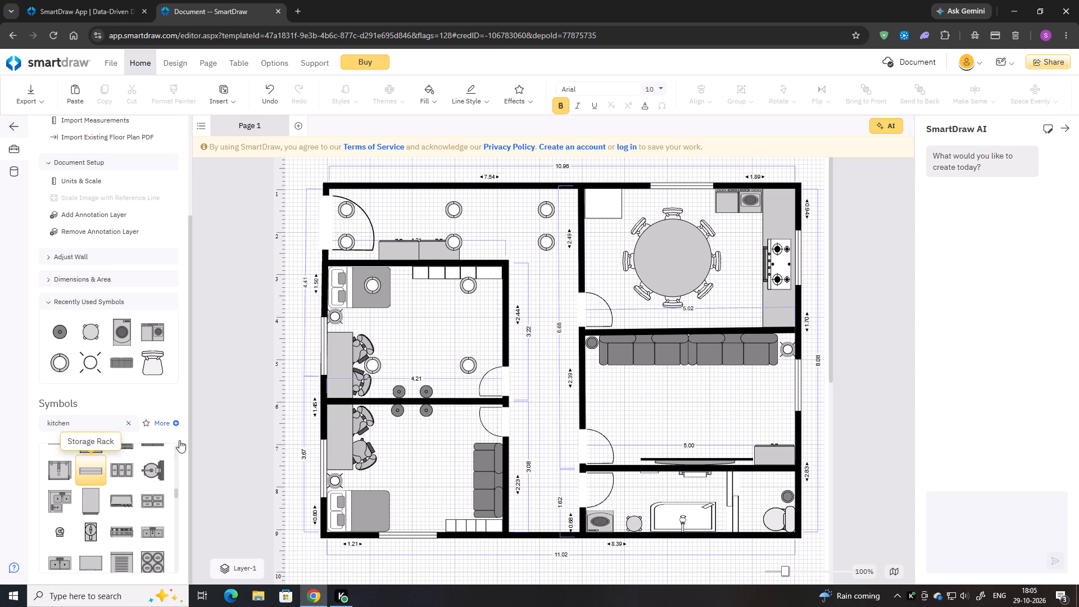
{"action": "left_click_drag", "start_coordinate": [179, 440], "coordinate": [679, 199]}
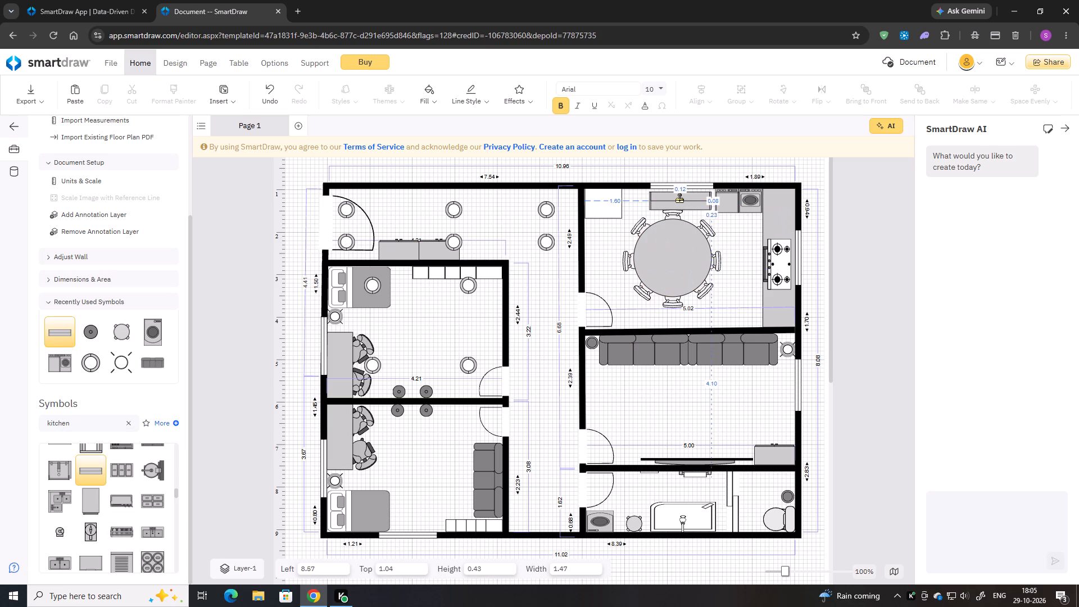
{"action": "left_click_drag", "start_coordinate": [679, 199], "coordinate": [737, 300]}
{"action": "left_click_drag", "start_coordinate": [697, 279], "coordinate": [753, 271]}
{"action": "left_click_drag", "start_coordinate": [741, 289], "coordinate": [790, 211]}
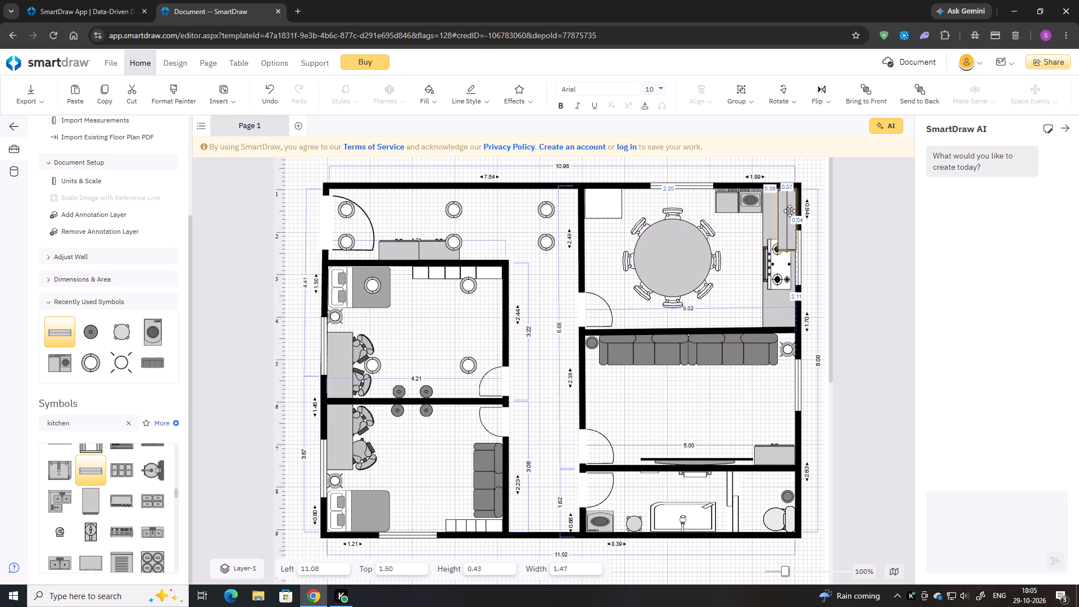
{"action": "left_click_drag", "start_coordinate": [790, 211], "coordinate": [788, 206]}
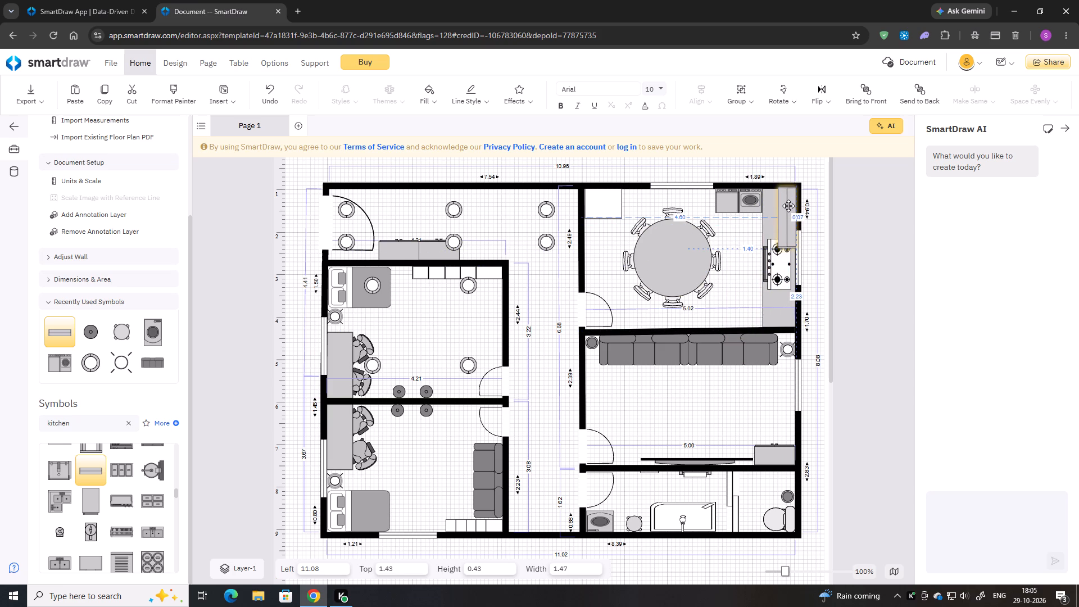
{"action": "left_click_drag", "start_coordinate": [788, 206], "coordinate": [788, 207]}
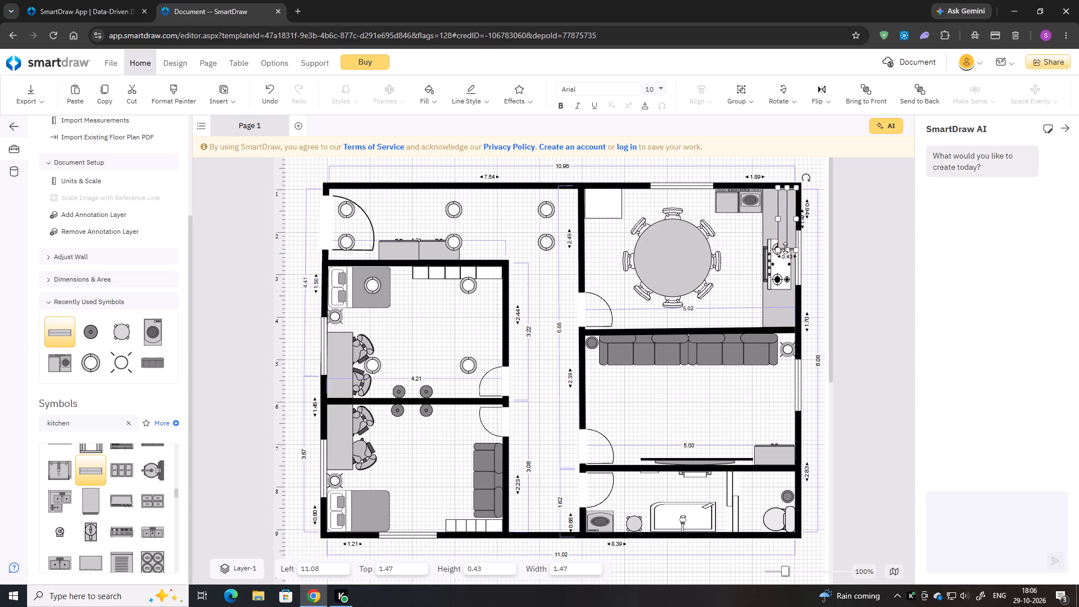
Shorten the storage rack to a width of 1.21 so that it ends just above the stove.
{"action": "left_click_drag", "start_coordinate": [785, 250], "coordinate": [785, 239]}
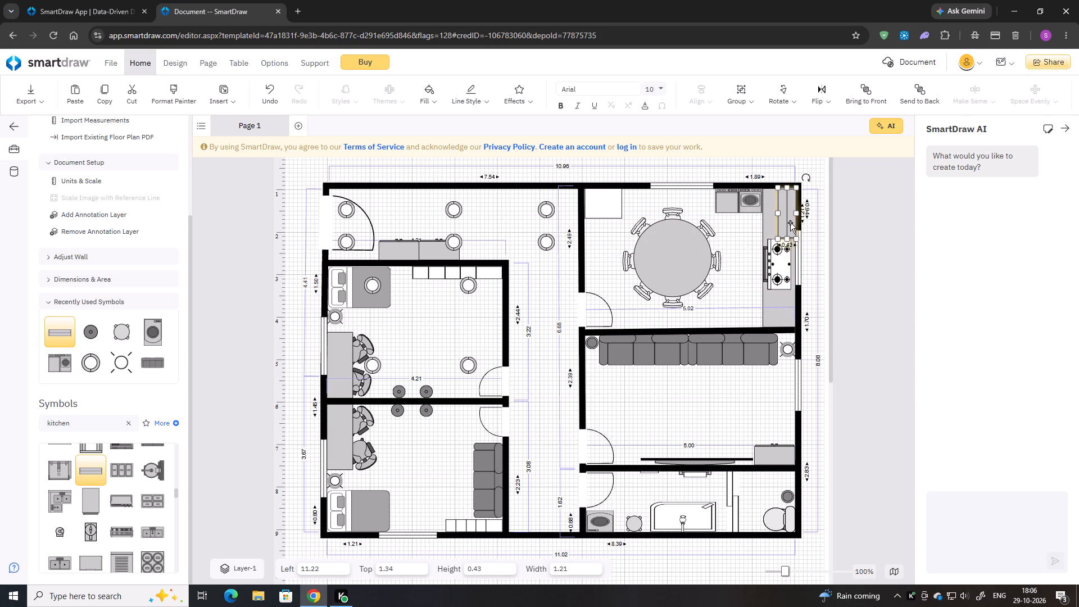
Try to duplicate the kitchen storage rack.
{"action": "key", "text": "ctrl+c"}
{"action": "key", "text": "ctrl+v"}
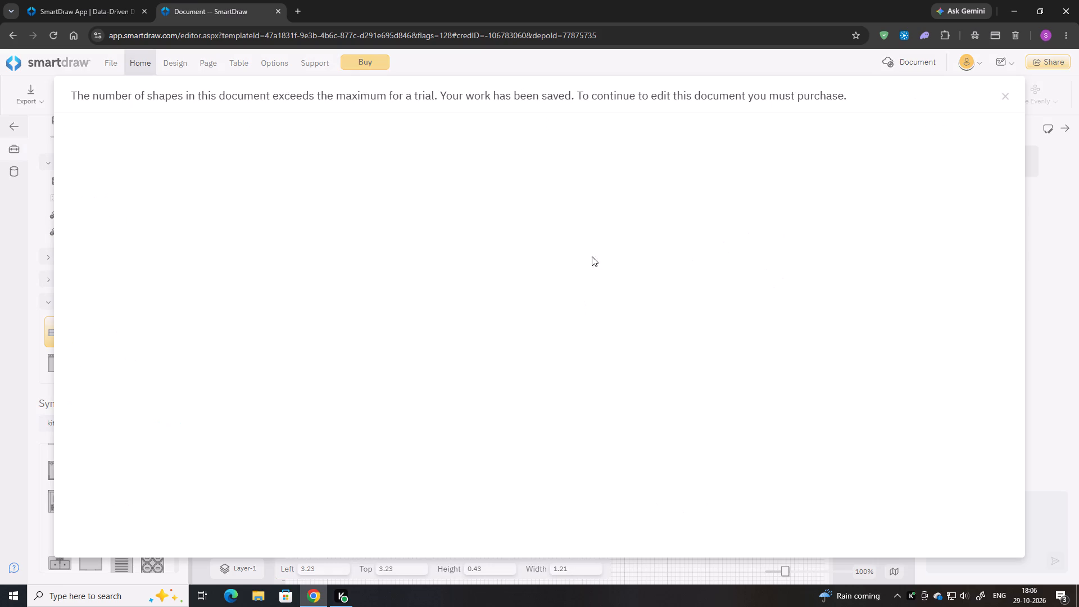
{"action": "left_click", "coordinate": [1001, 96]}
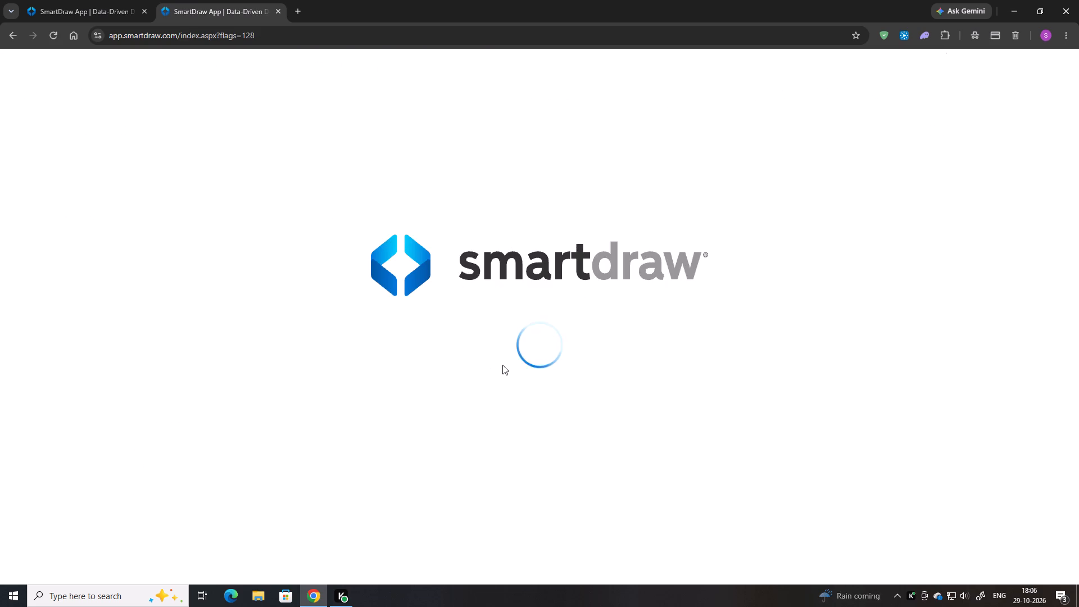
Close the browser window.
{"action": "left_click", "coordinate": [1078, 0]}
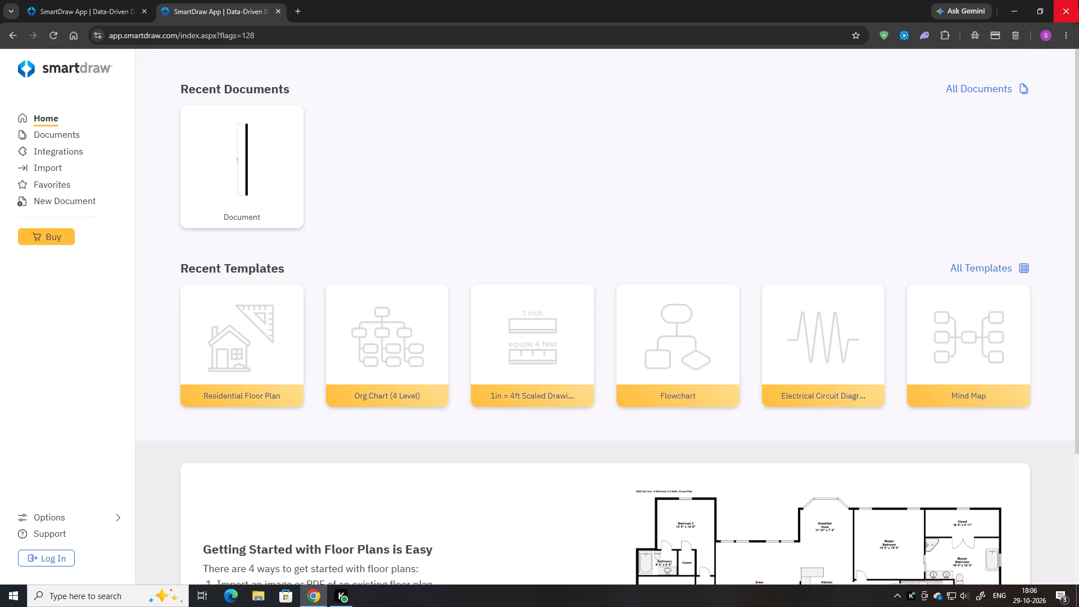